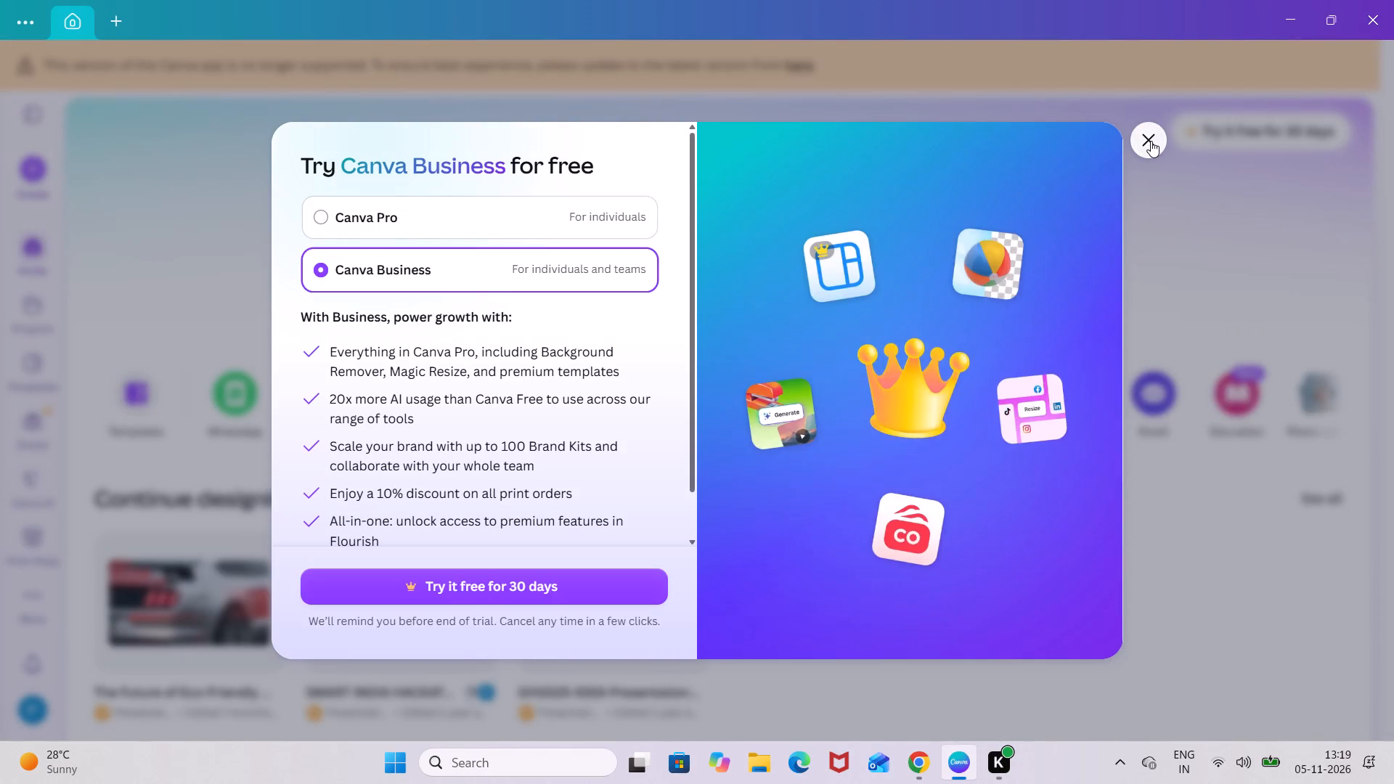
Dismiss the Canva Business free trial offer.
left_click(1151, 141)
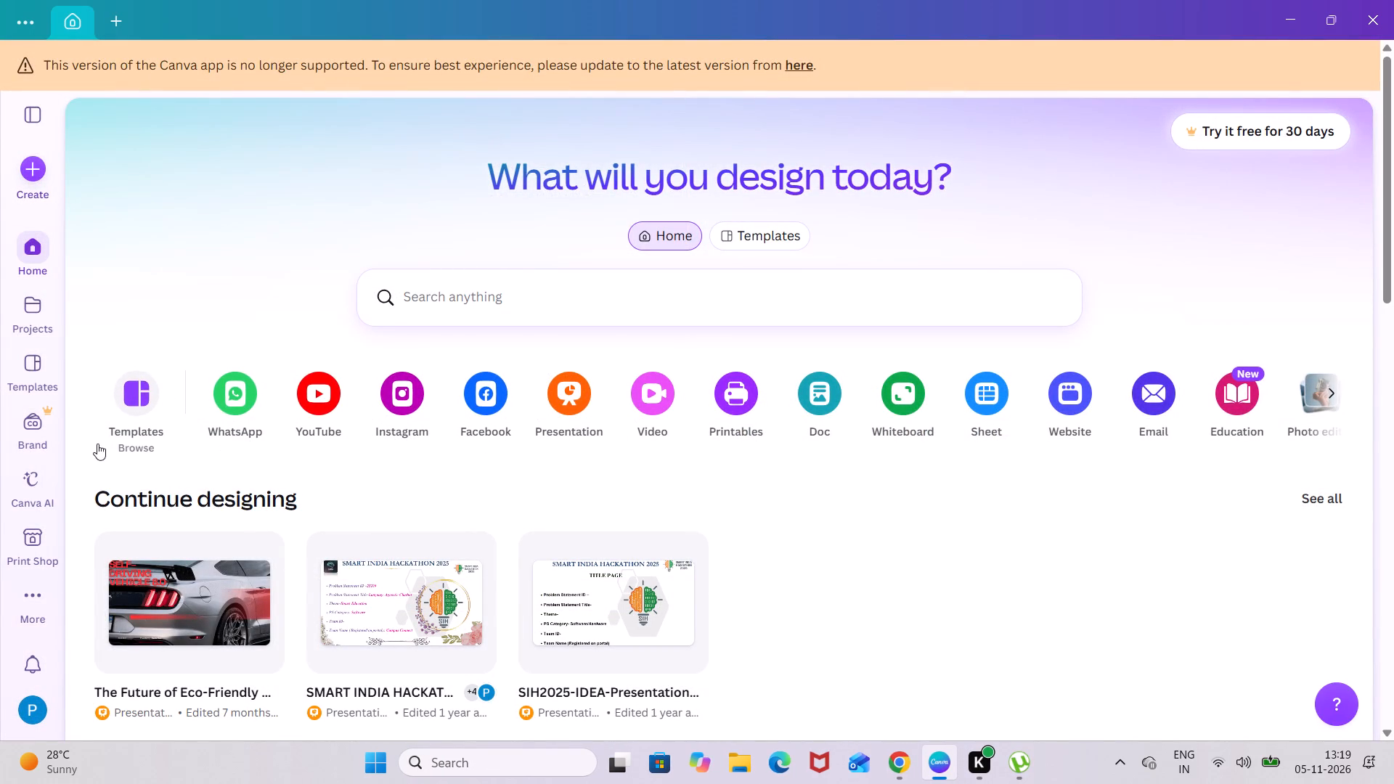
Look through the existing designs and folders on the All projects page.
left_click(31, 324)
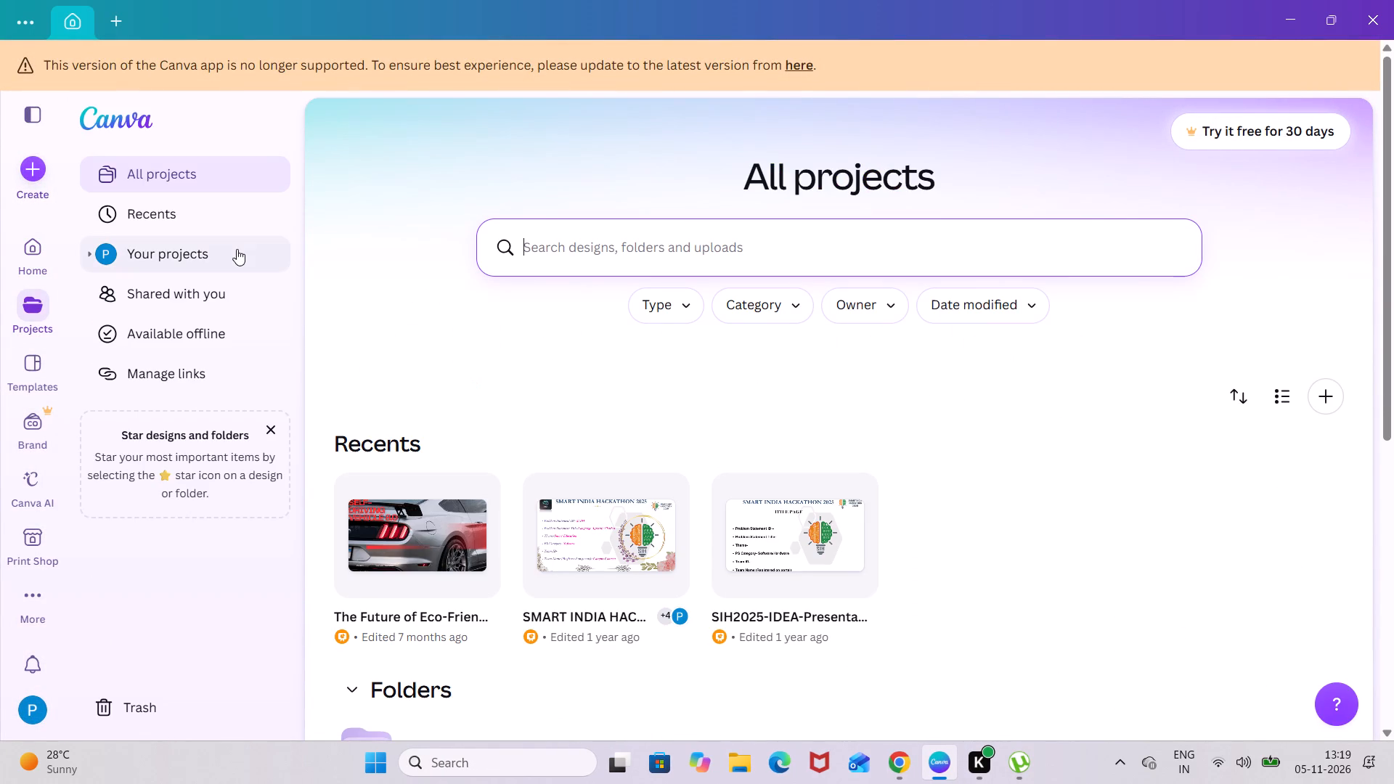
scroll(462, 432, "down", 2)
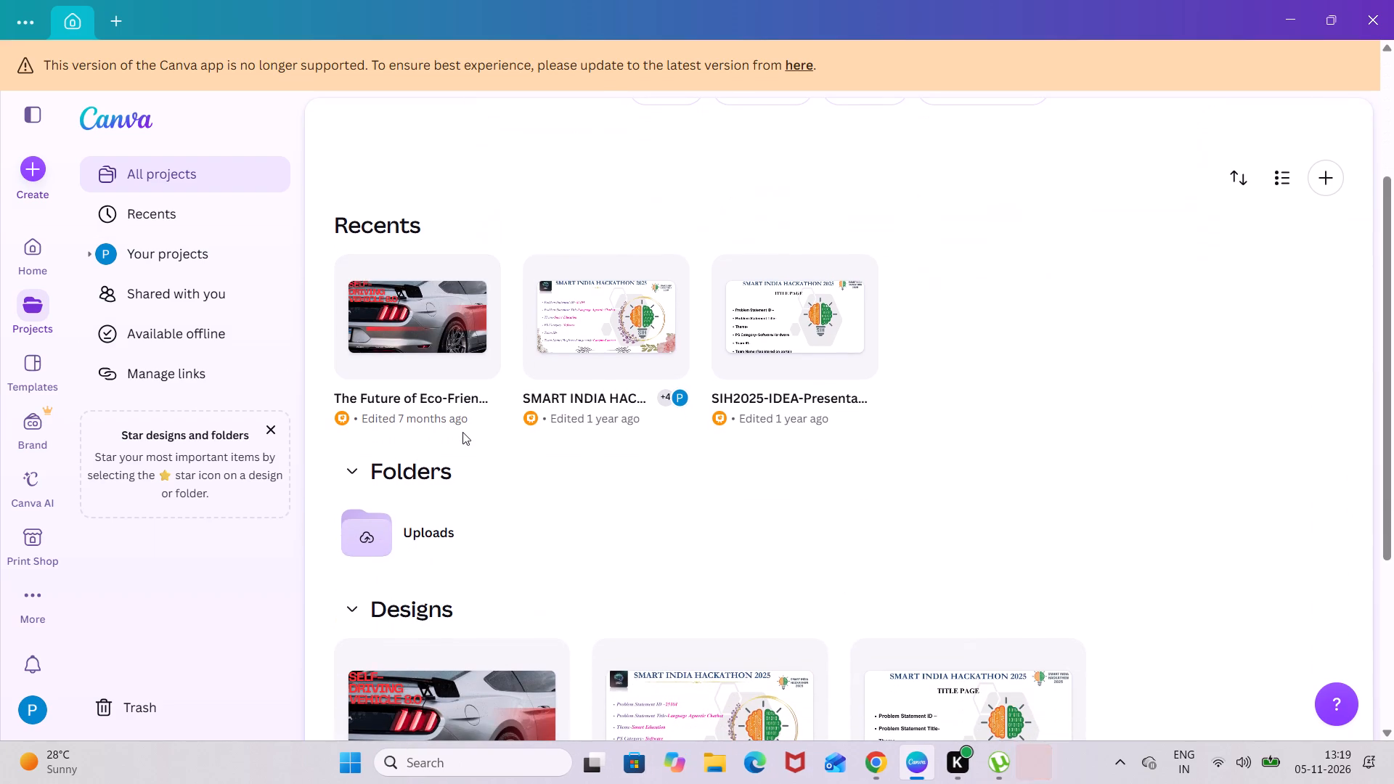
scroll(444, 502, "up", 1)
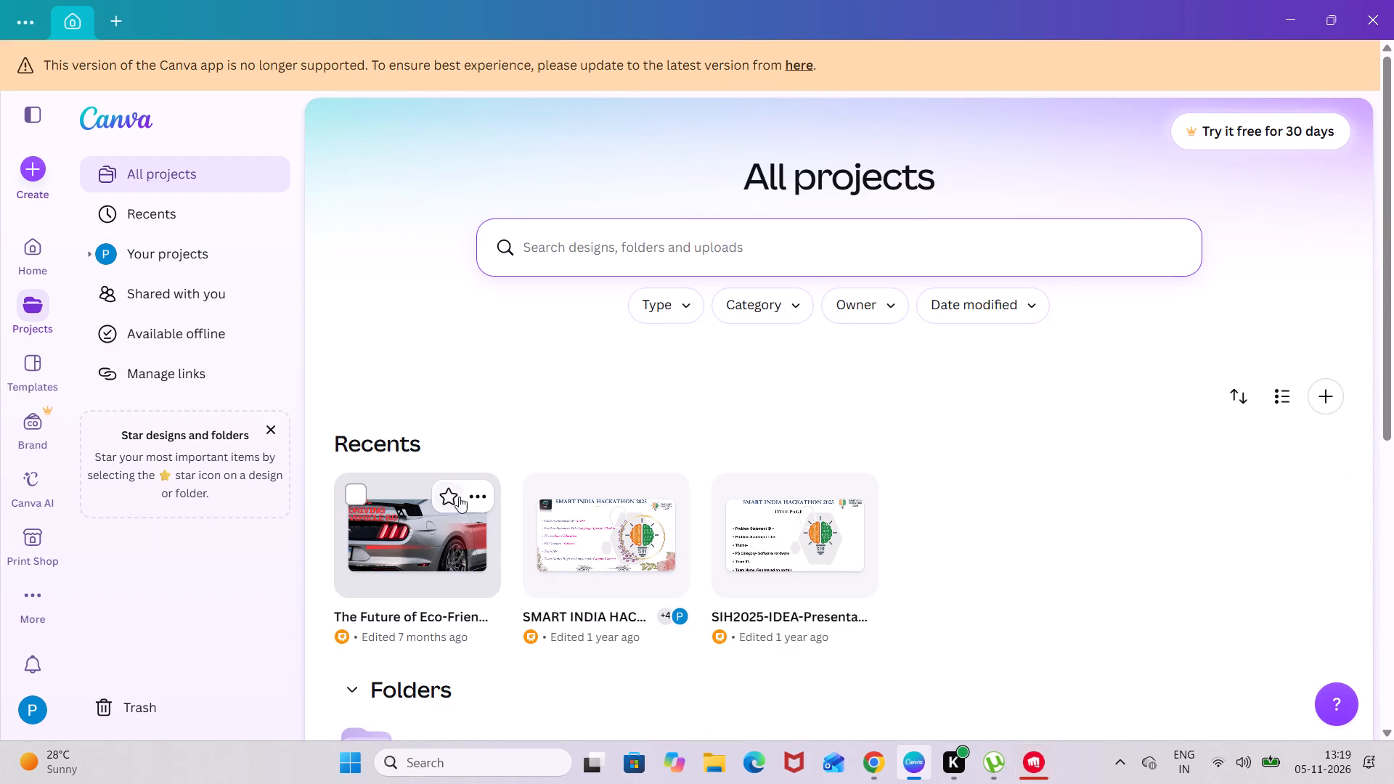
Start creating a new design by bringing up the choice of design types.
left_click(37, 226)
left_click(35, 160)
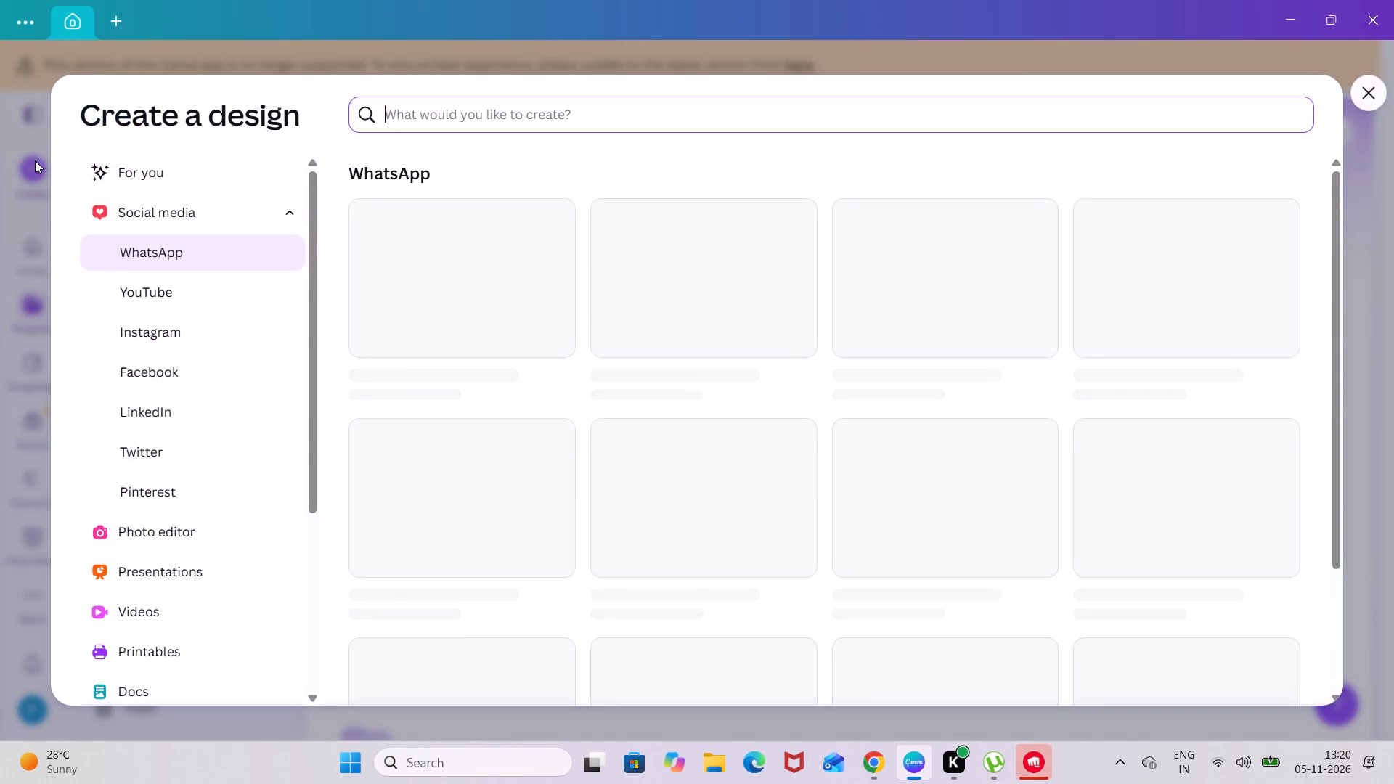
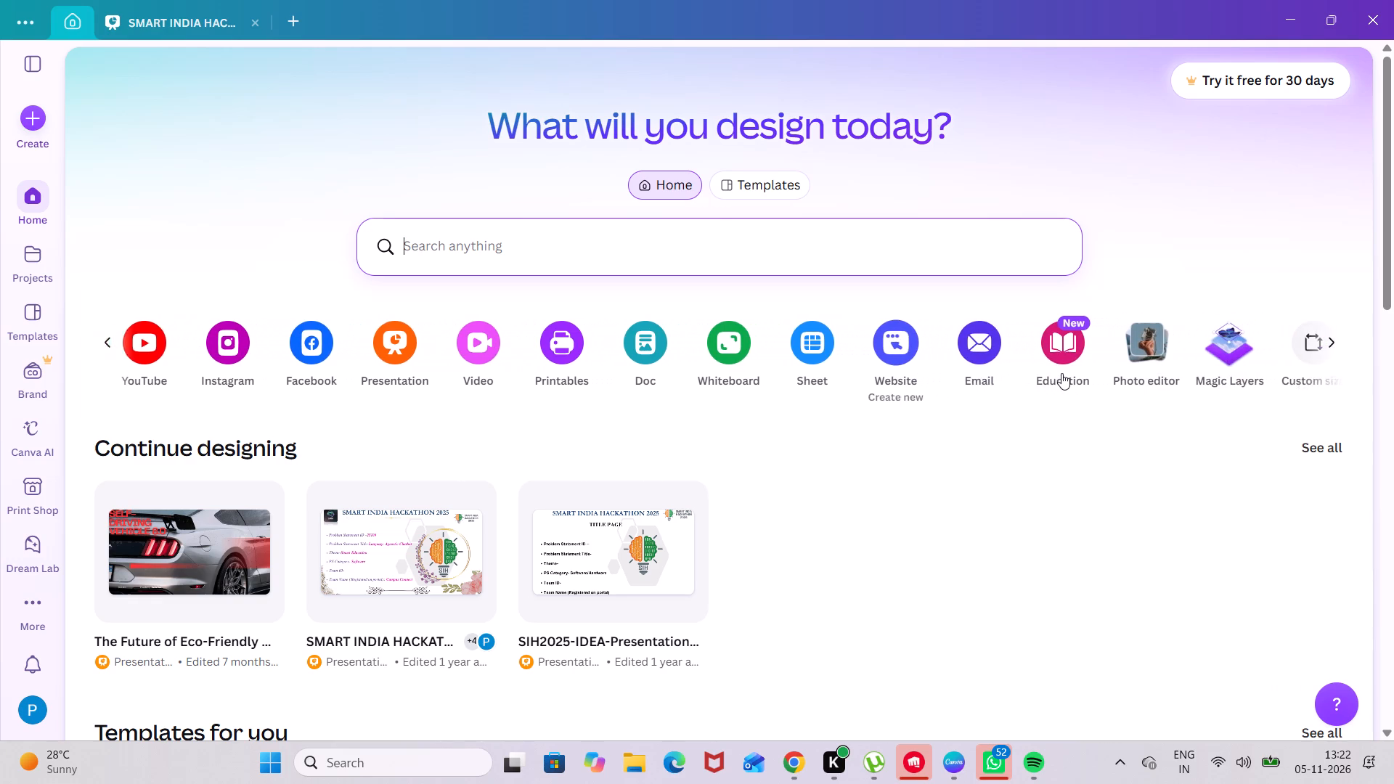
Look through the available design types and the suggested templates on the home page.
scroll(1061, 373, "left", 7)
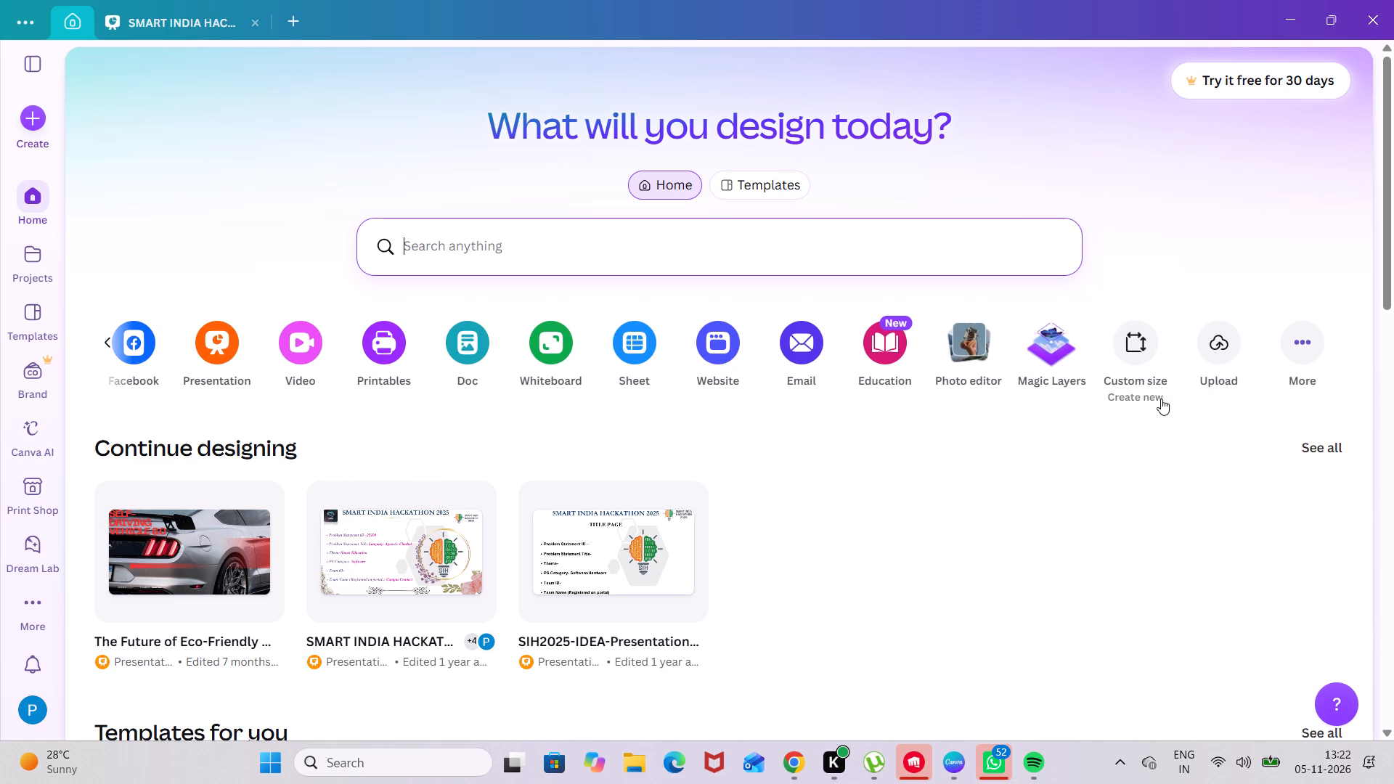
left_click(1301, 336)
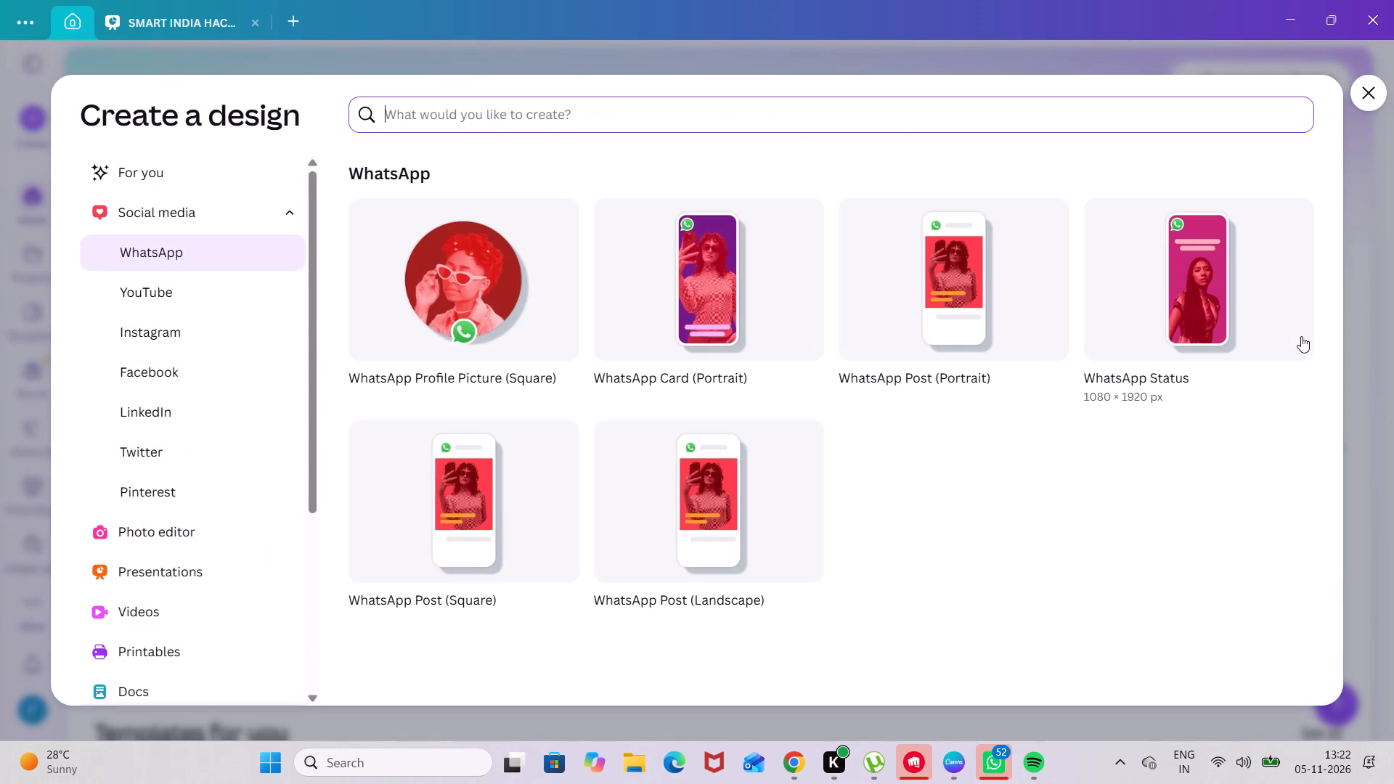
left_click(1371, 102)
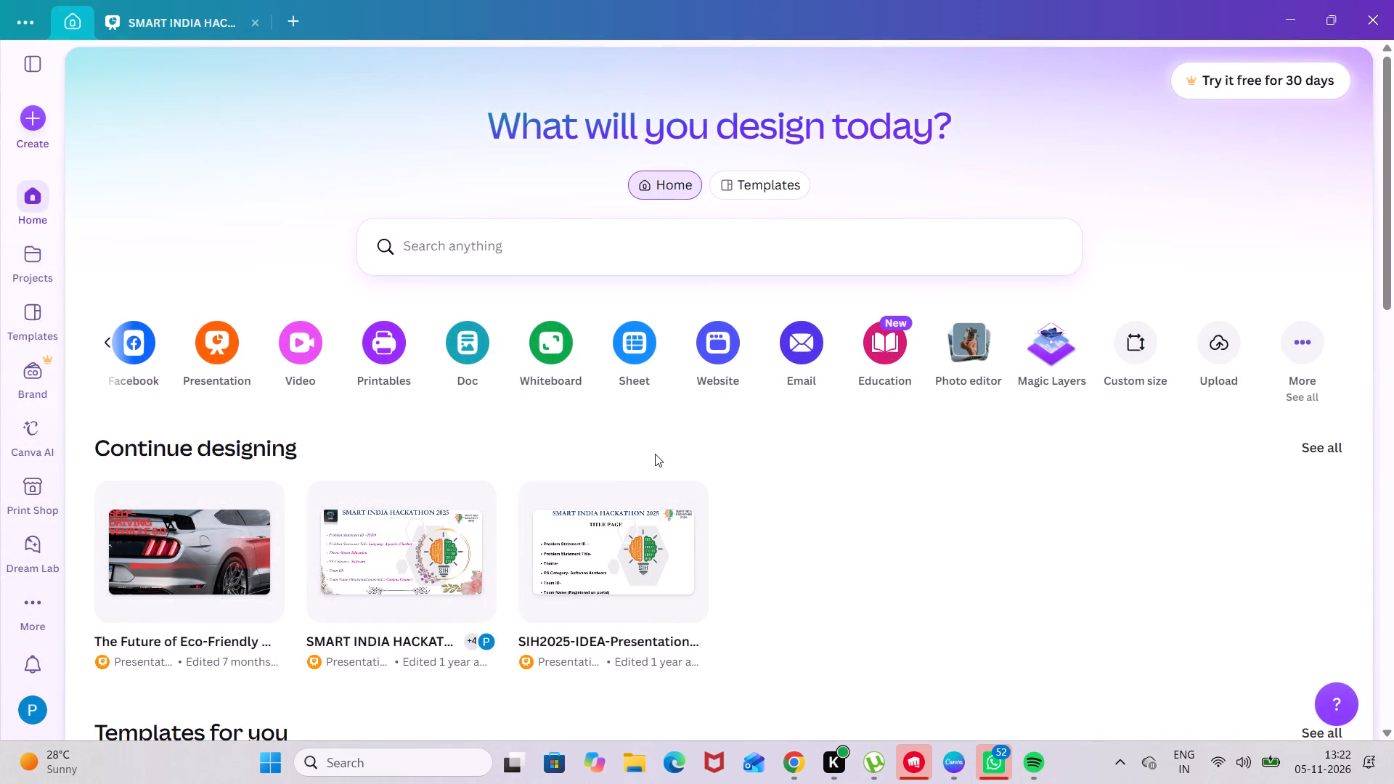
scroll(439, 380, "right", 8)
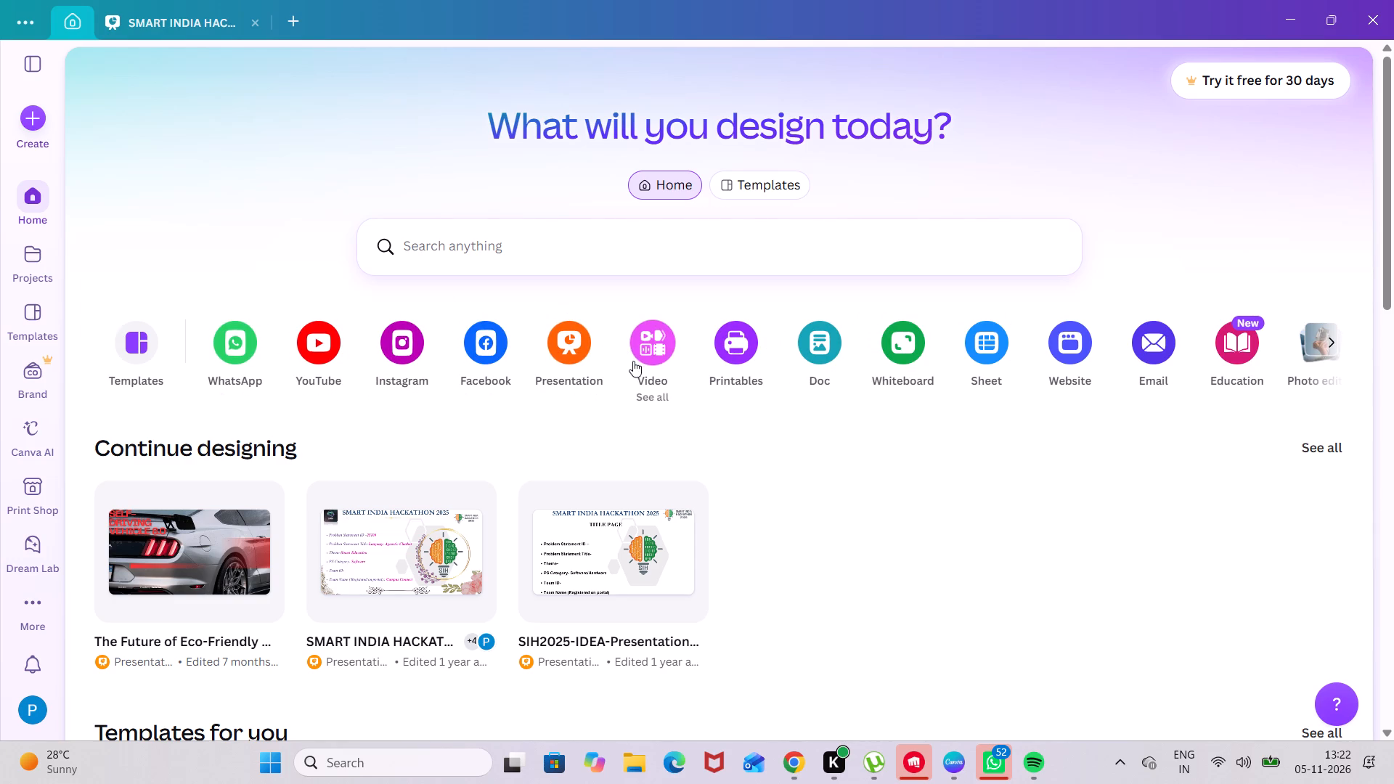
scroll(391, 520, "down", 3)
scroll(391, 520, "up", 1)
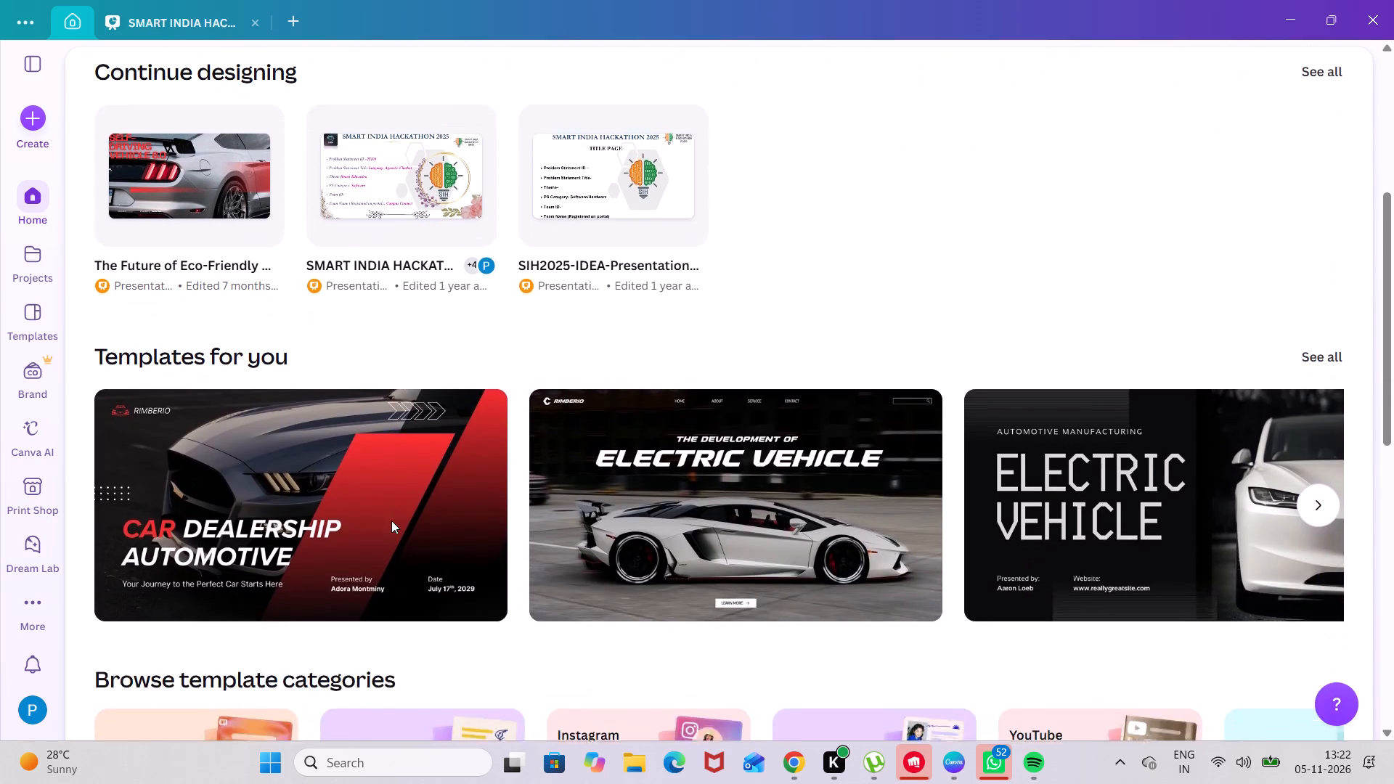
scroll(391, 520, "up", 2)
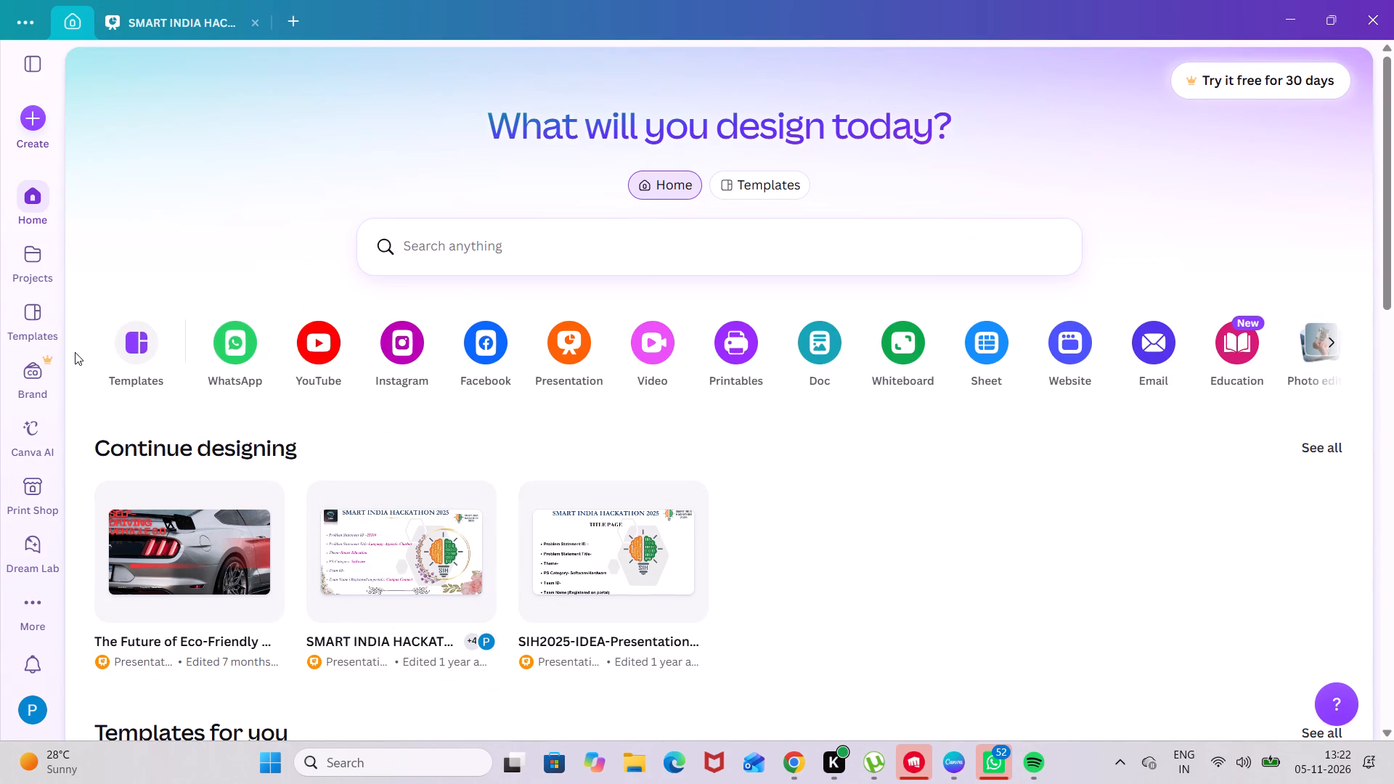
Start adding a new design from the All projects page.
left_click(37, 269)
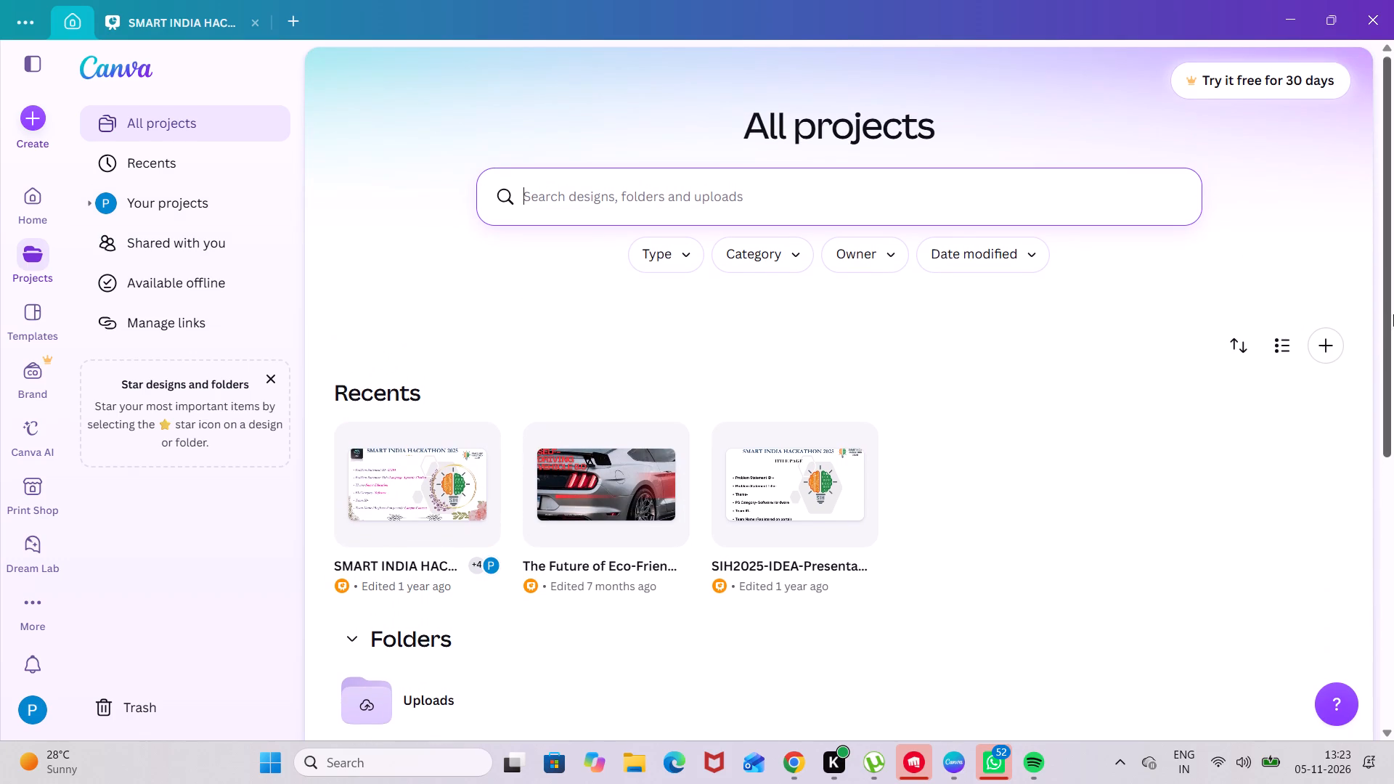
left_click(1337, 343)
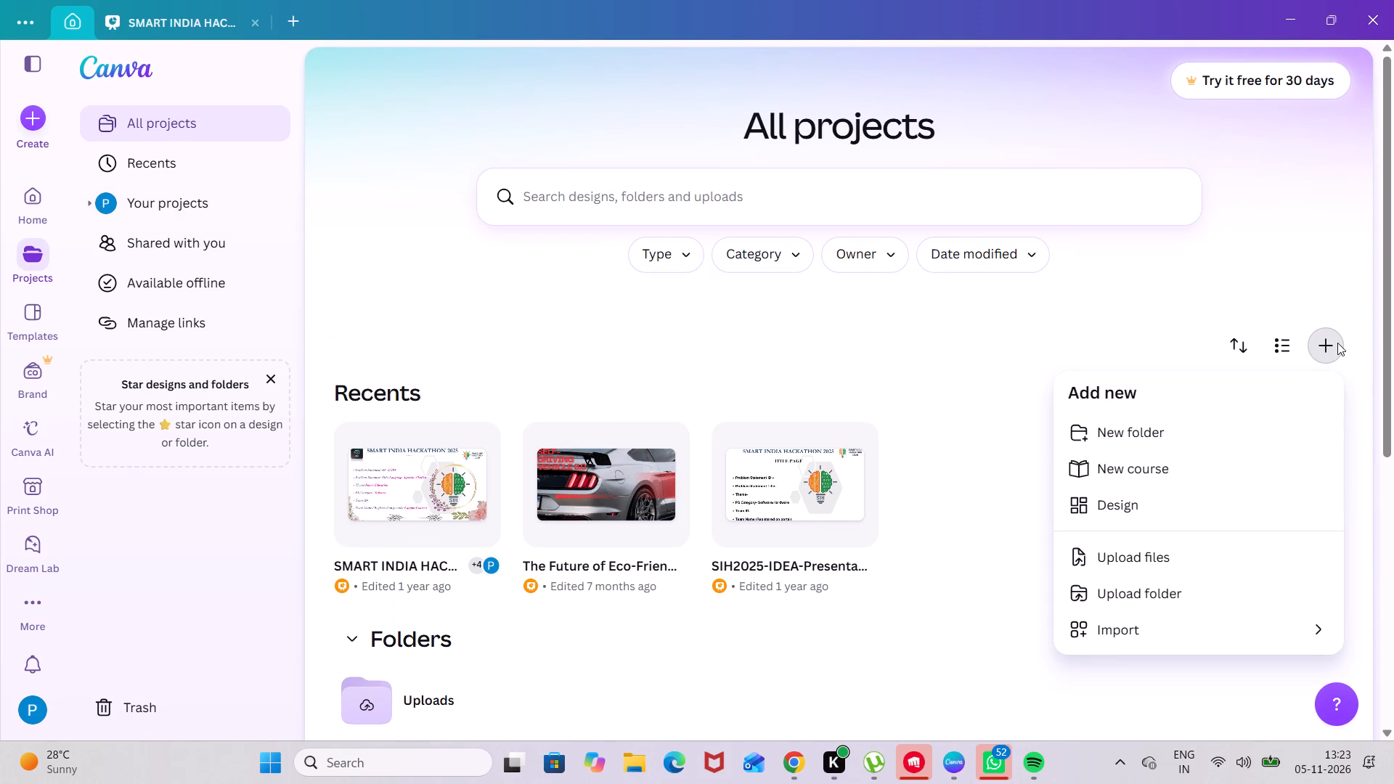
left_click(1191, 499)
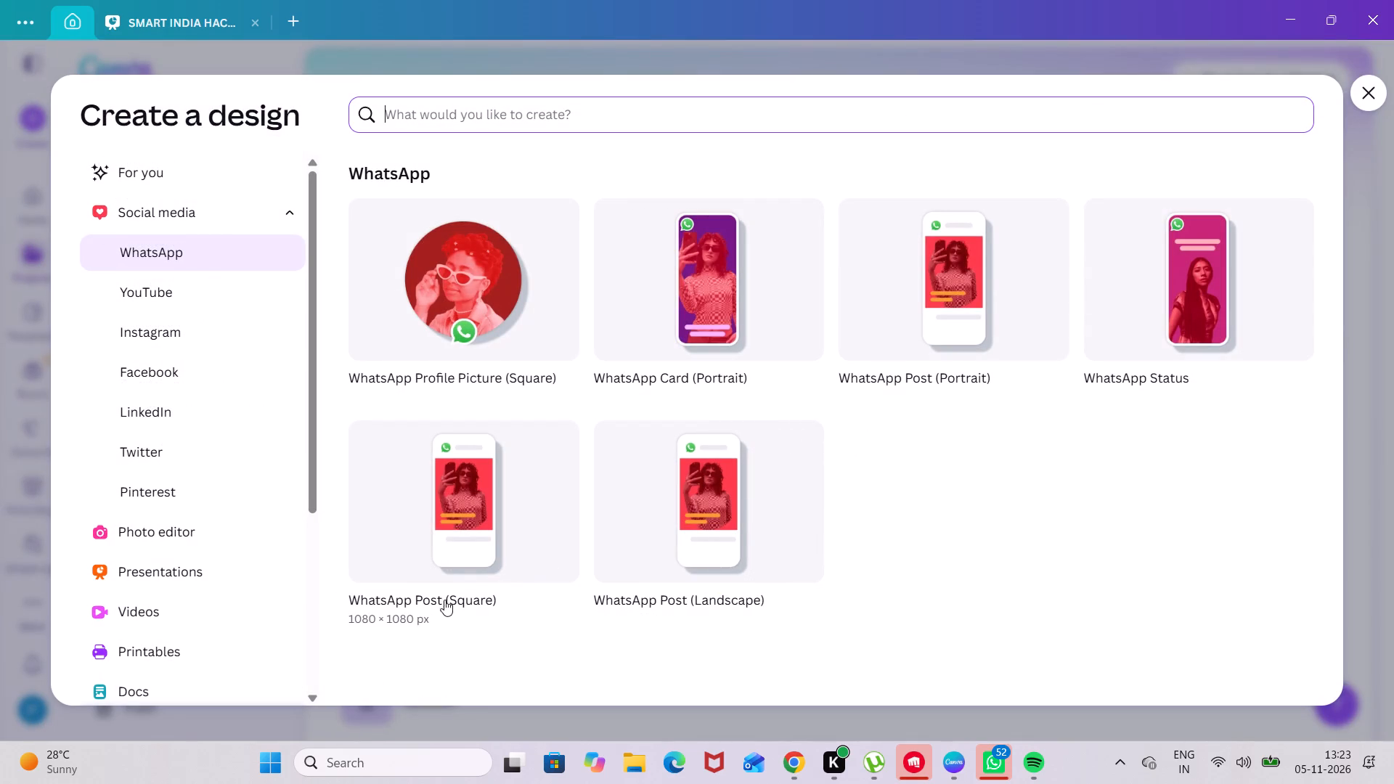
Examine the design formats offered in the Docs and Printables categories.
scroll(405, 609, "left", 2)
left_click(147, 681)
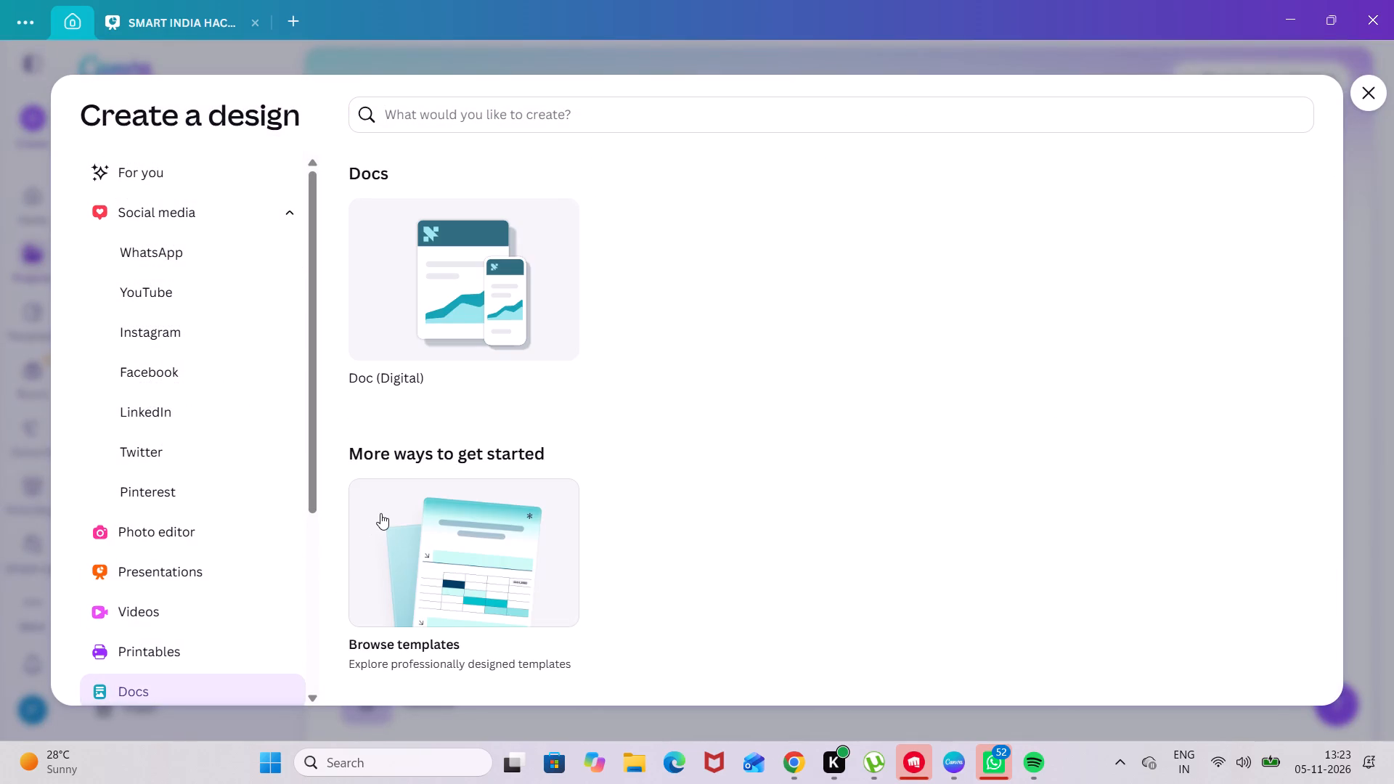
scroll(484, 505, "down", 2)
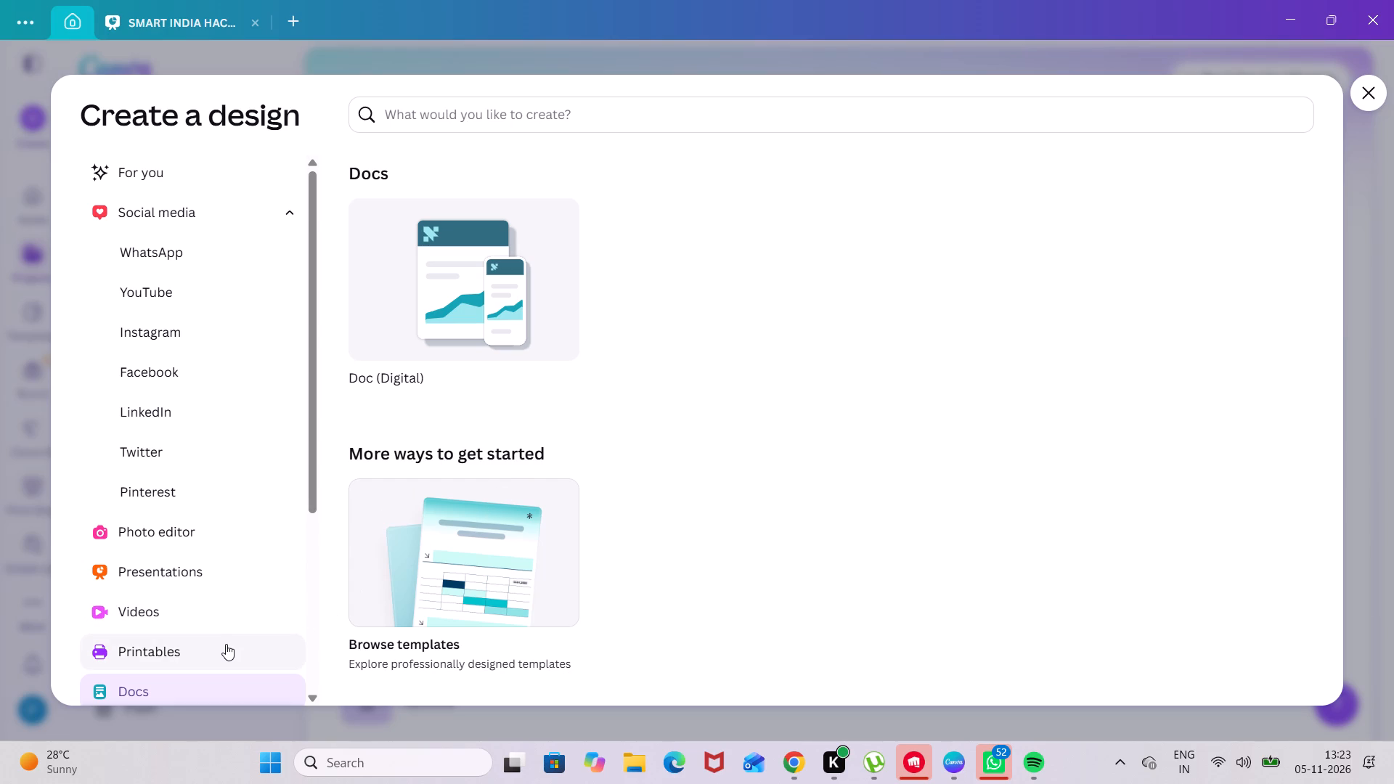
left_click(225, 644)
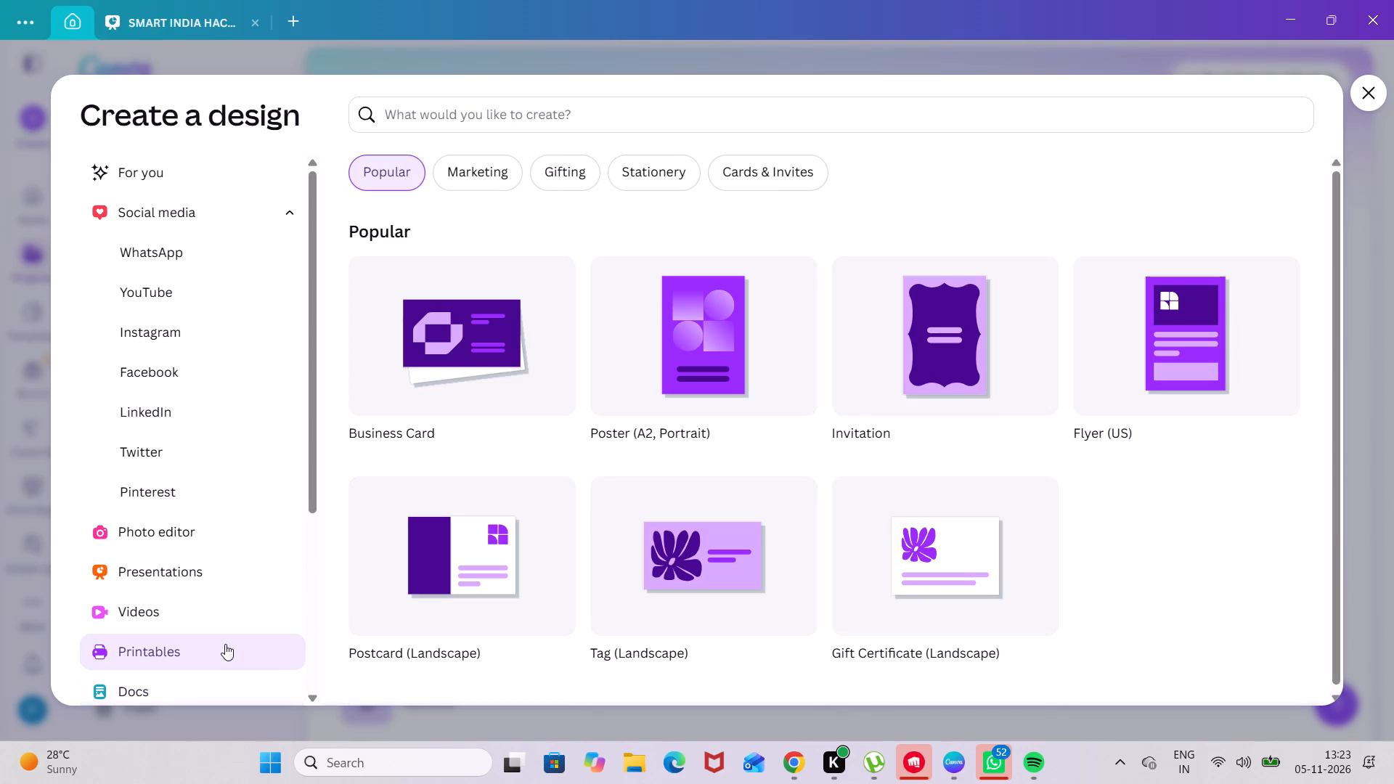
scroll(553, 551, "down", 3)
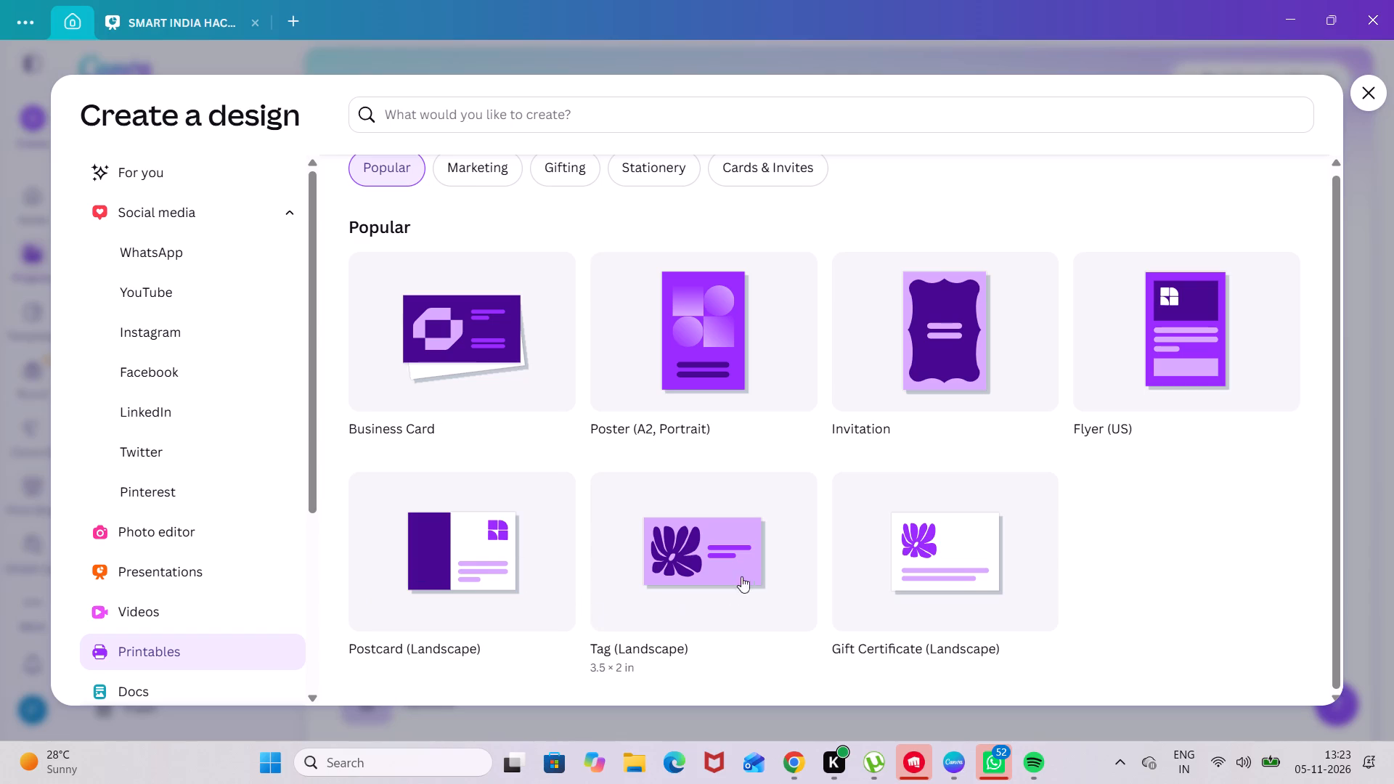
Create a new Doc (Digital) design from the Docs category.
left_click(193, 576)
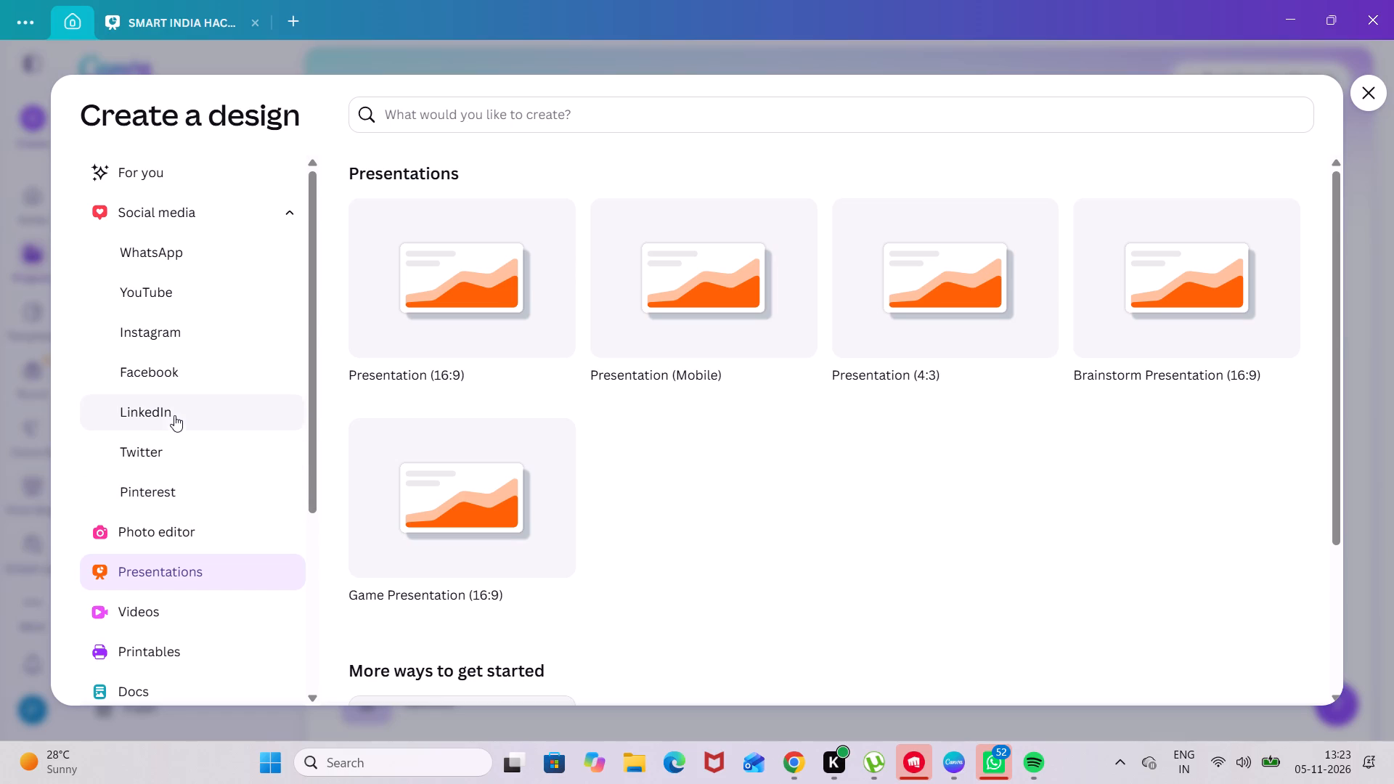
left_click(144, 648)
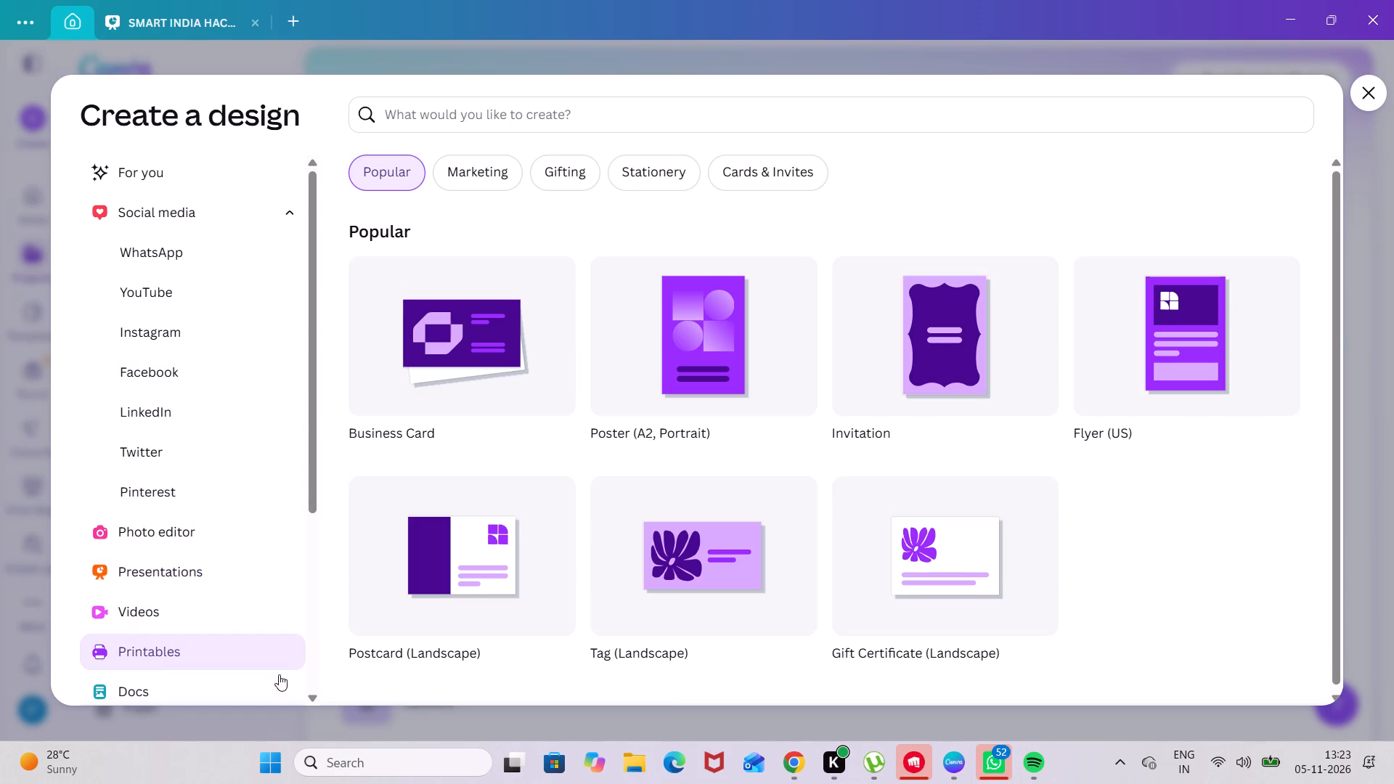
left_click(245, 679)
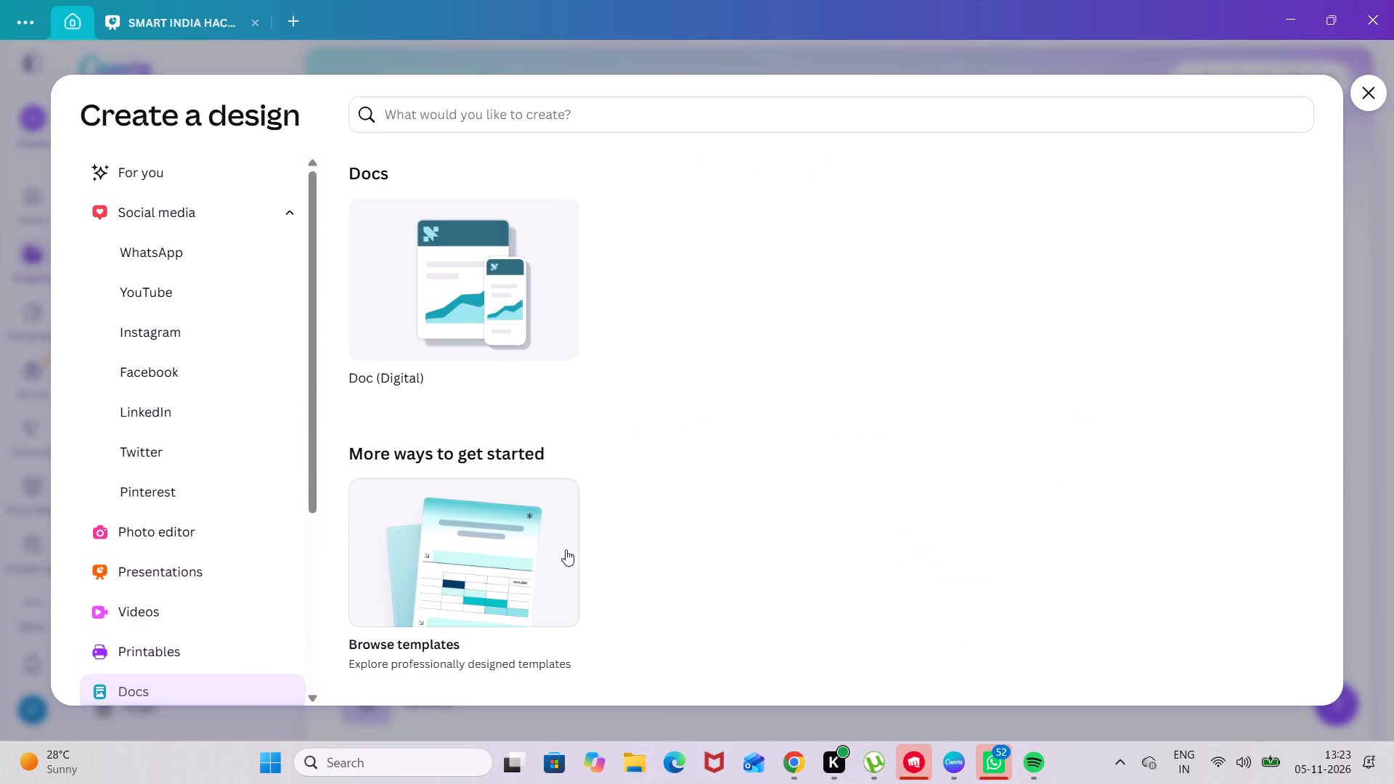
scroll(568, 542, "down", 1)
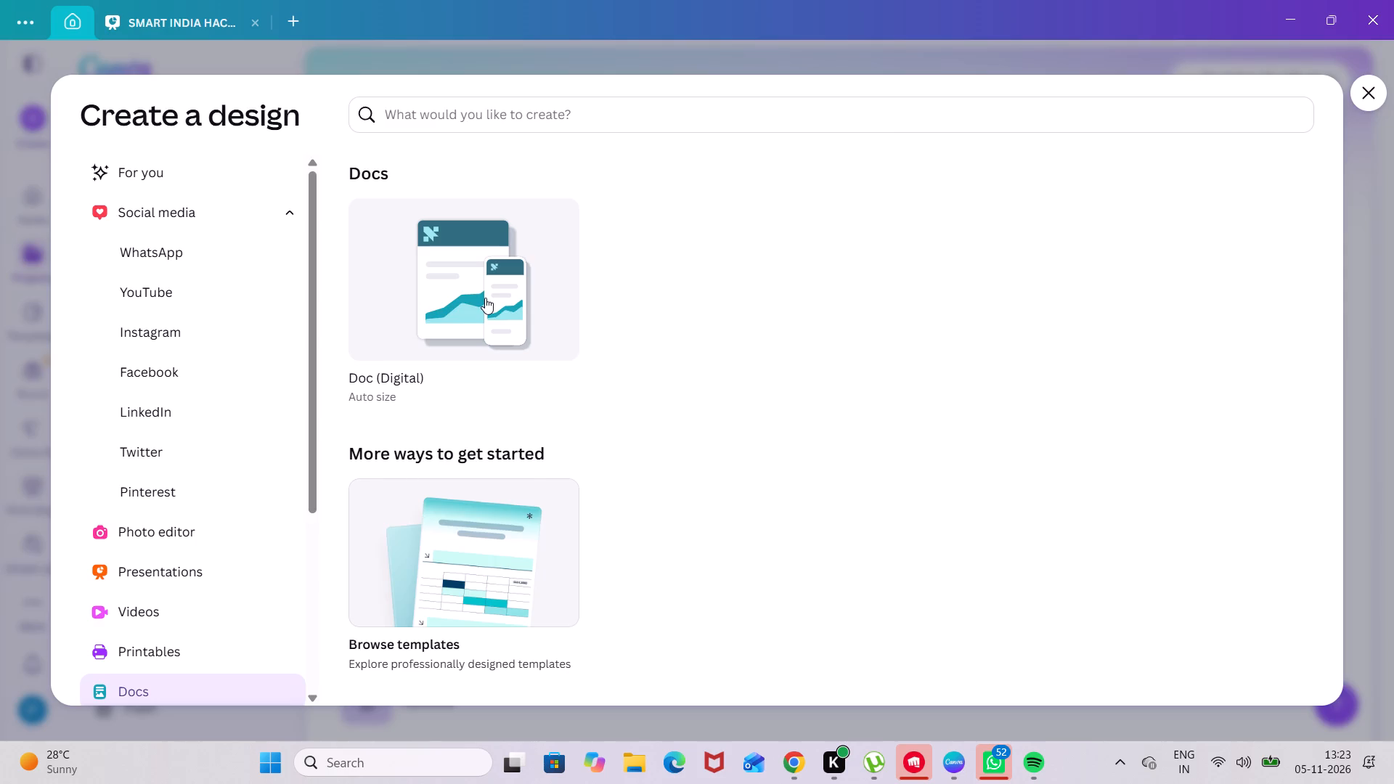
left_click(485, 298)
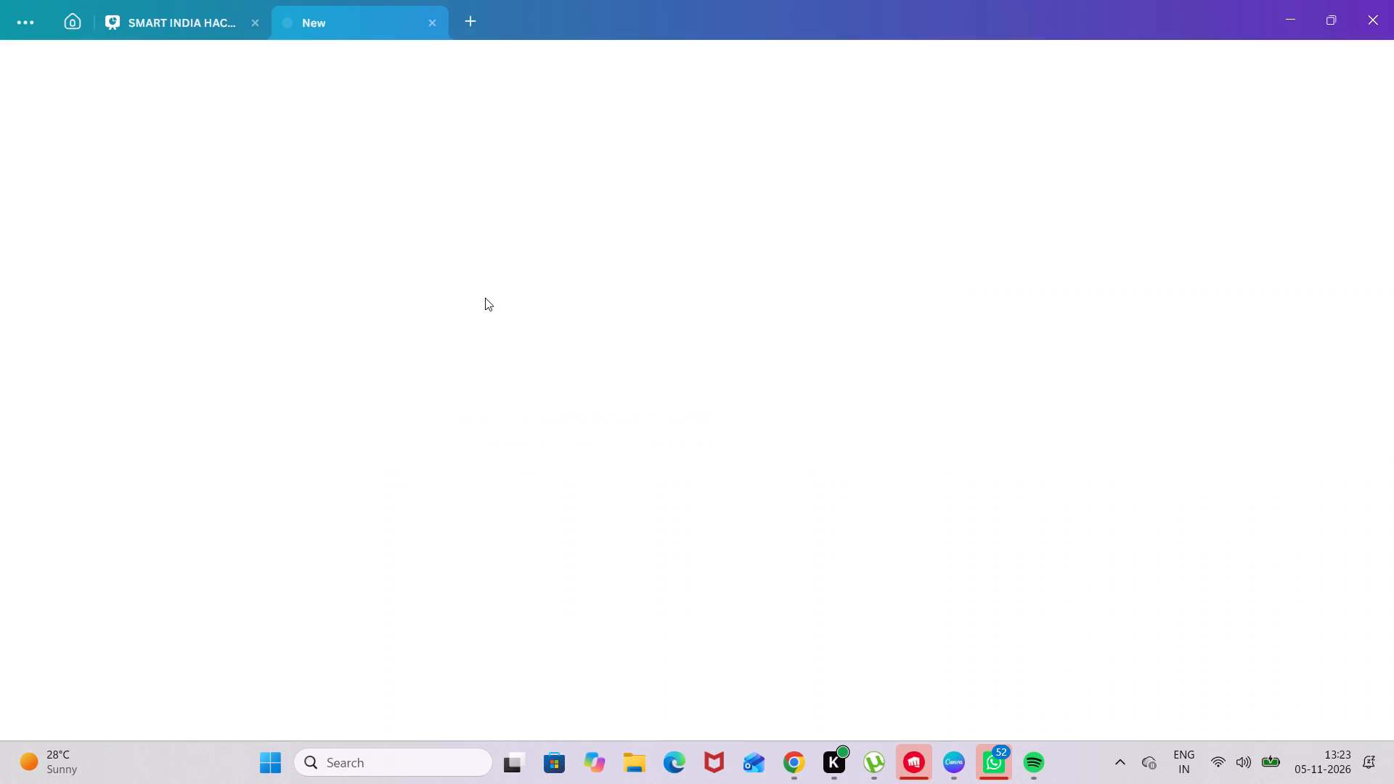
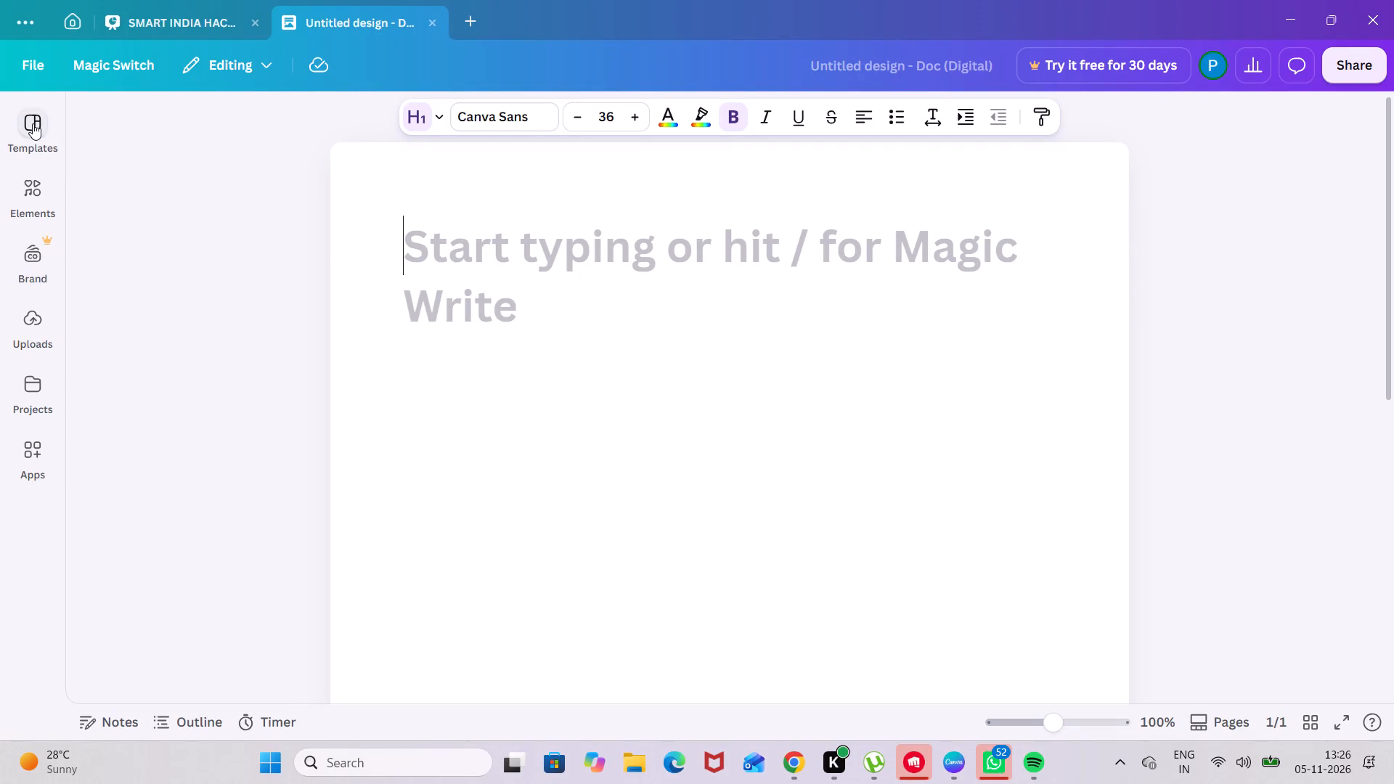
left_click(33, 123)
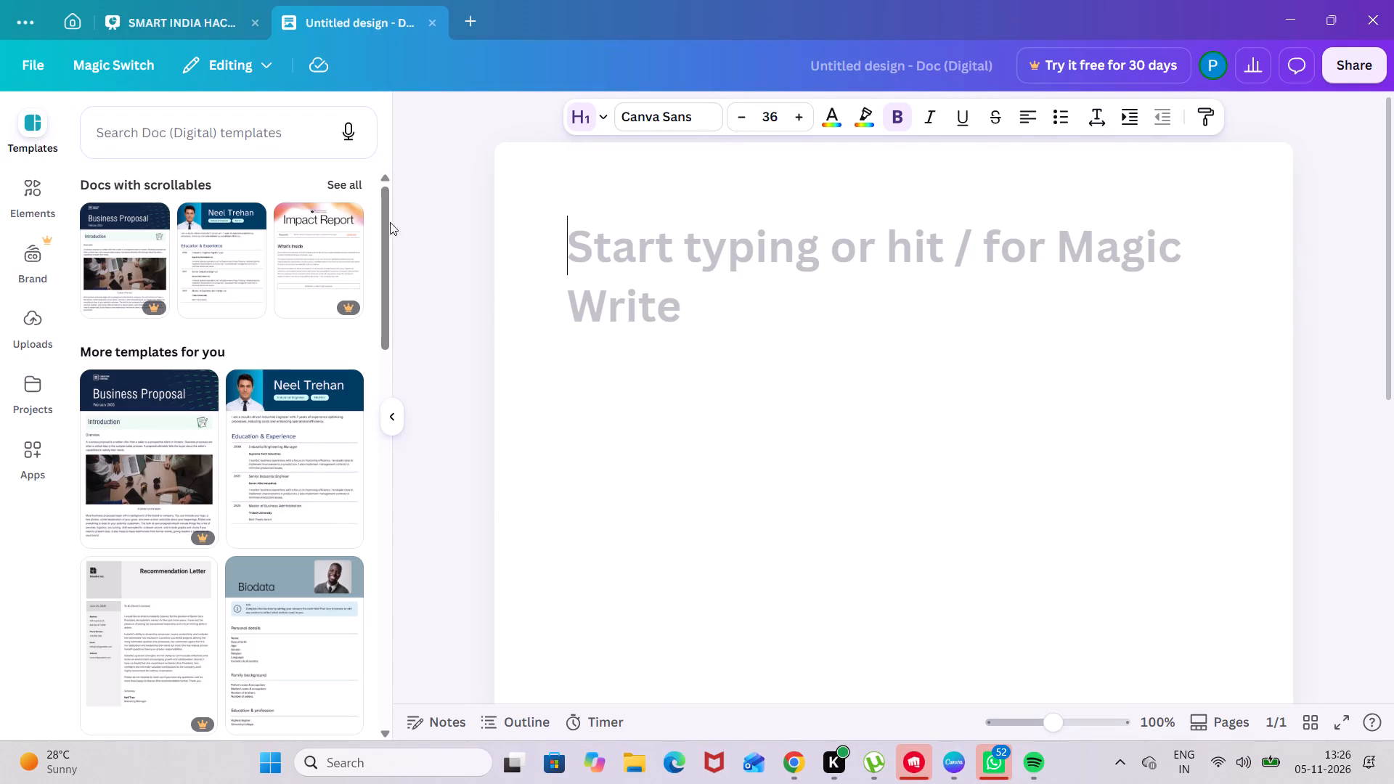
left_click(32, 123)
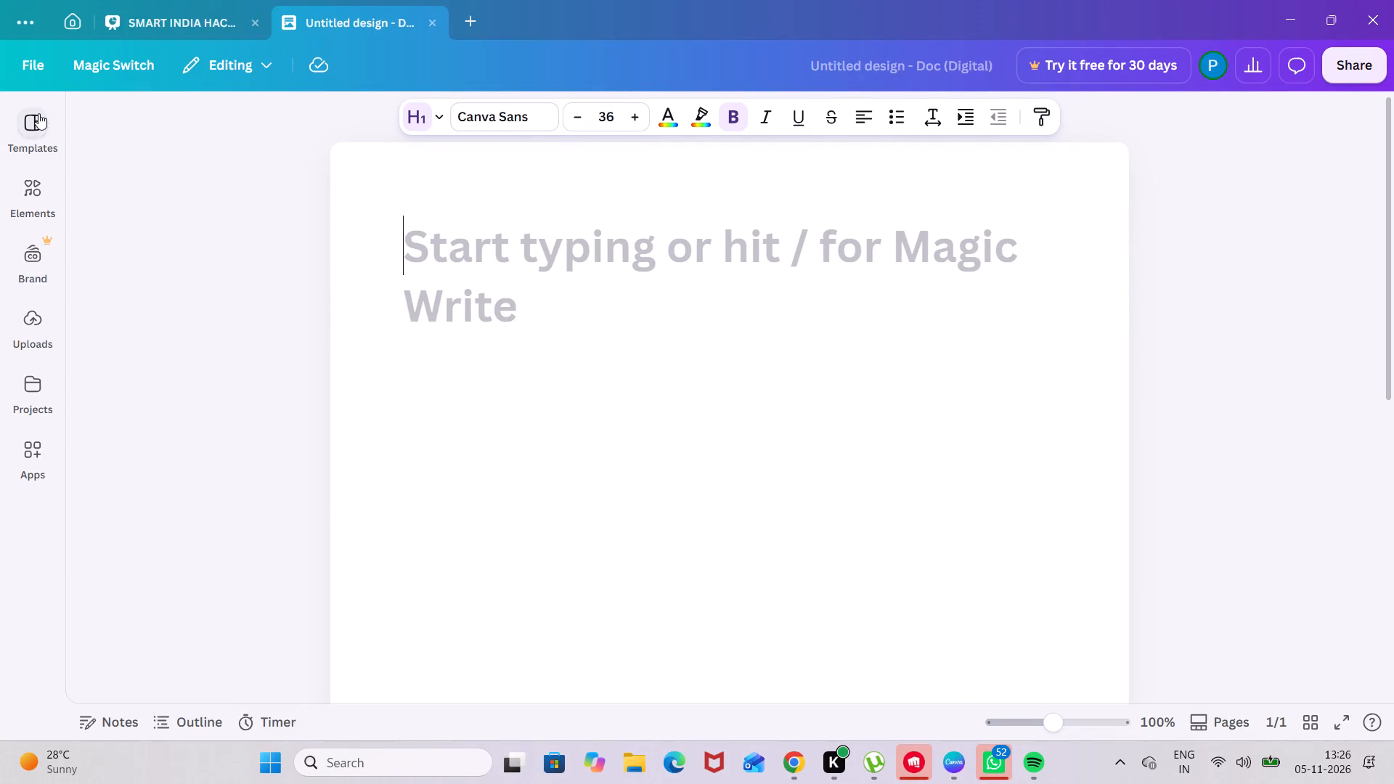
Return to the home page, search for letterhead, and look through the suggested templates.
left_click(79, 17)
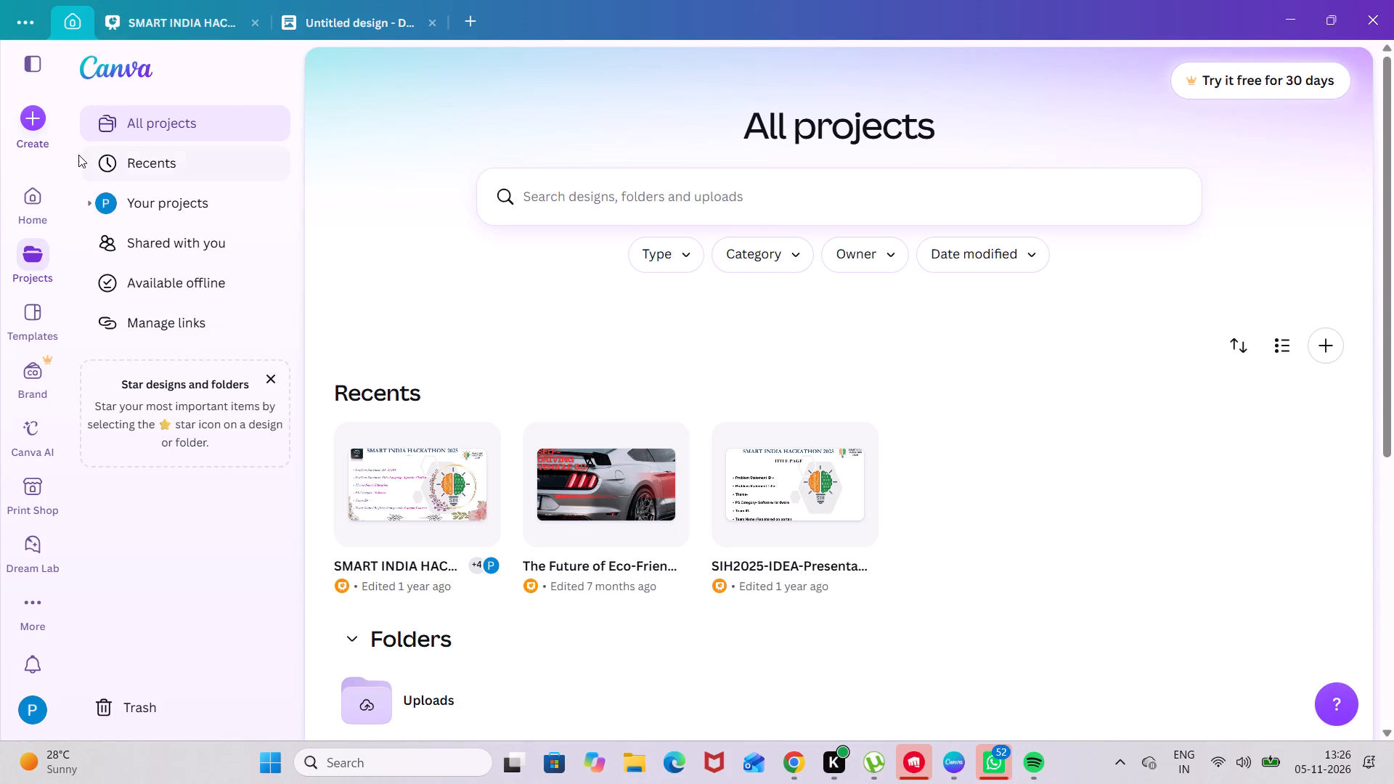
left_click(32, 191)
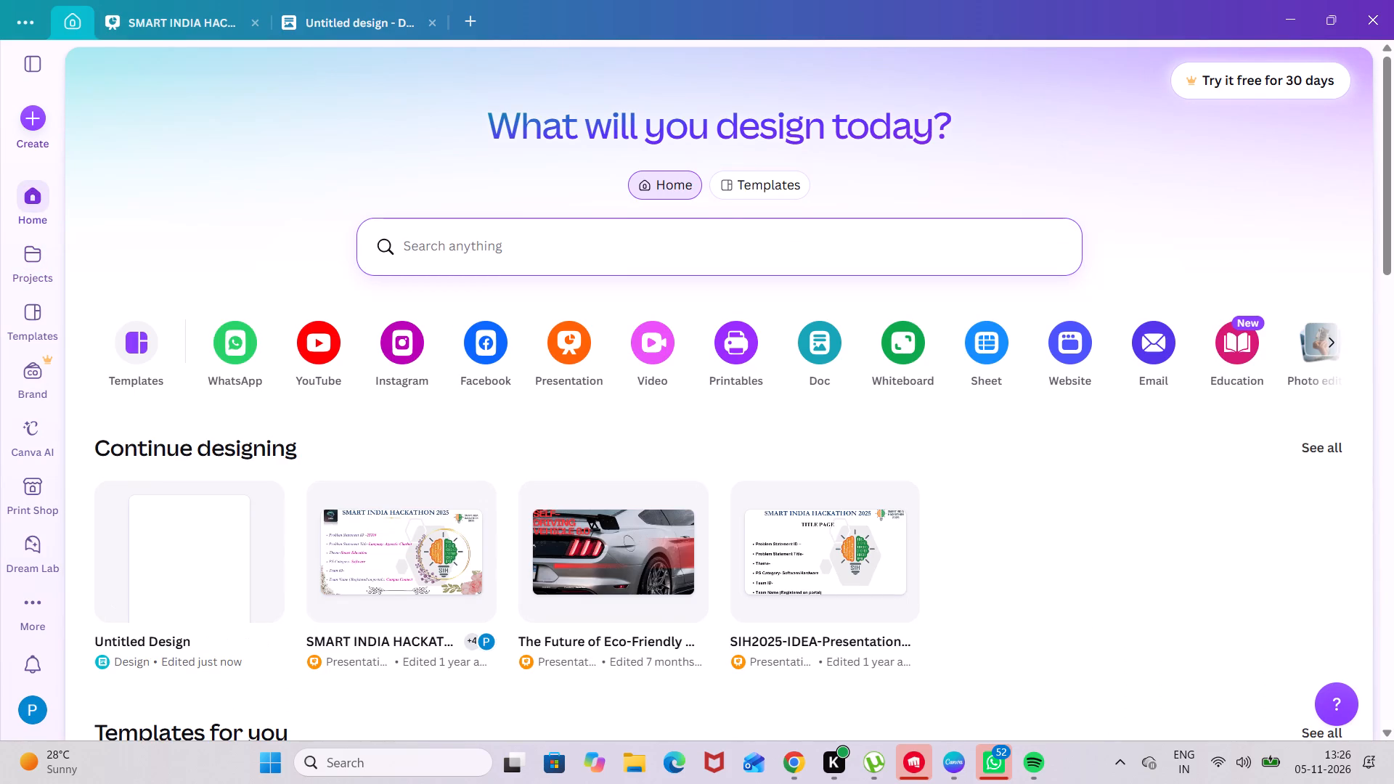
type("letter")
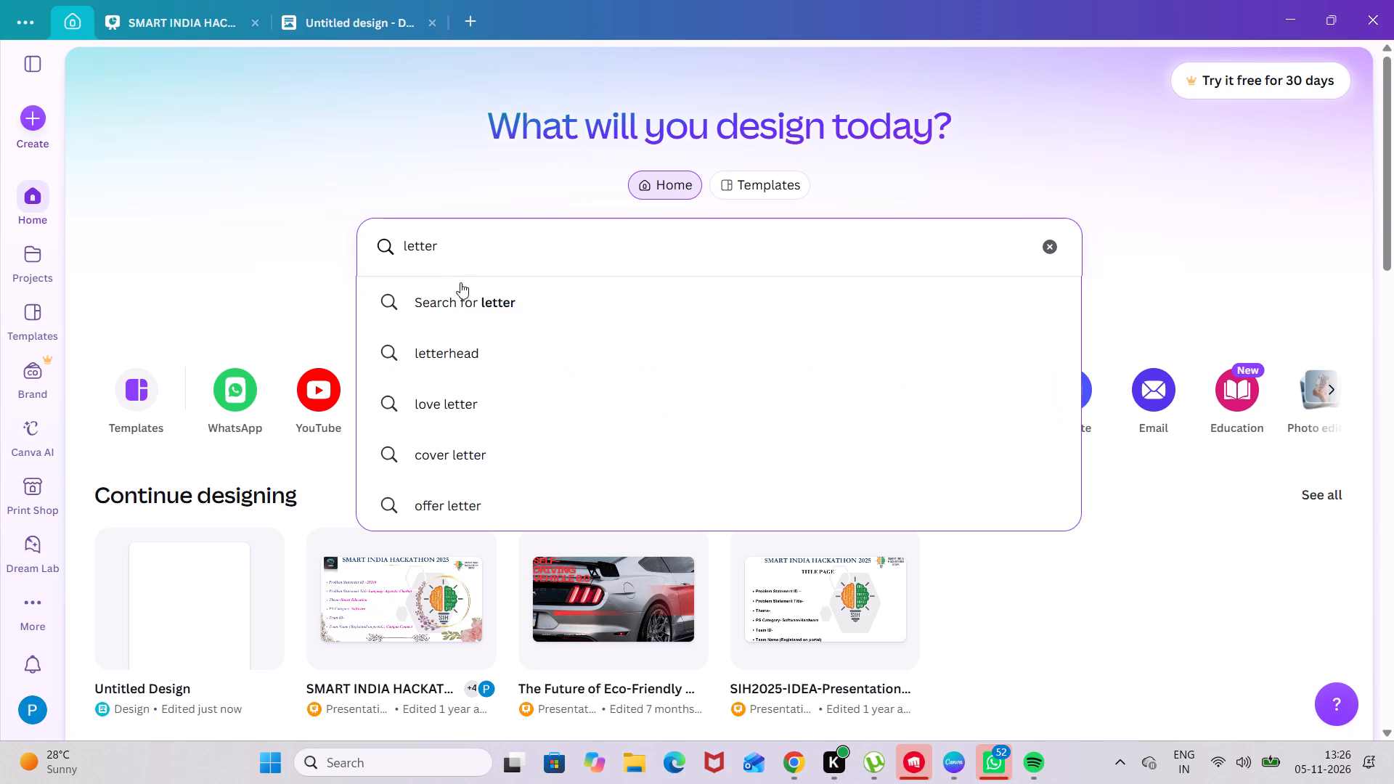
left_click(452, 351)
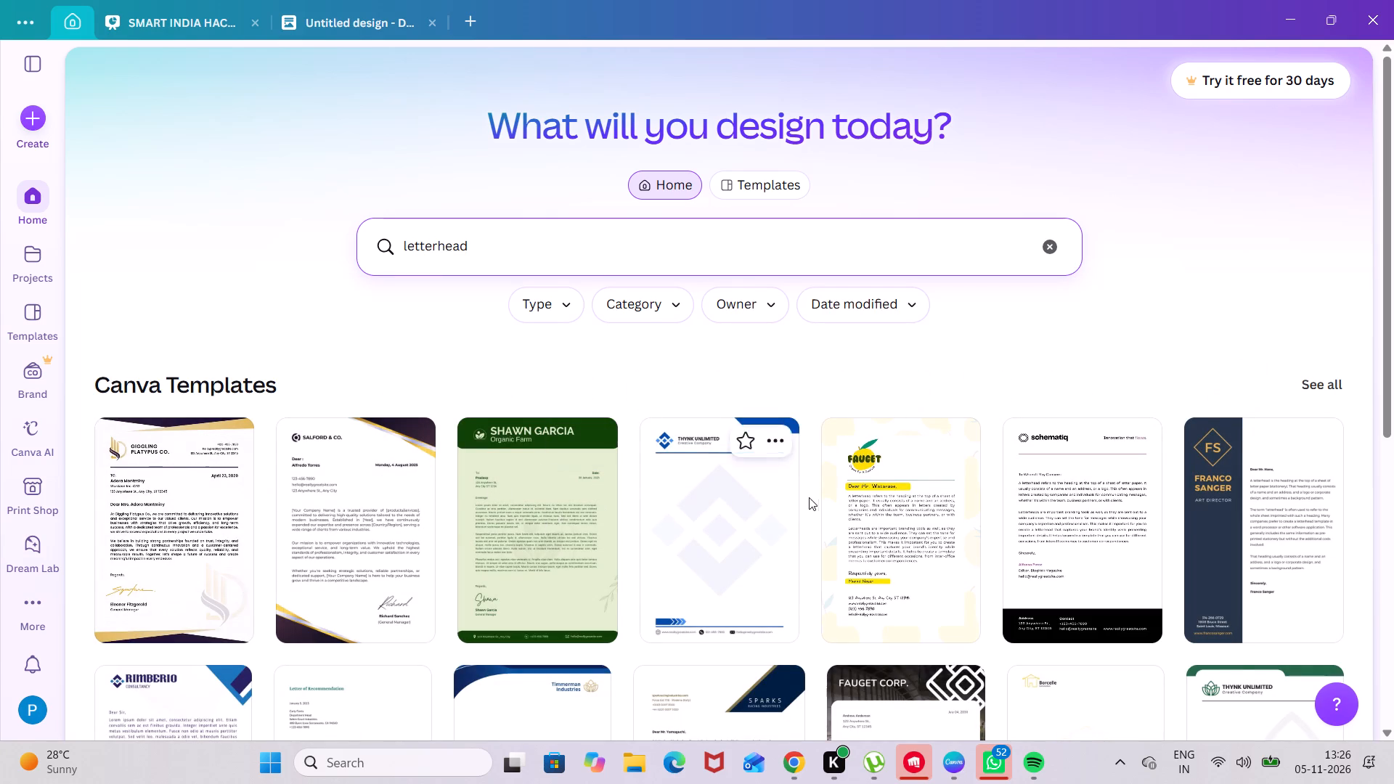
scroll(718, 487, "down", 1)
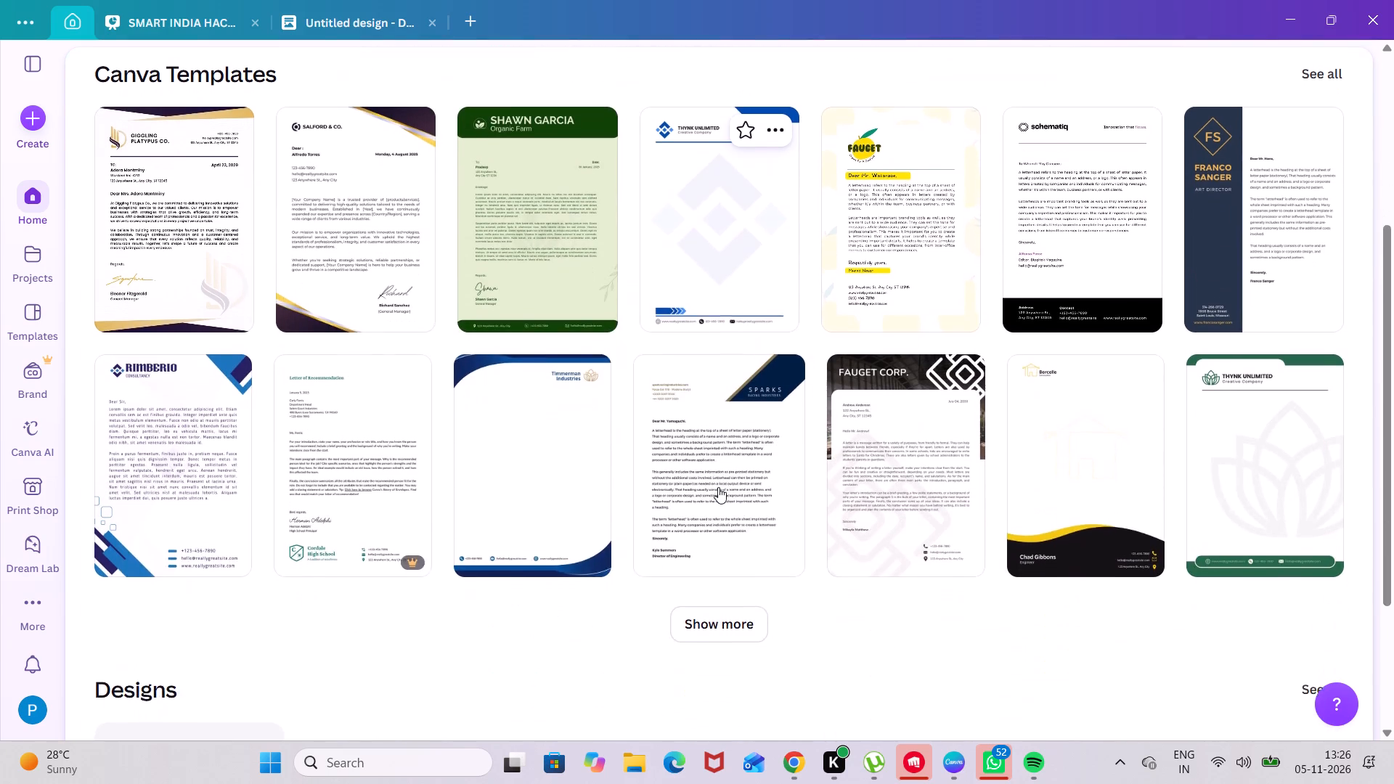
scroll(718, 487, "down", 2)
scroll(718, 487, "up", 10)
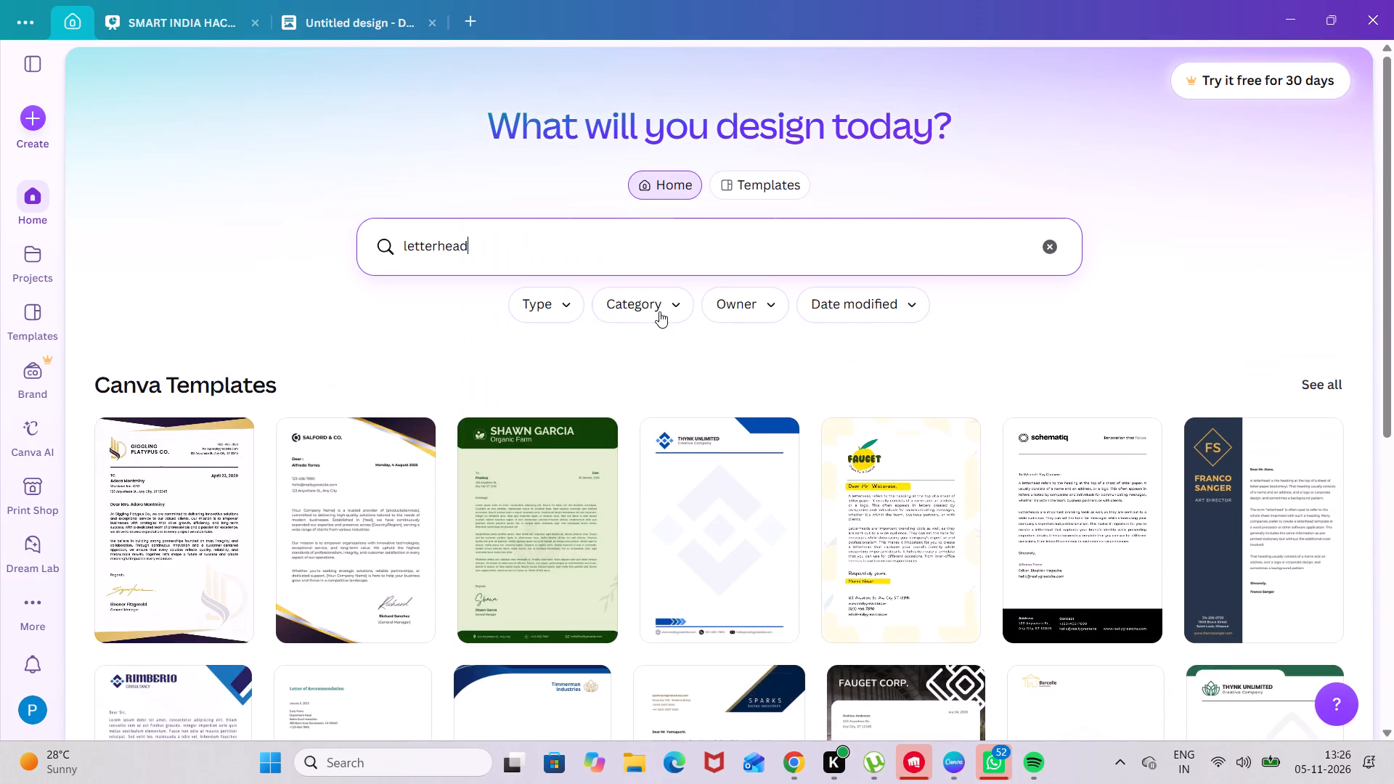
Refine the template search to "letterhead a4".
left_click(582, 228)
key("space")
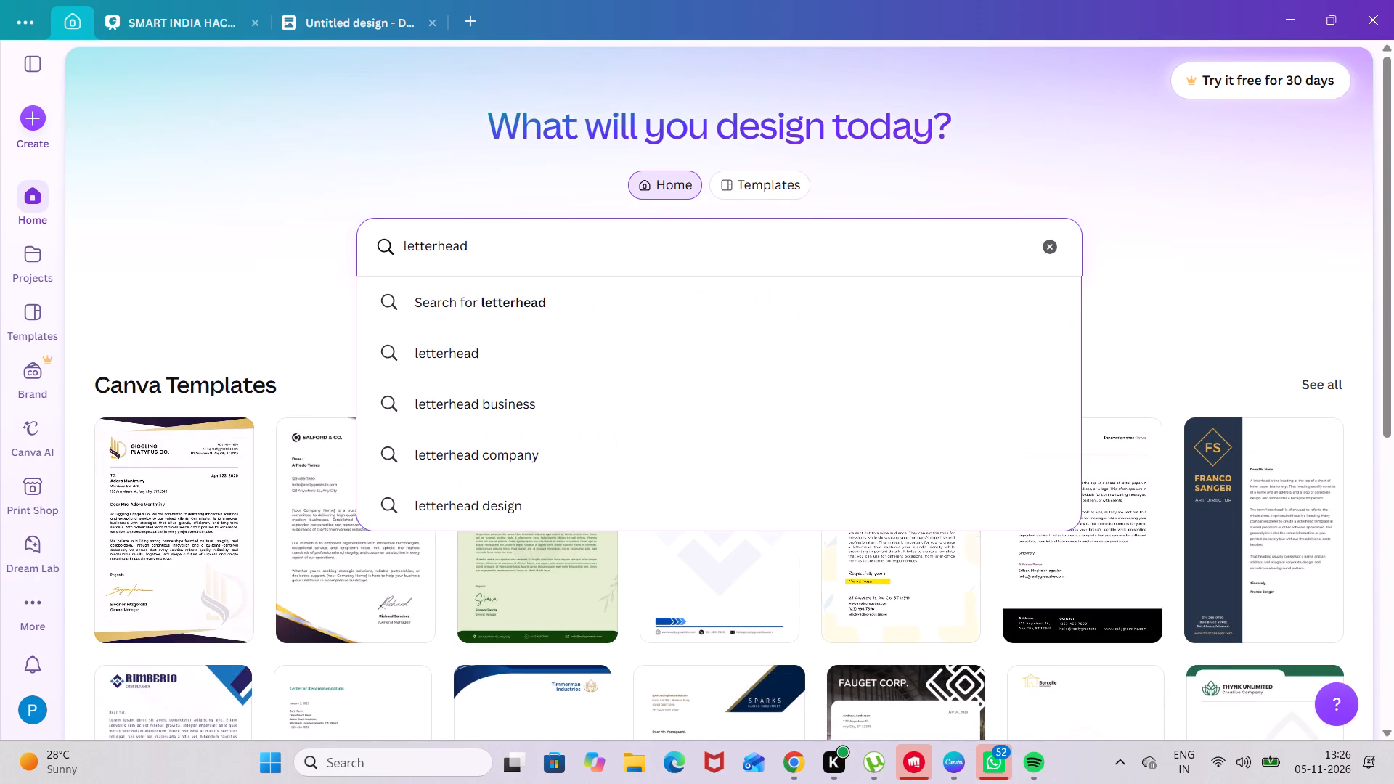
key("a")
key("4")
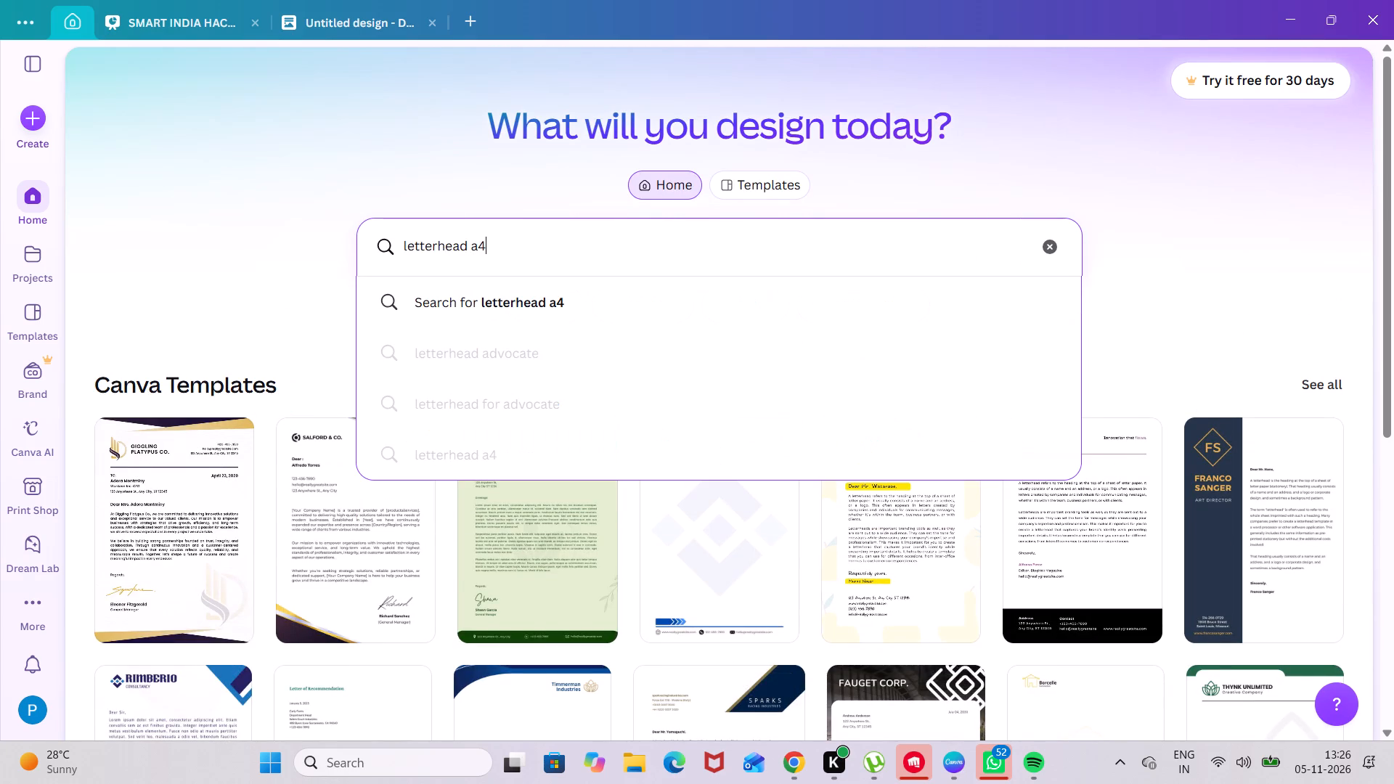
left_click(554, 310)
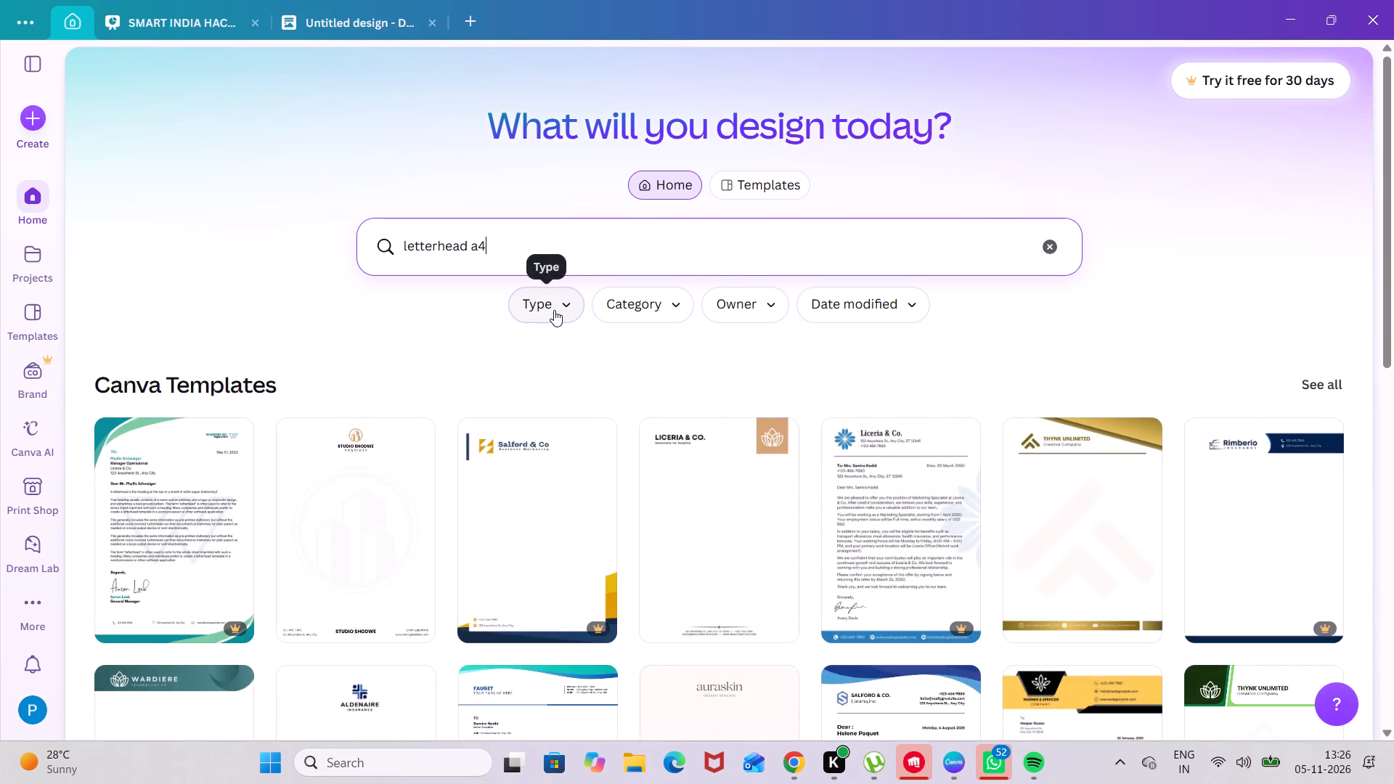
Browse the A4 letterhead templates and open the Cream Clean Letterhead Company A4 Document for customising.
scroll(264, 515, "down", 3)
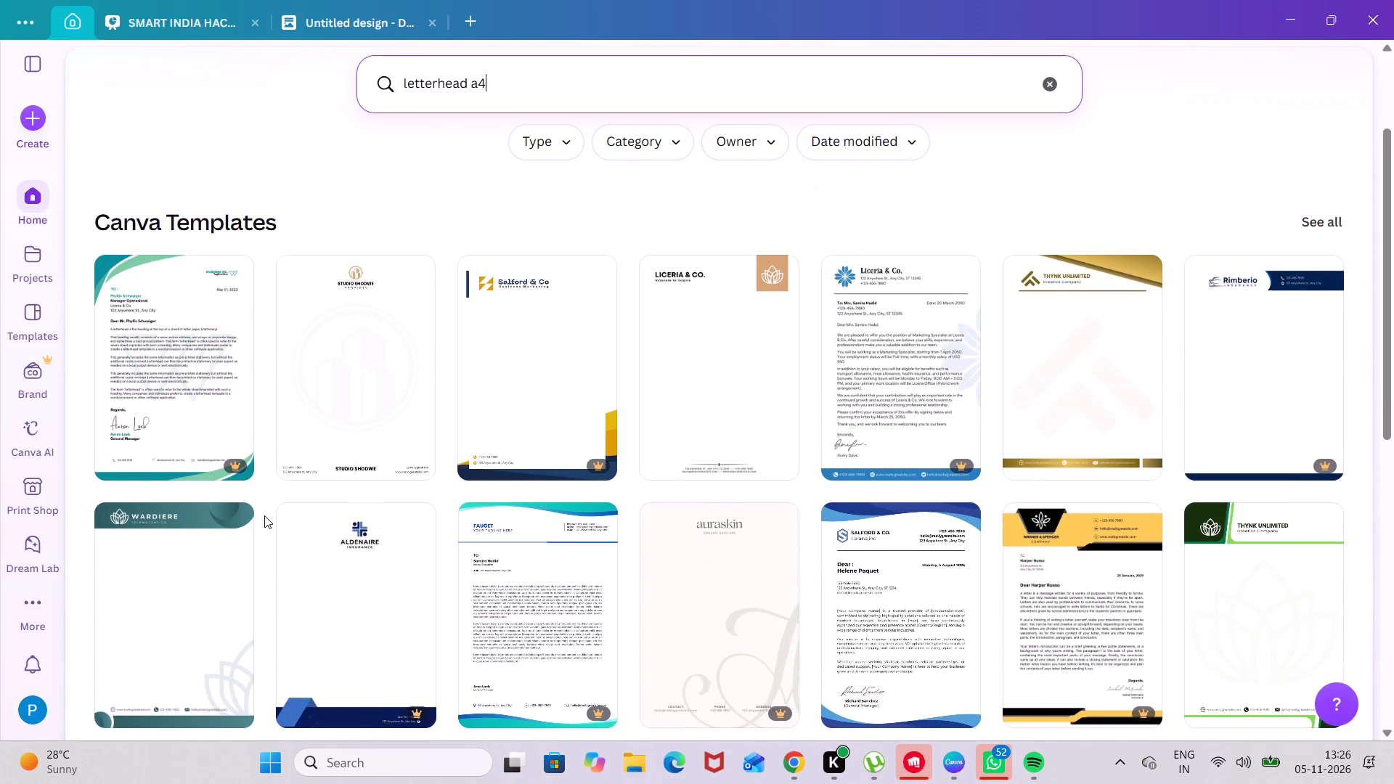
scroll(264, 515, "down", 3)
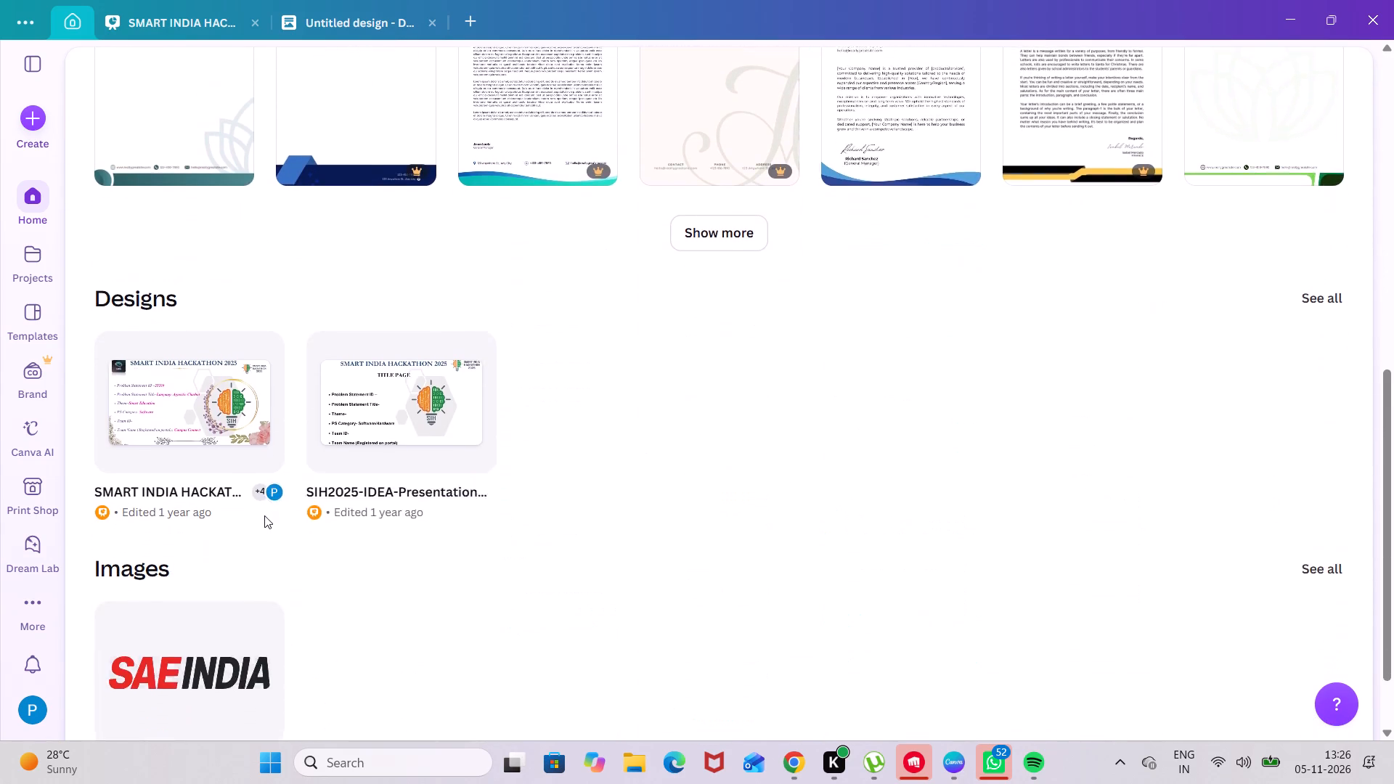
scroll(264, 515, "down", 1)
scroll(264, 515, "up", 3)
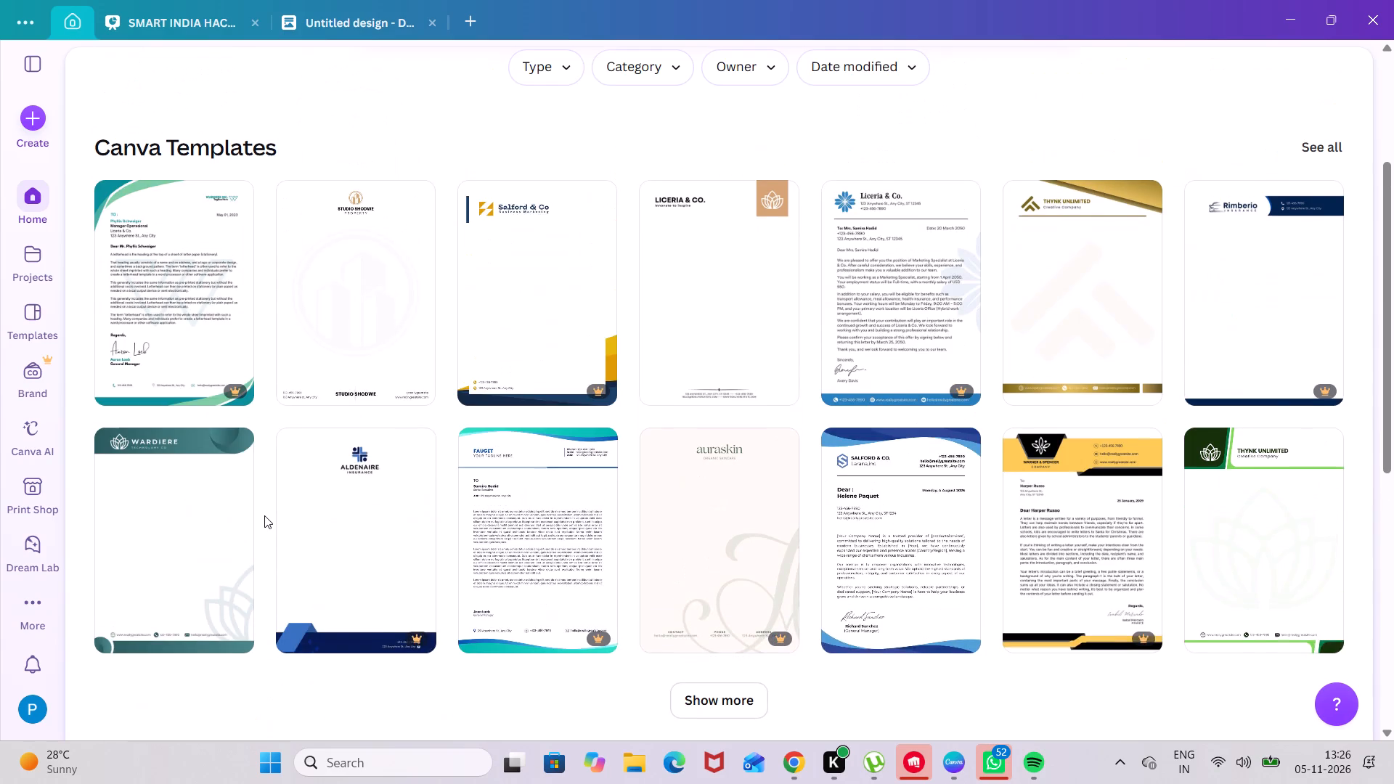
scroll(264, 515, "up", 4)
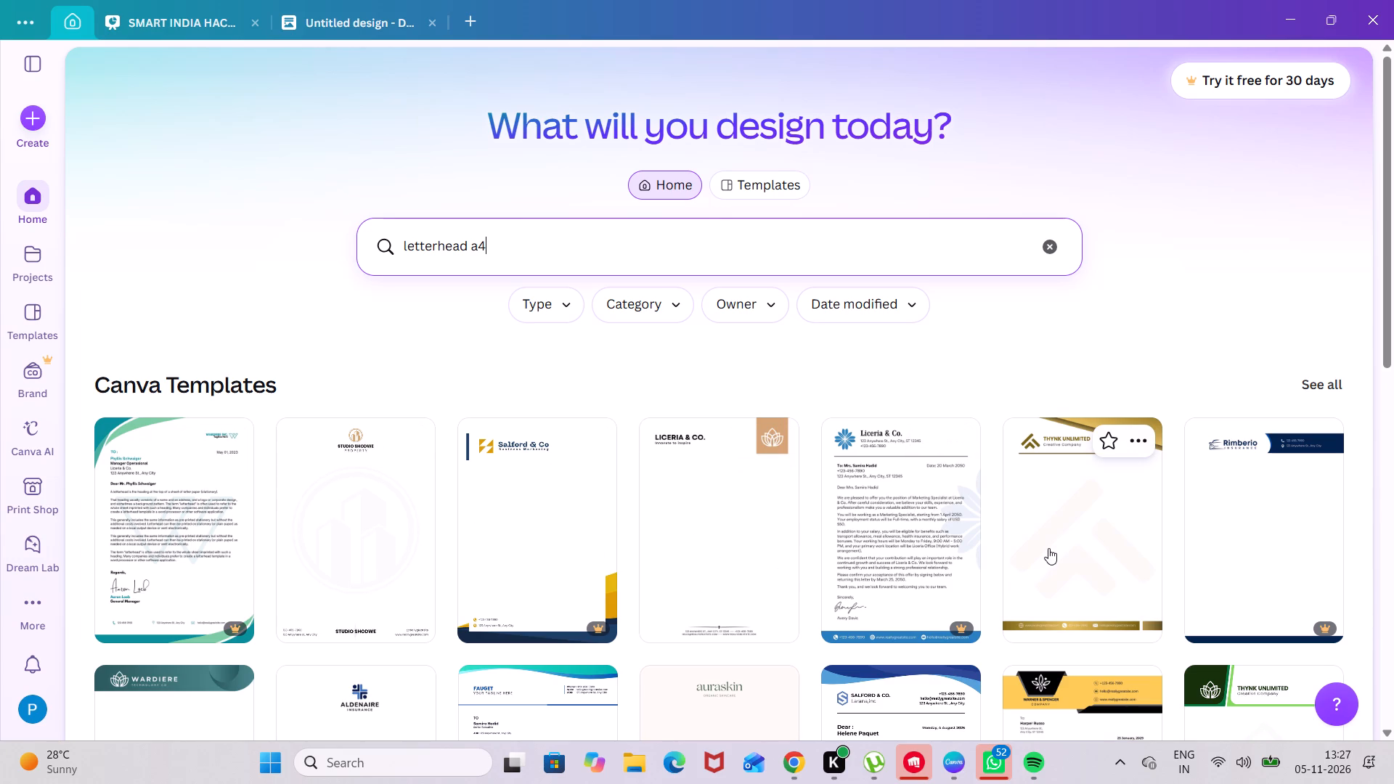
scroll(1048, 548, "down", 1)
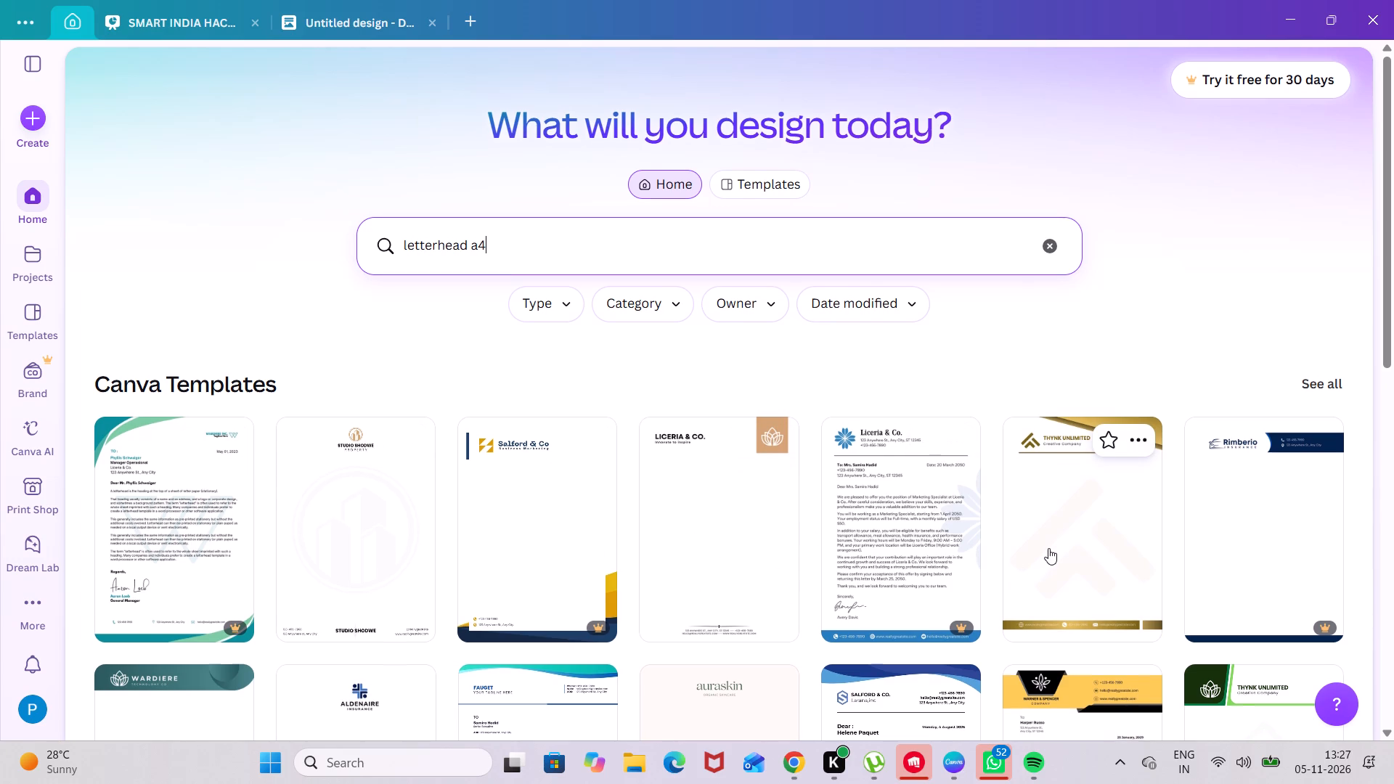
scroll(1048, 548, "down", 1)
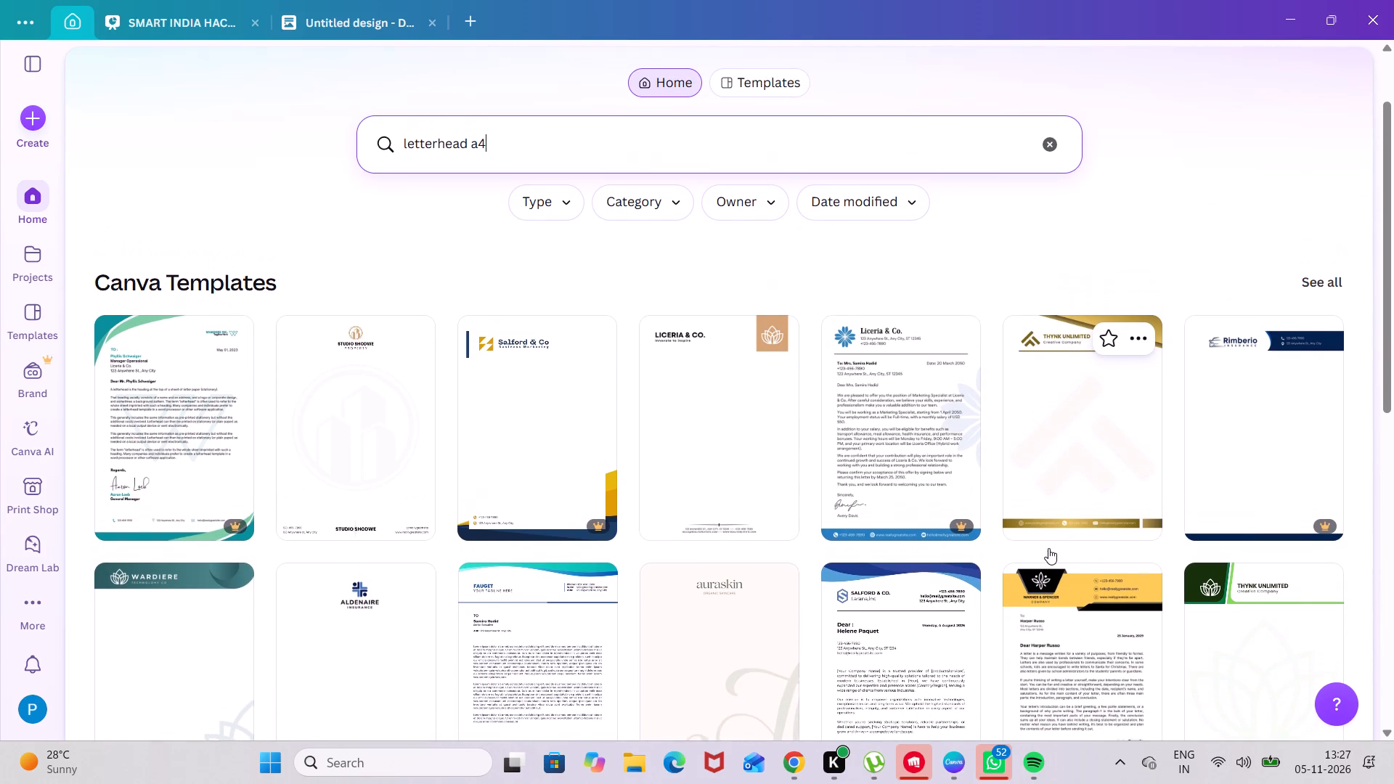
scroll(1048, 548, "down", 1)
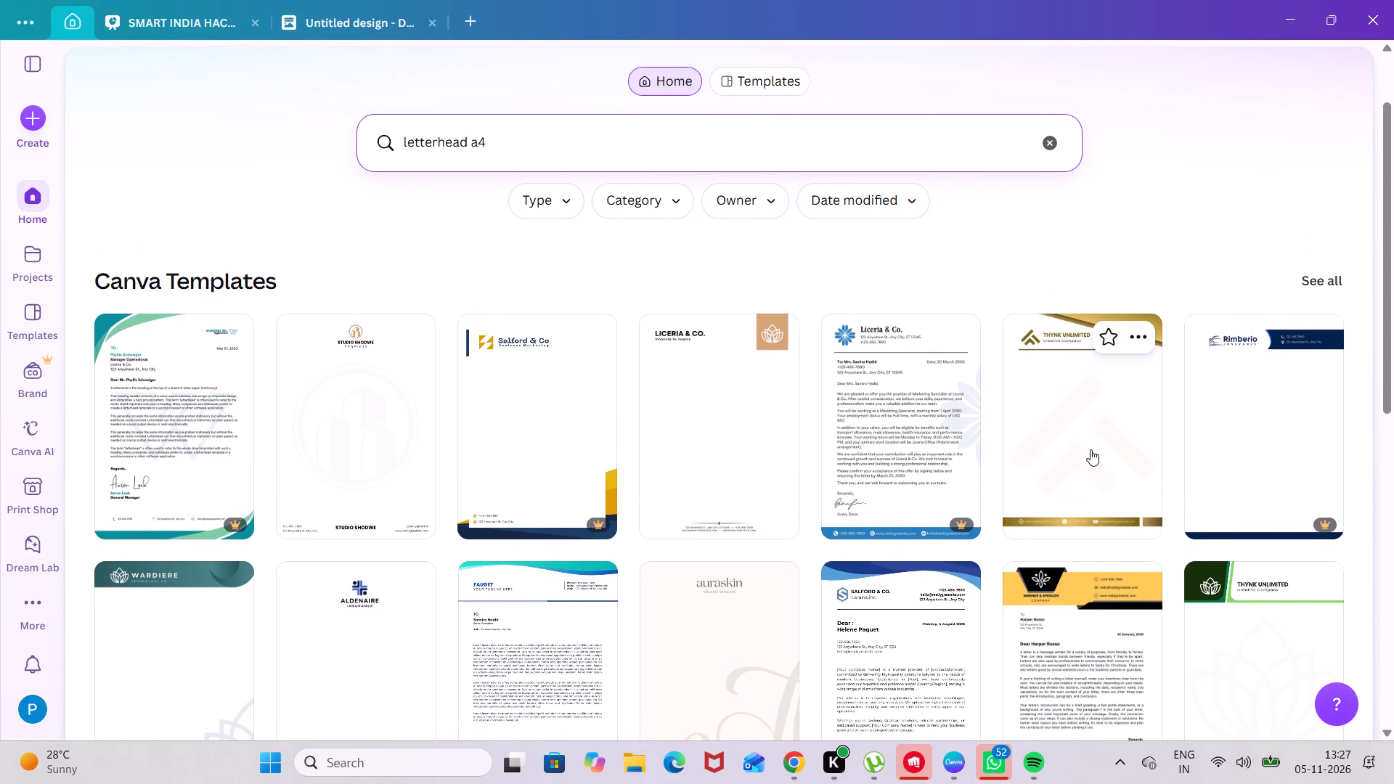
left_click(720, 448)
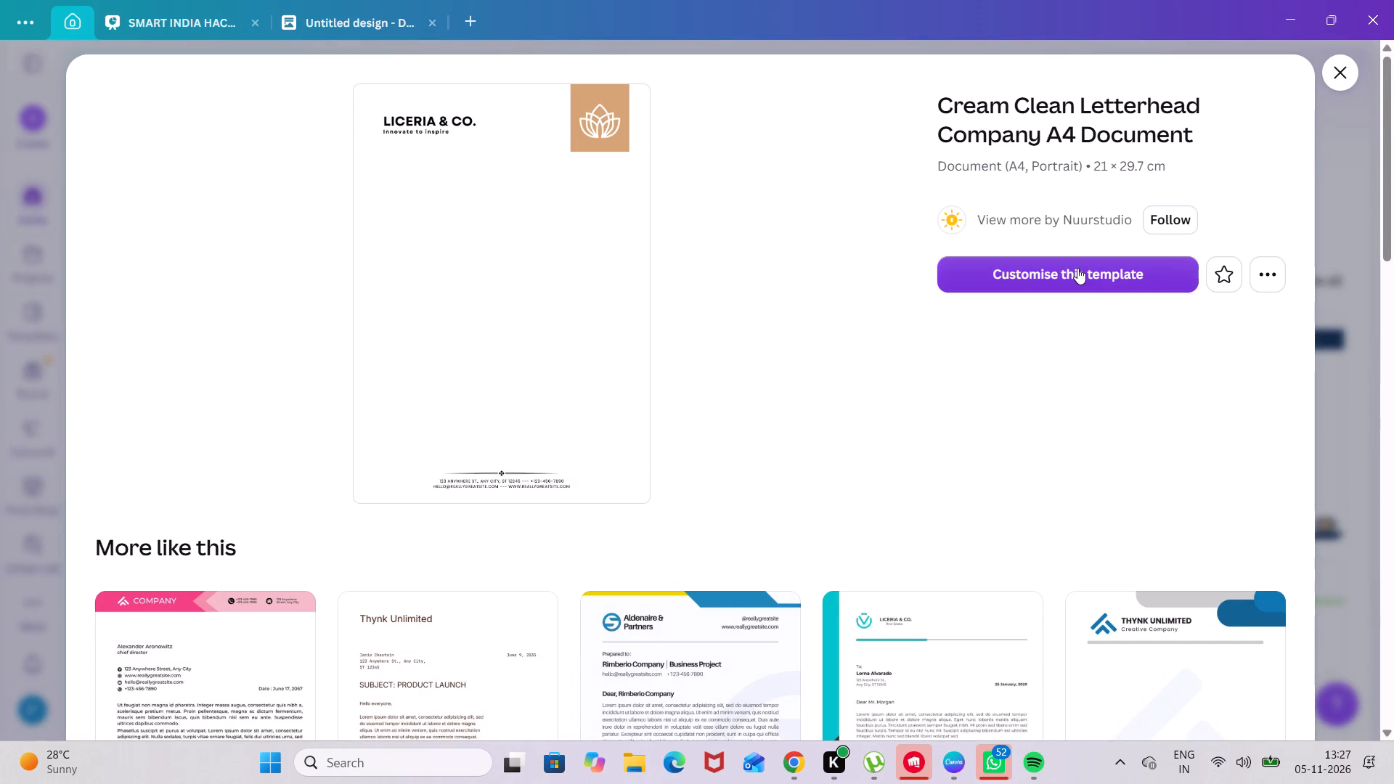
left_click(1077, 268)
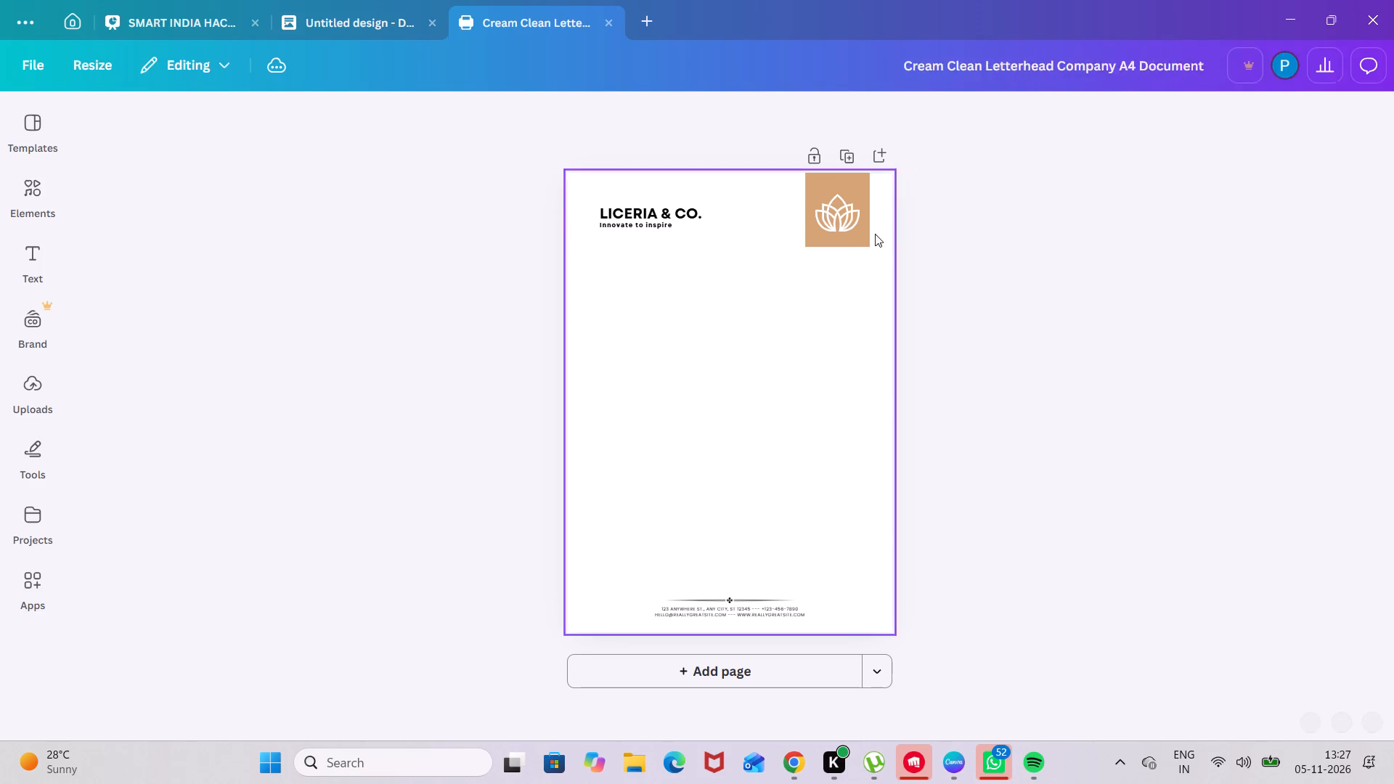
Delete the white lotus logo and the tan rectangle behind it from the letterhead's top corner.
left_click(844, 218)
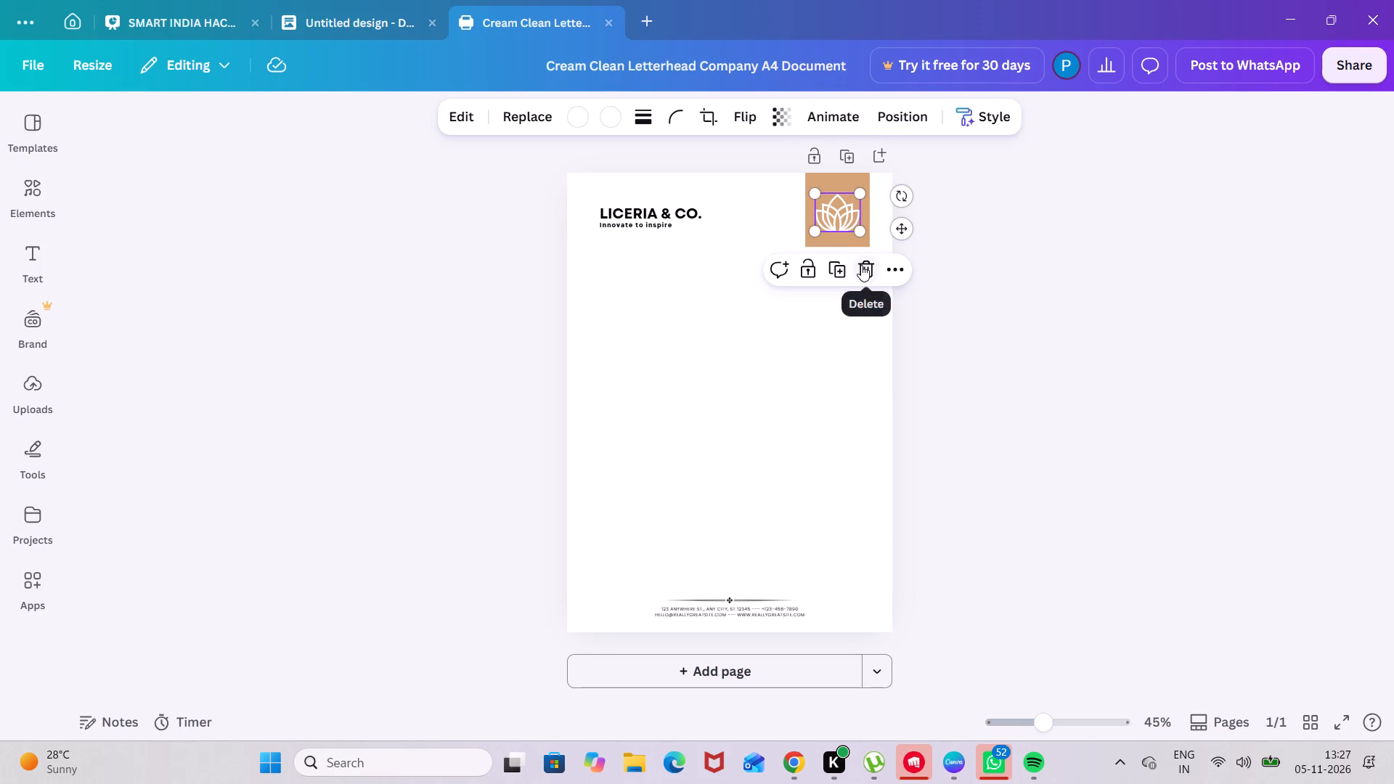
left_click(861, 265)
left_click(829, 196)
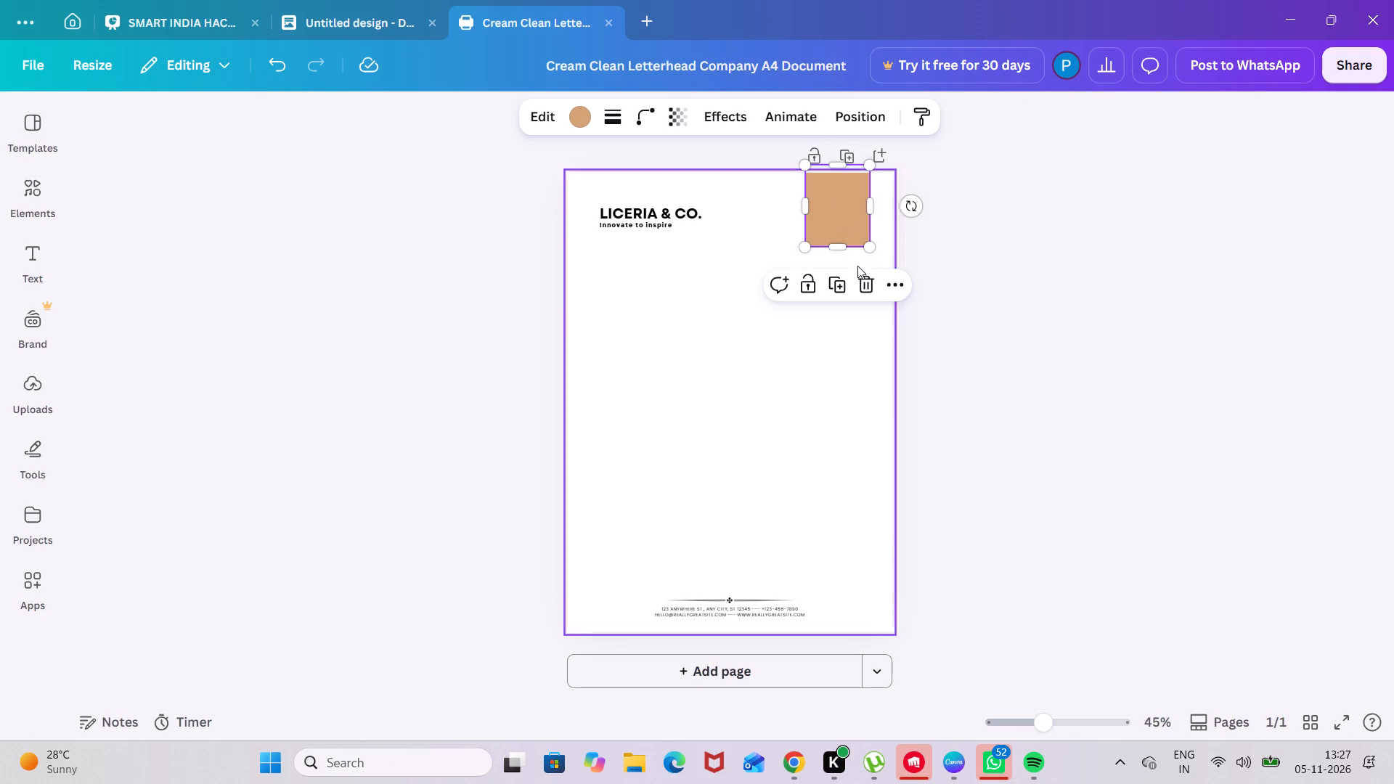
left_click(863, 284)
Delete the company name "LICERIA & CO." and the tagline "Innovate to inspire" from the letterhead's header.
left_click(657, 205)
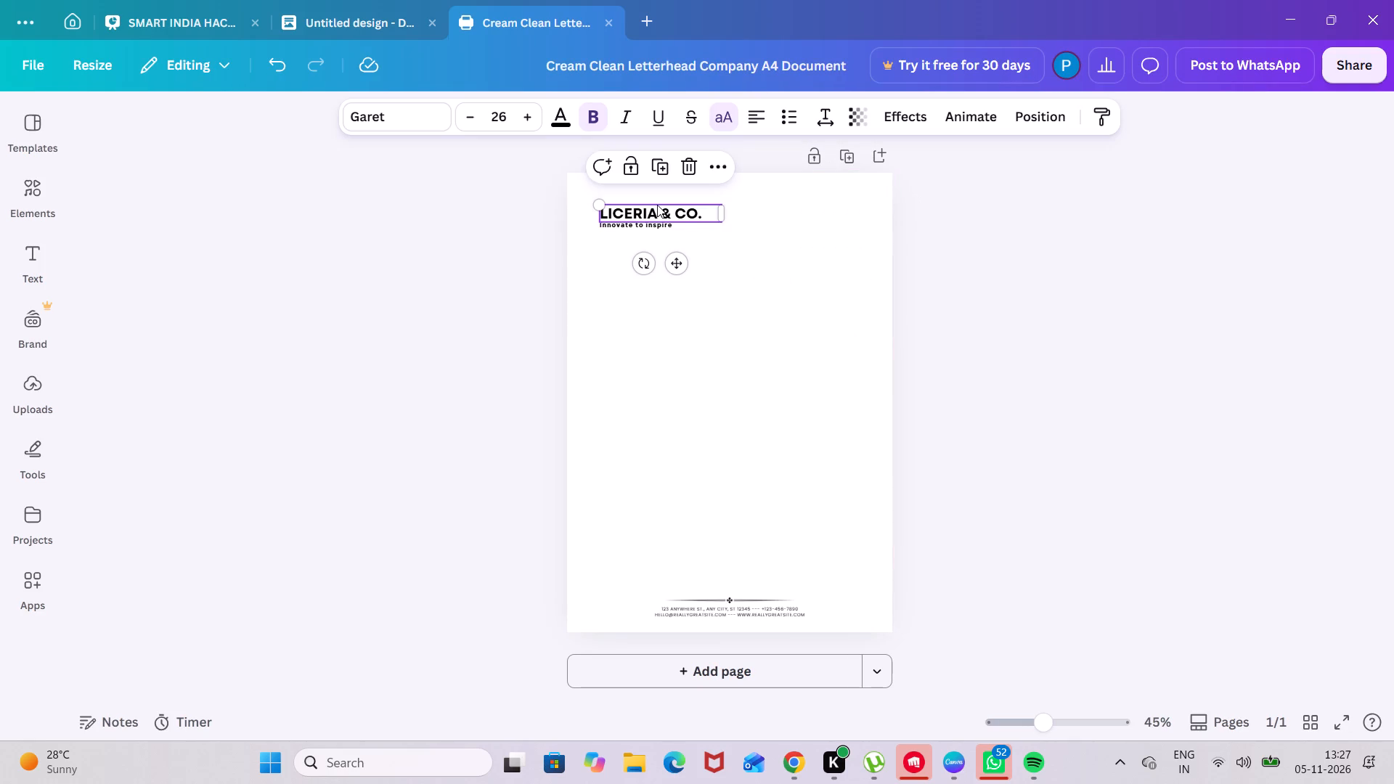
left_click(690, 169)
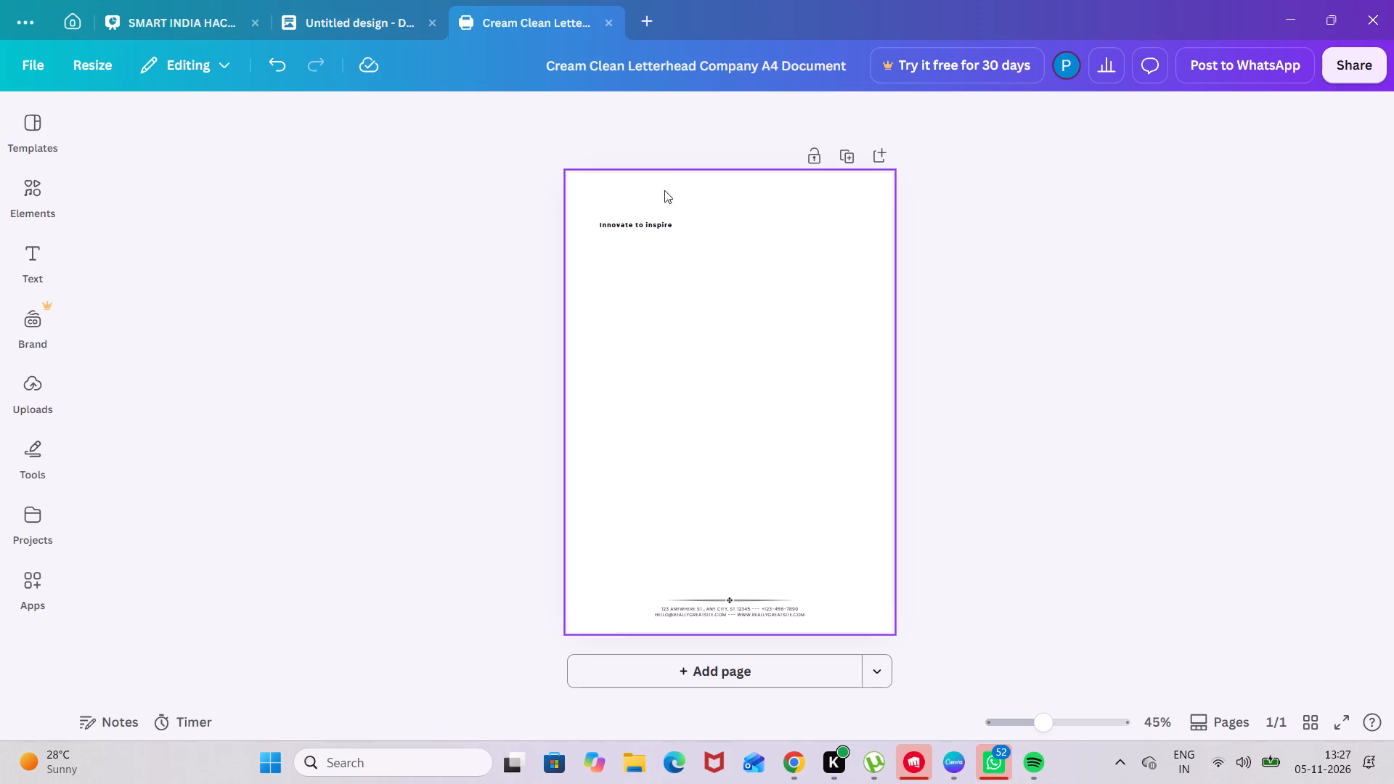
left_click(627, 226)
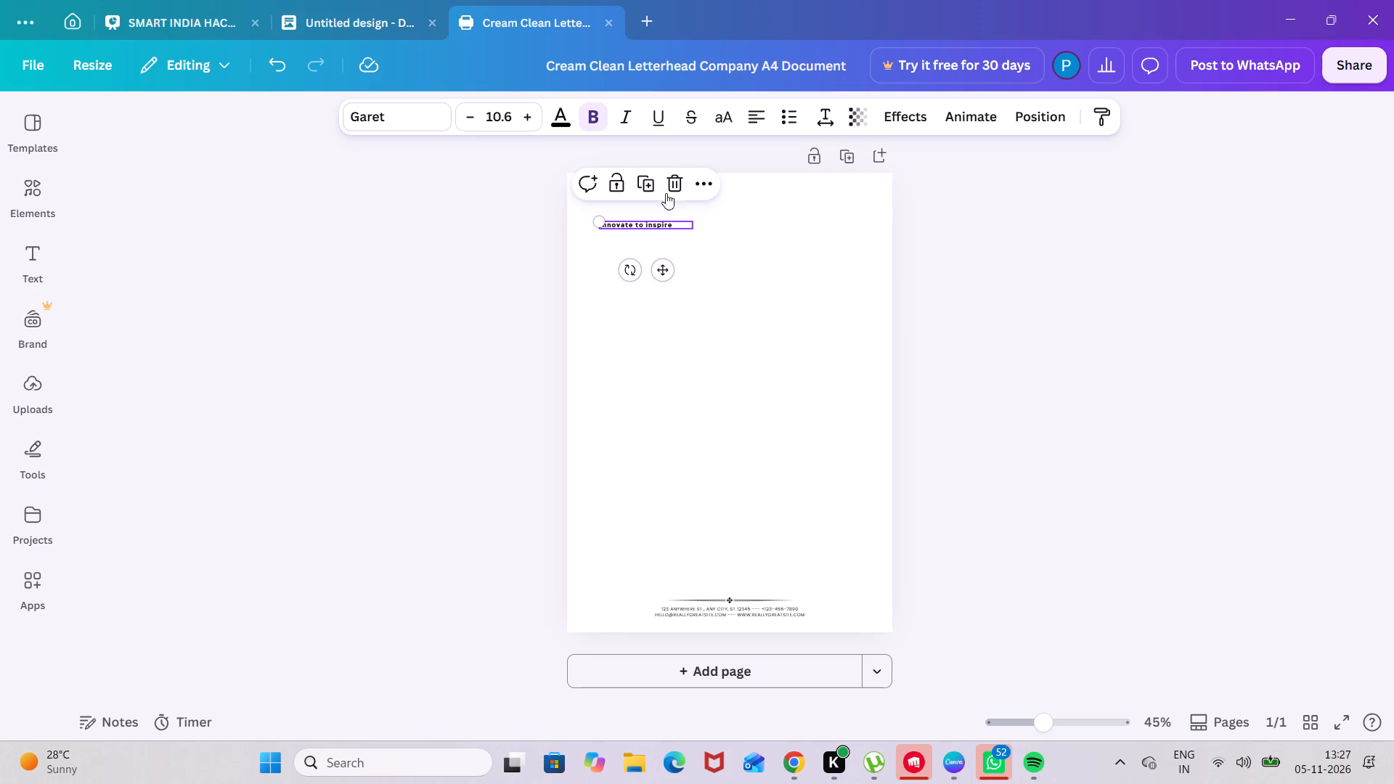
left_click(677, 184)
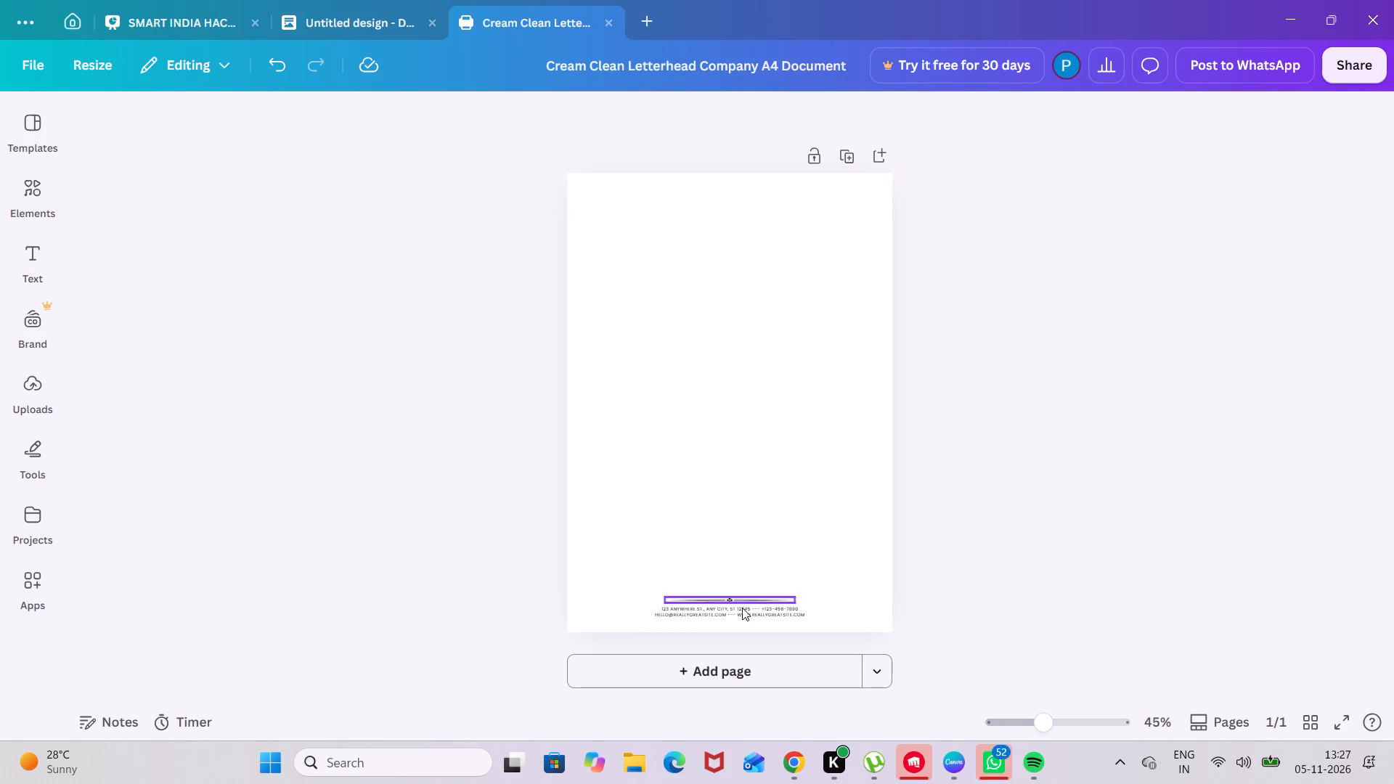
Delete the contact details text and the decorative divider line from the letterhead's footer.
left_click(722, 615)
left_click(765, 567)
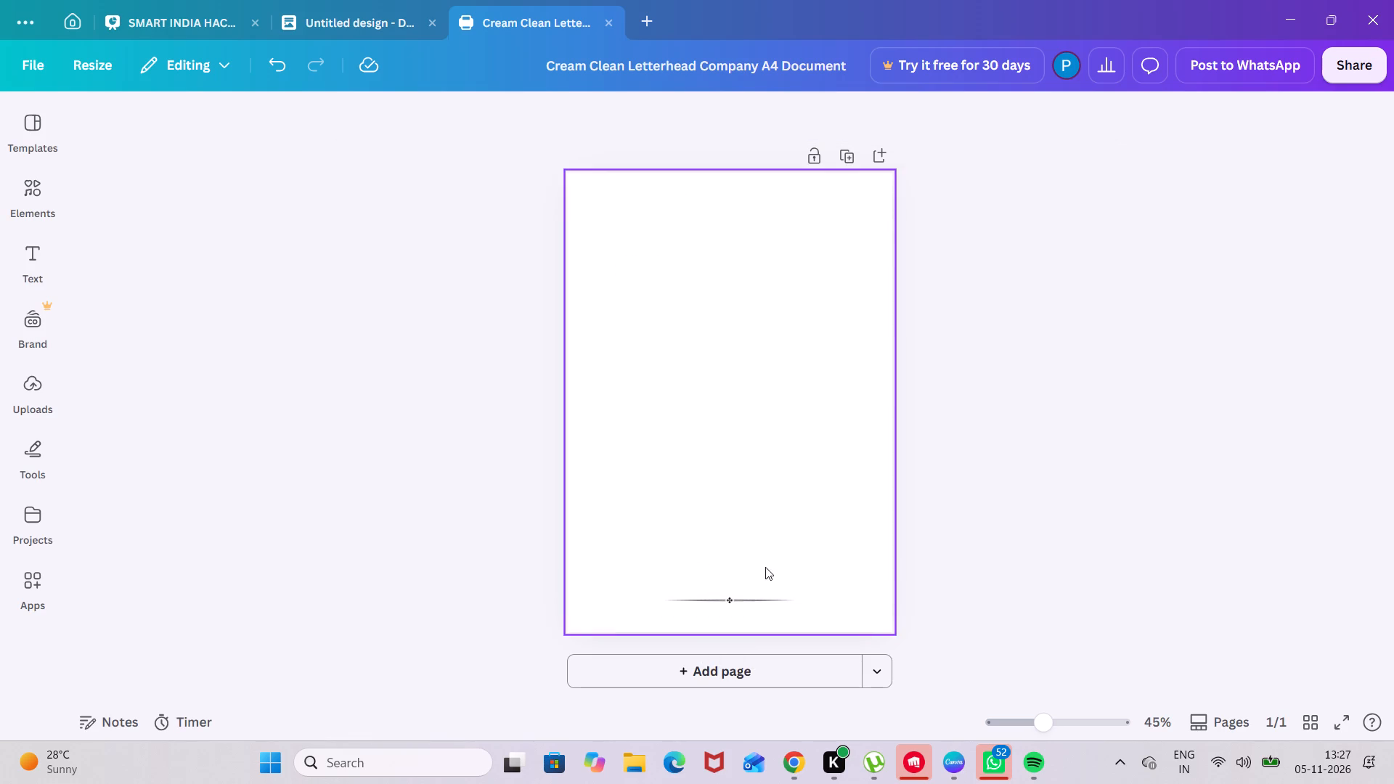
left_click(735, 603)
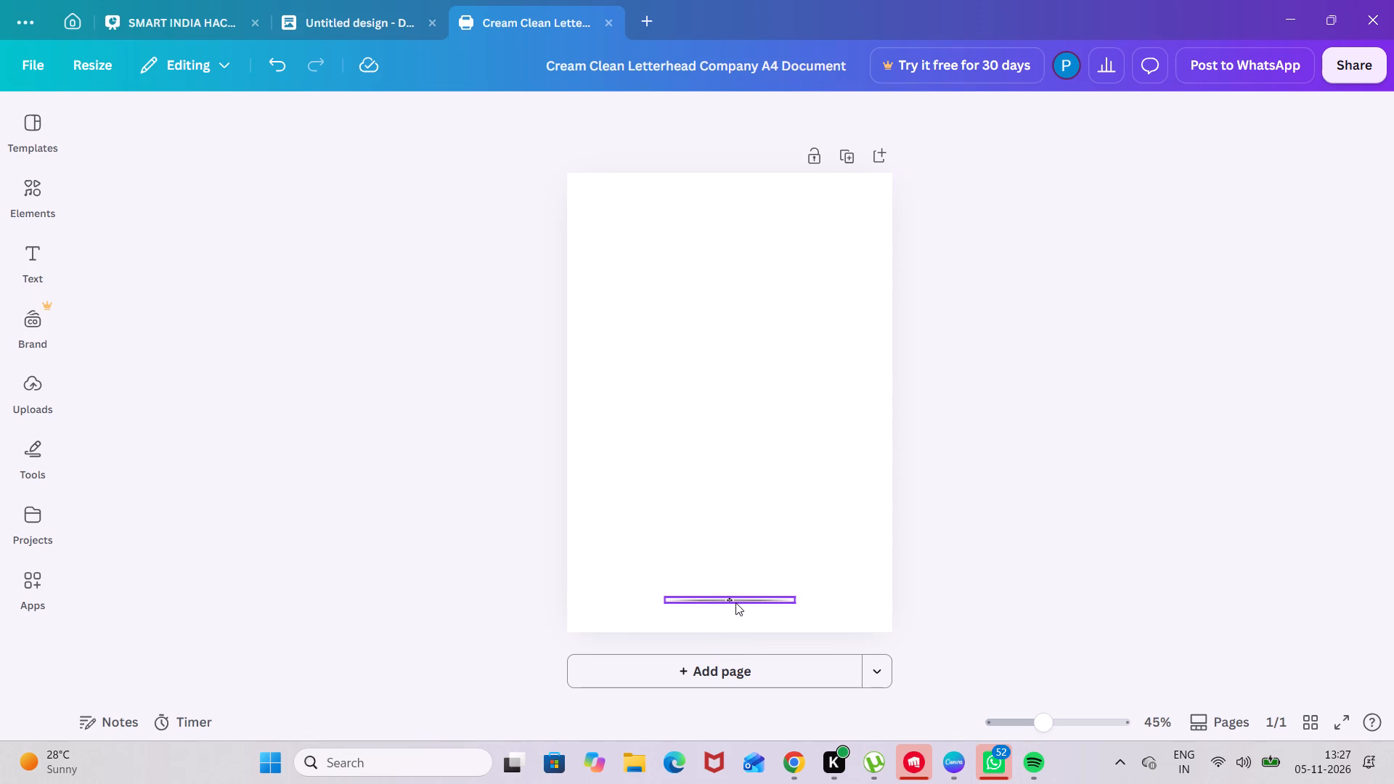
left_click(761, 556)
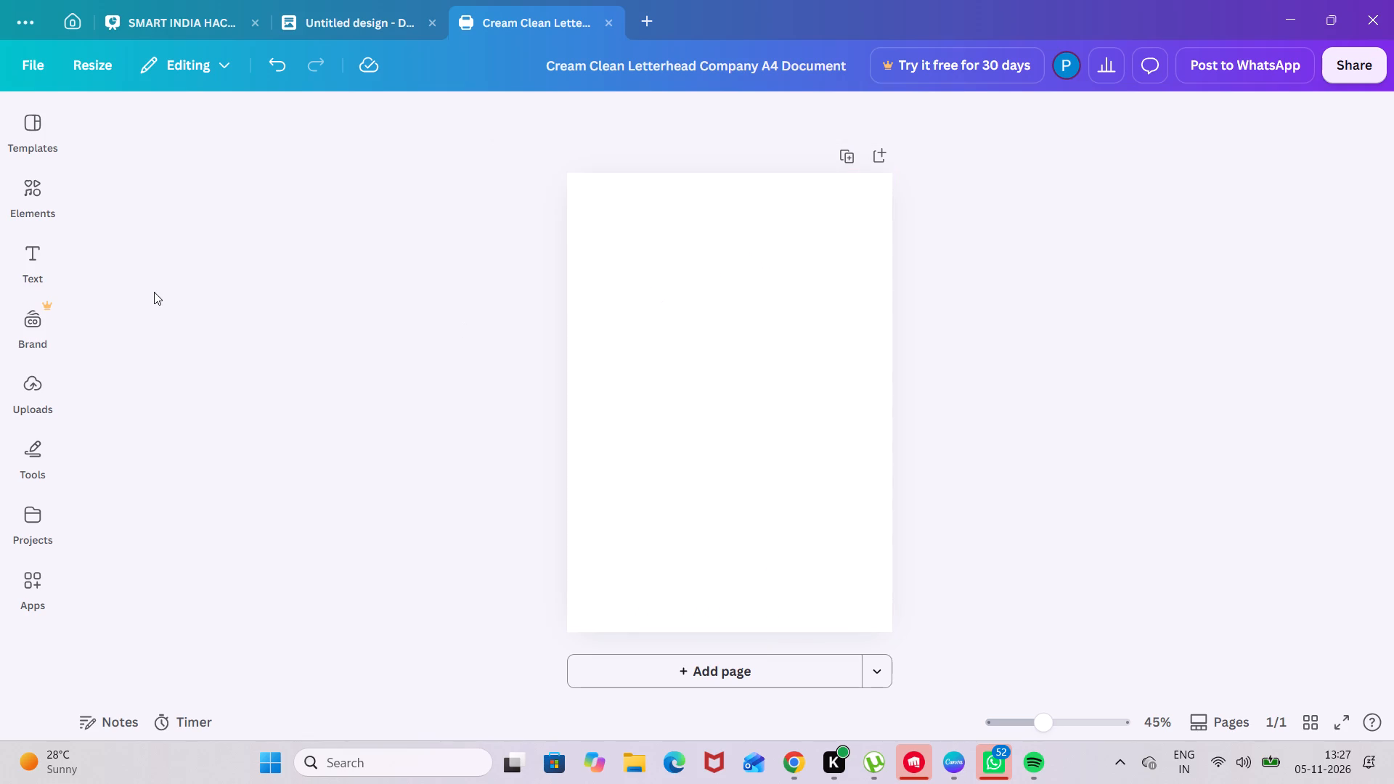
Add a text box to the blank page reading "NATIONAL INSTITUTE OF TECHNOLOGY DURGAPUR".
left_click(36, 279)
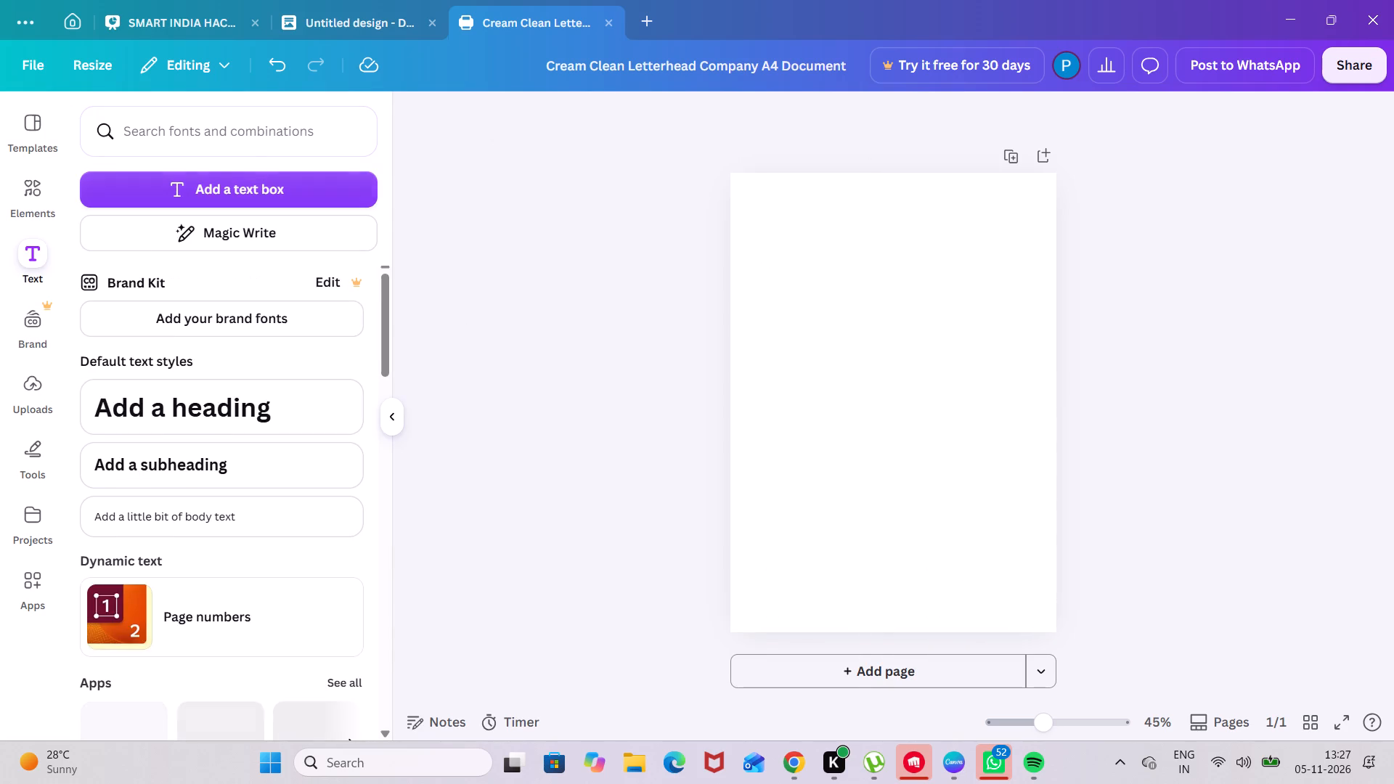
left_click(228, 182)
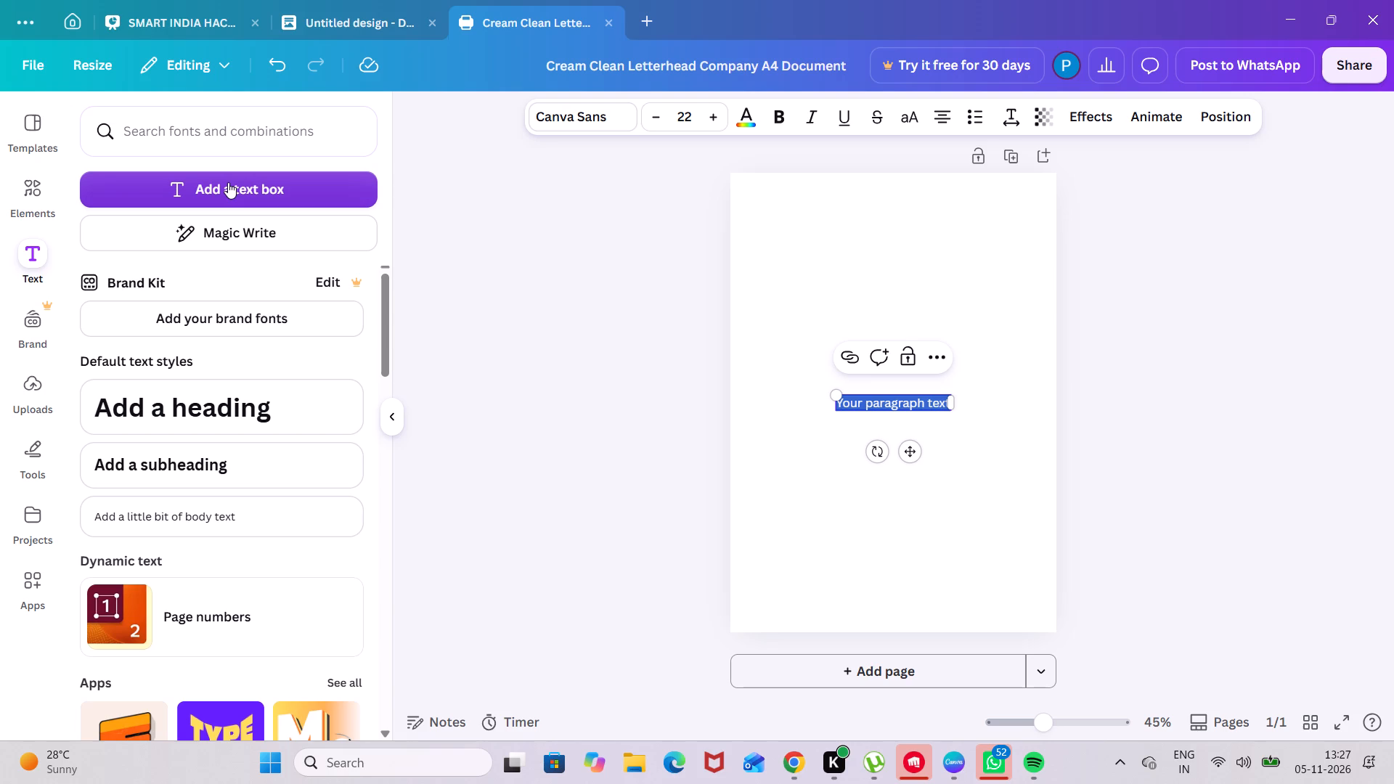
type("NATION")
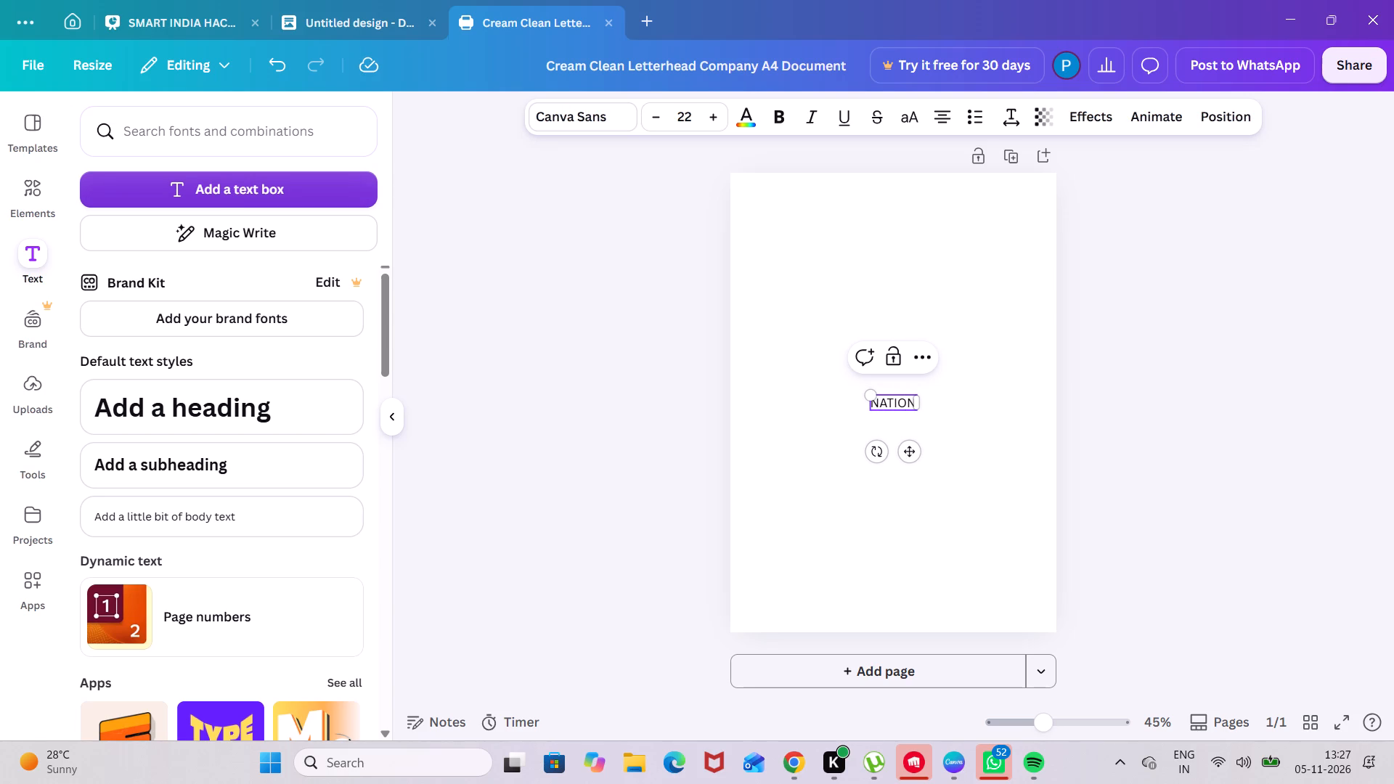
type("AL INSTITU")
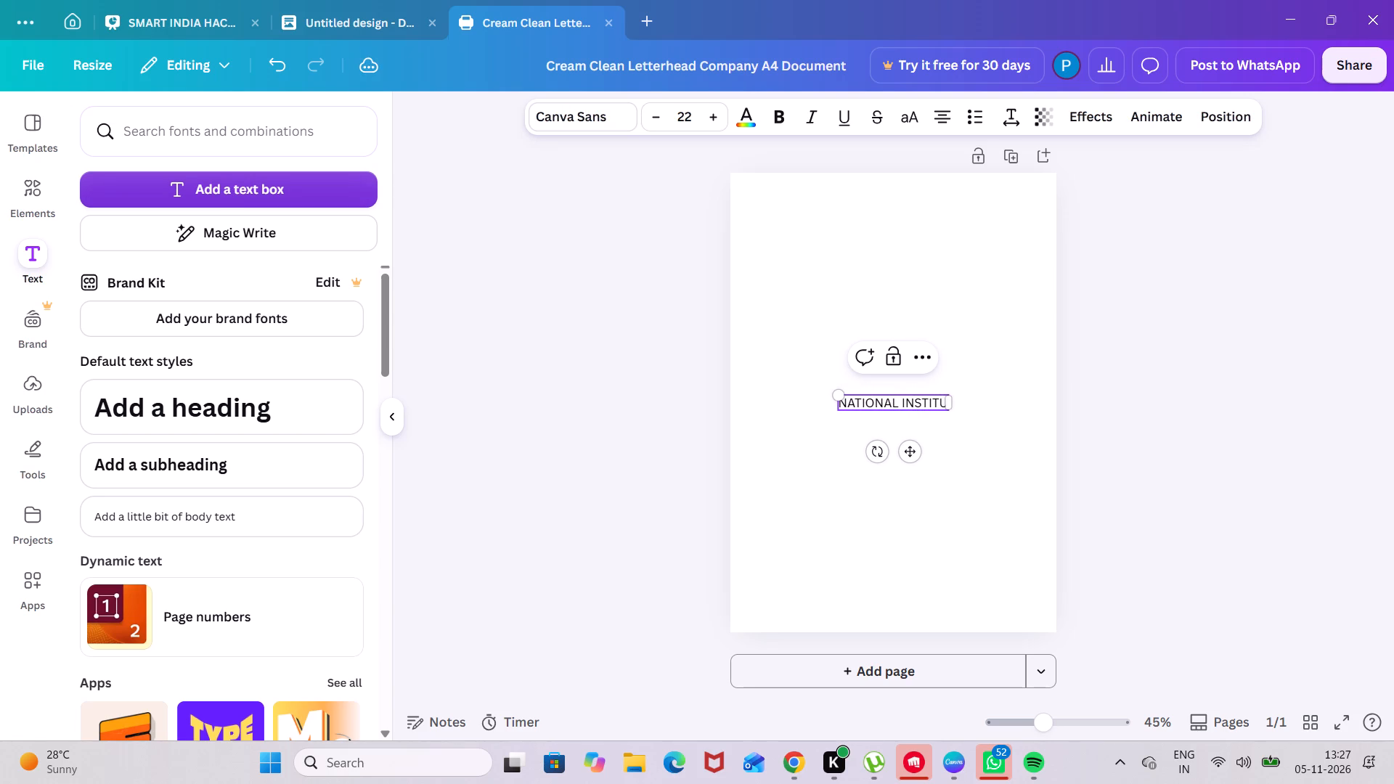
type("TE")
key("space")
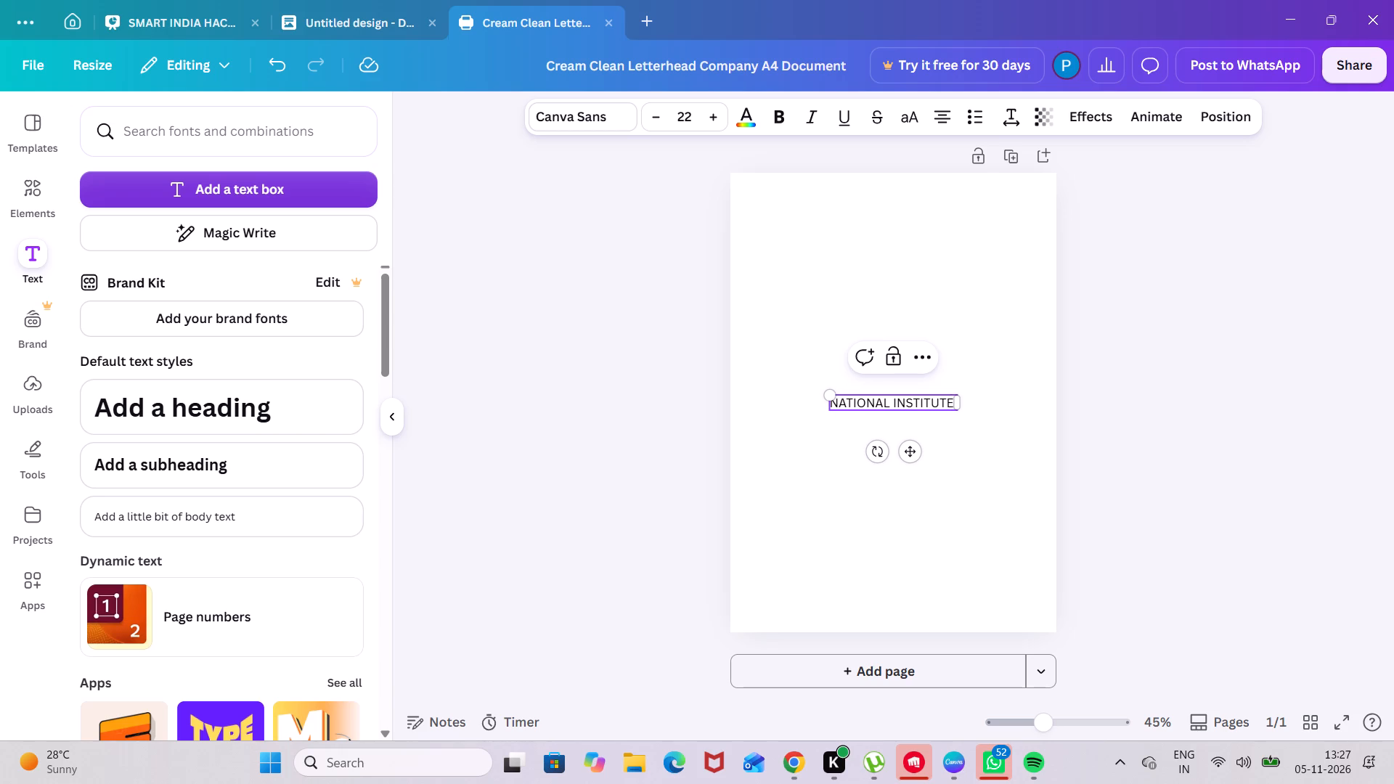
type("OF TE")
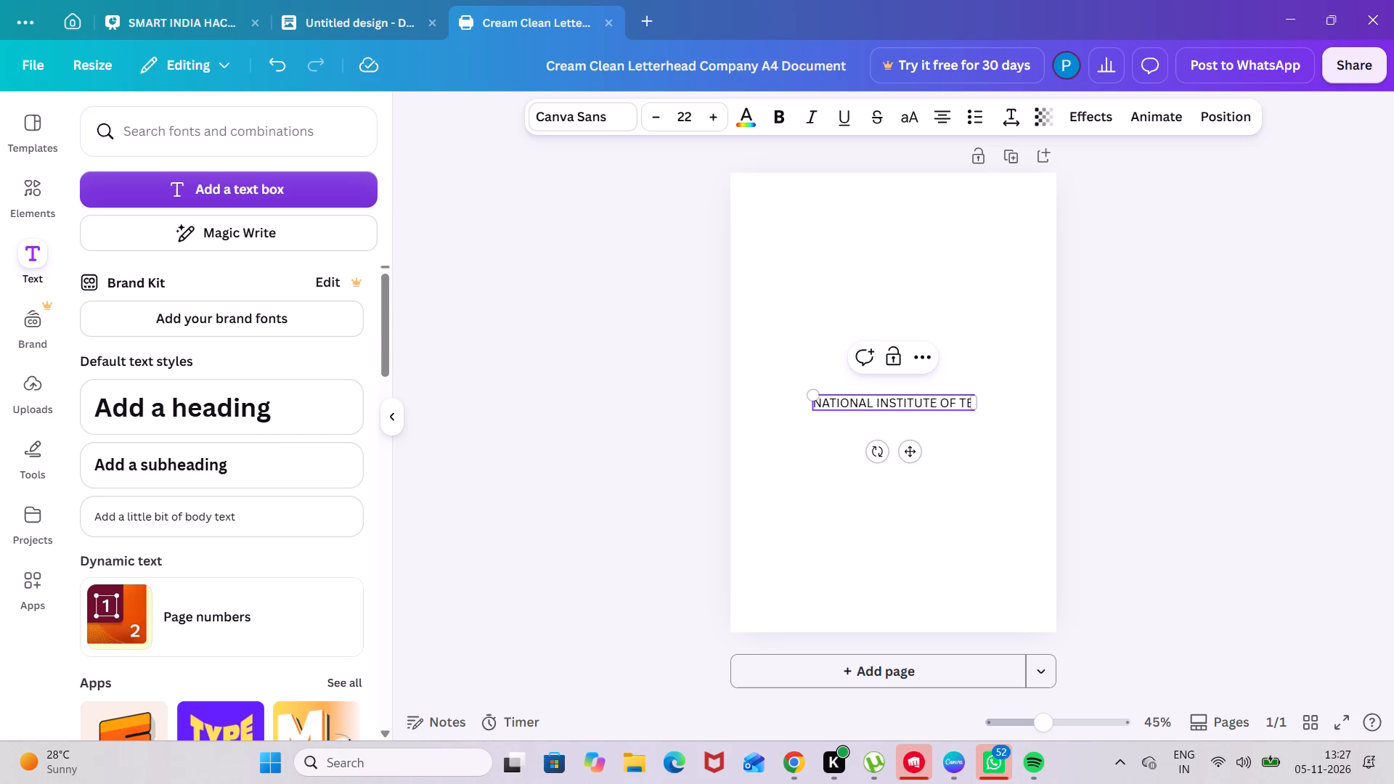
type("CHNOLOGY")
key("space")
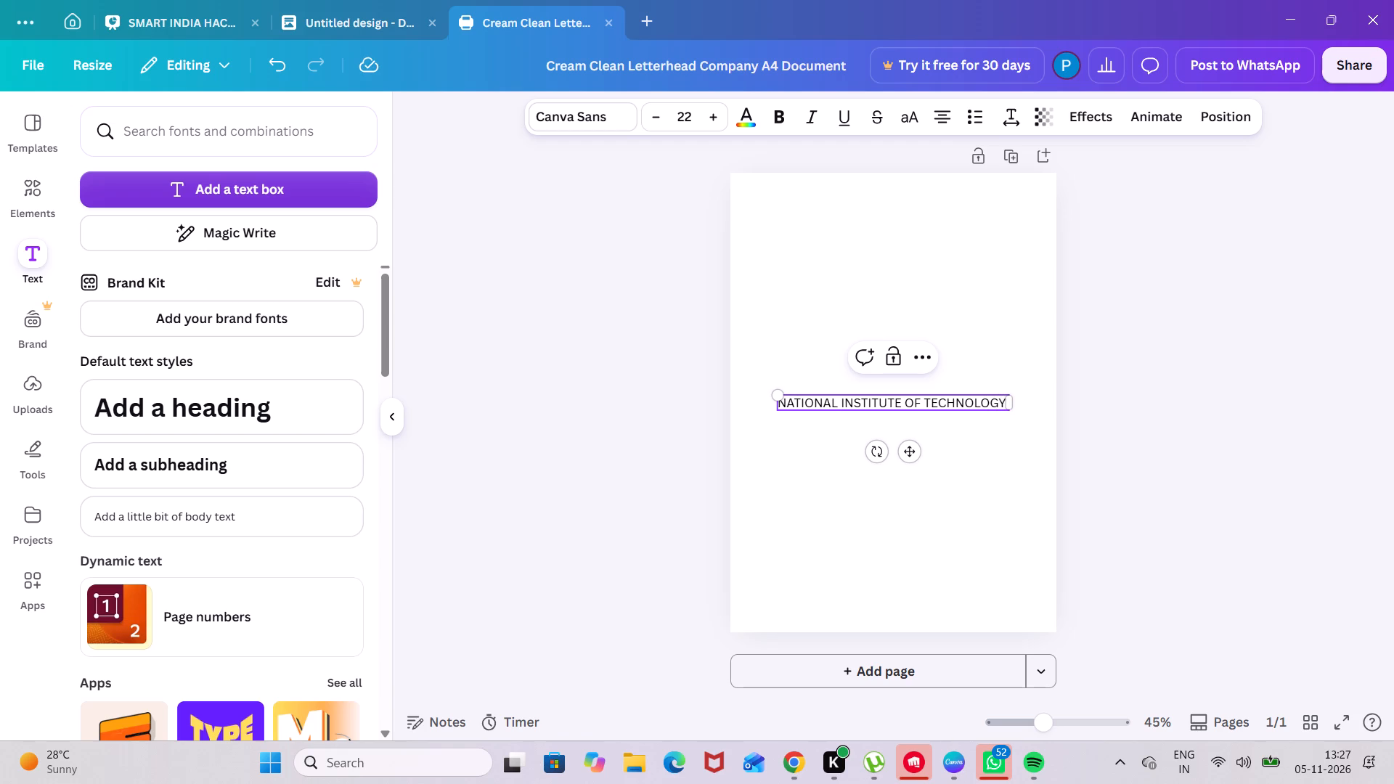
type("DURGAPUR")
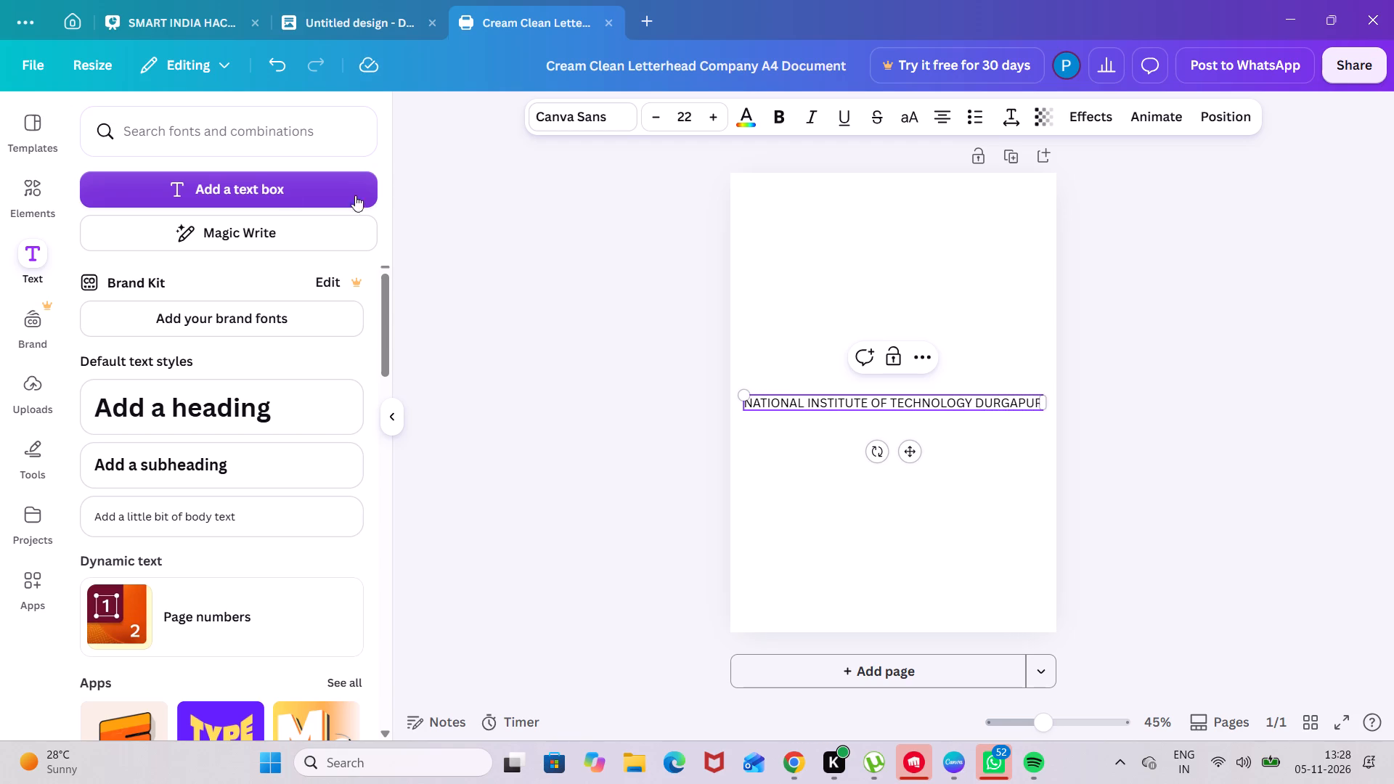
Apply bold to the institute name and try the League Spartan font before changing it to Anton.
left_click(791, 118)
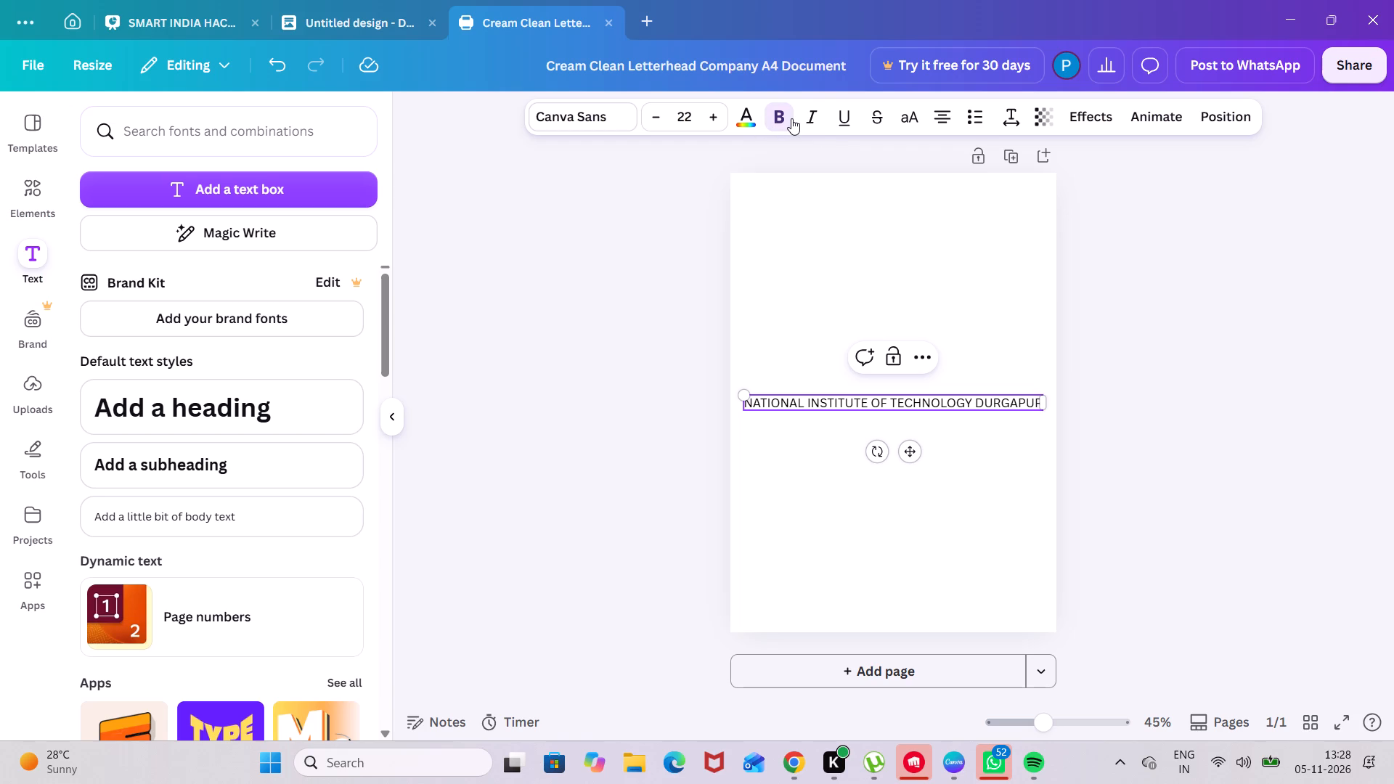
left_click(608, 115)
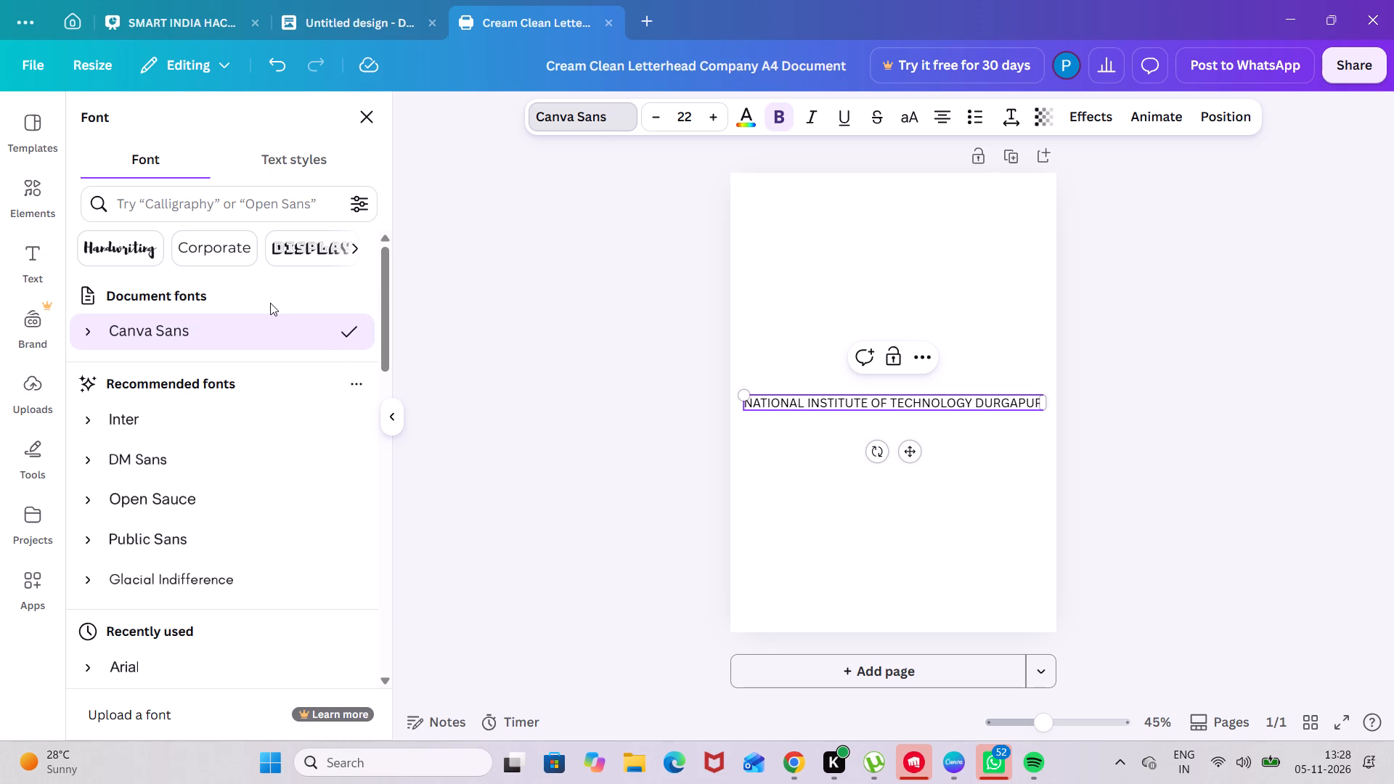
scroll(200, 503, "down", 1)
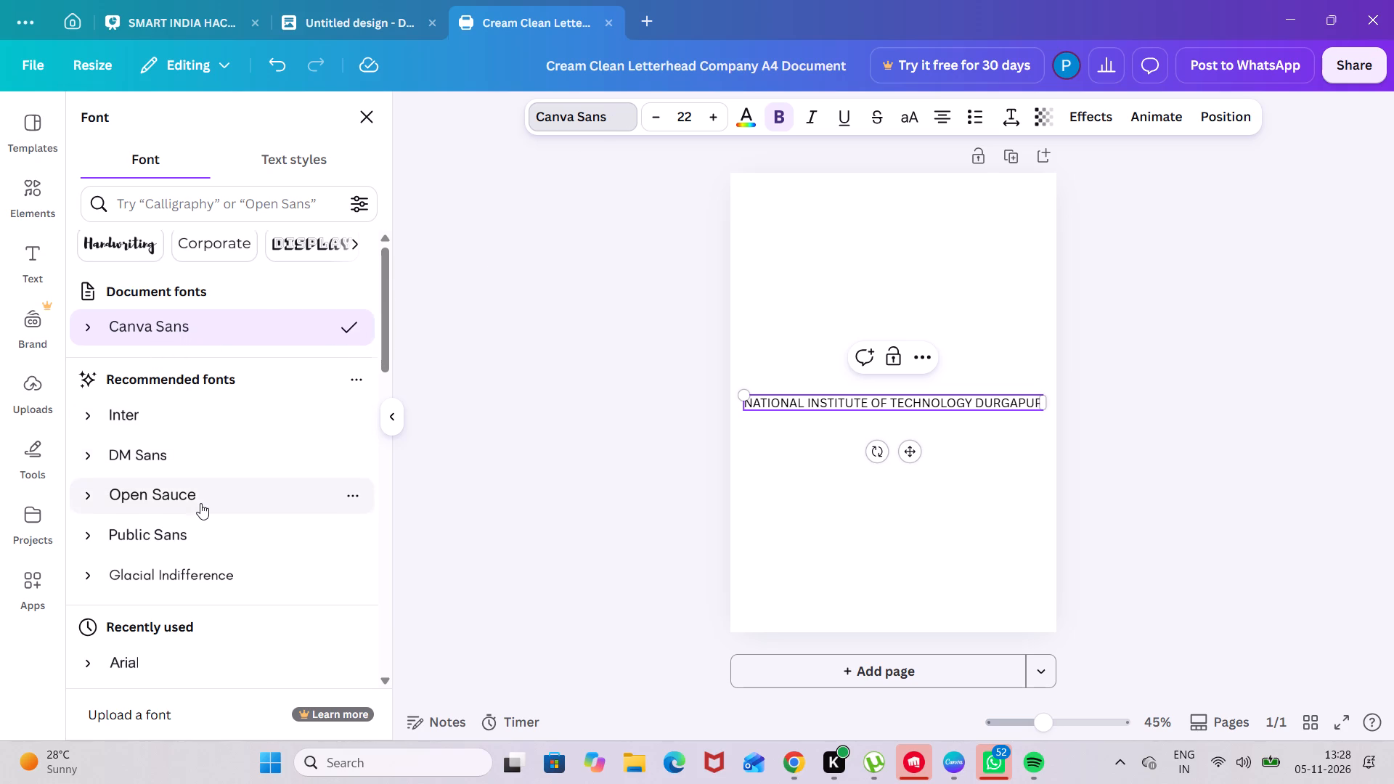
scroll(200, 503, "down", 3)
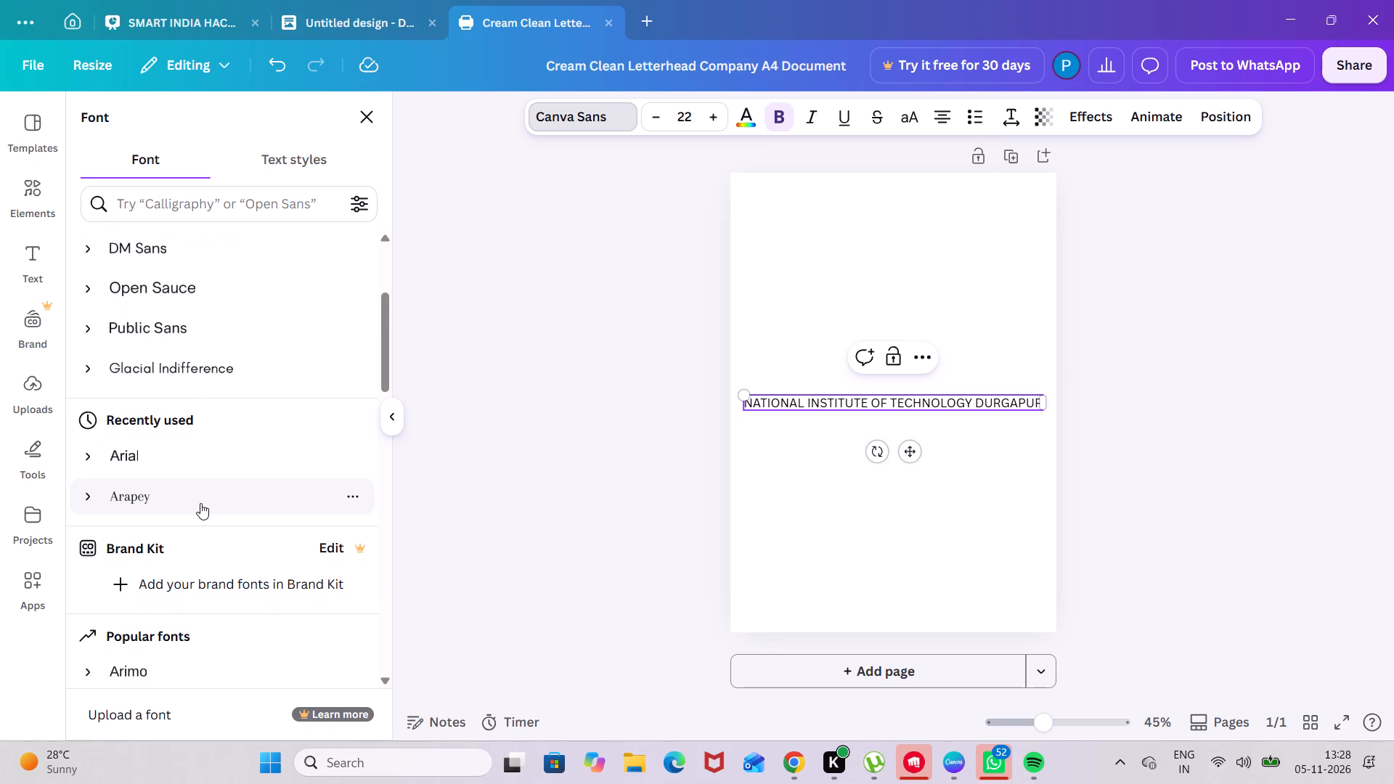
scroll(200, 503, "down", 5)
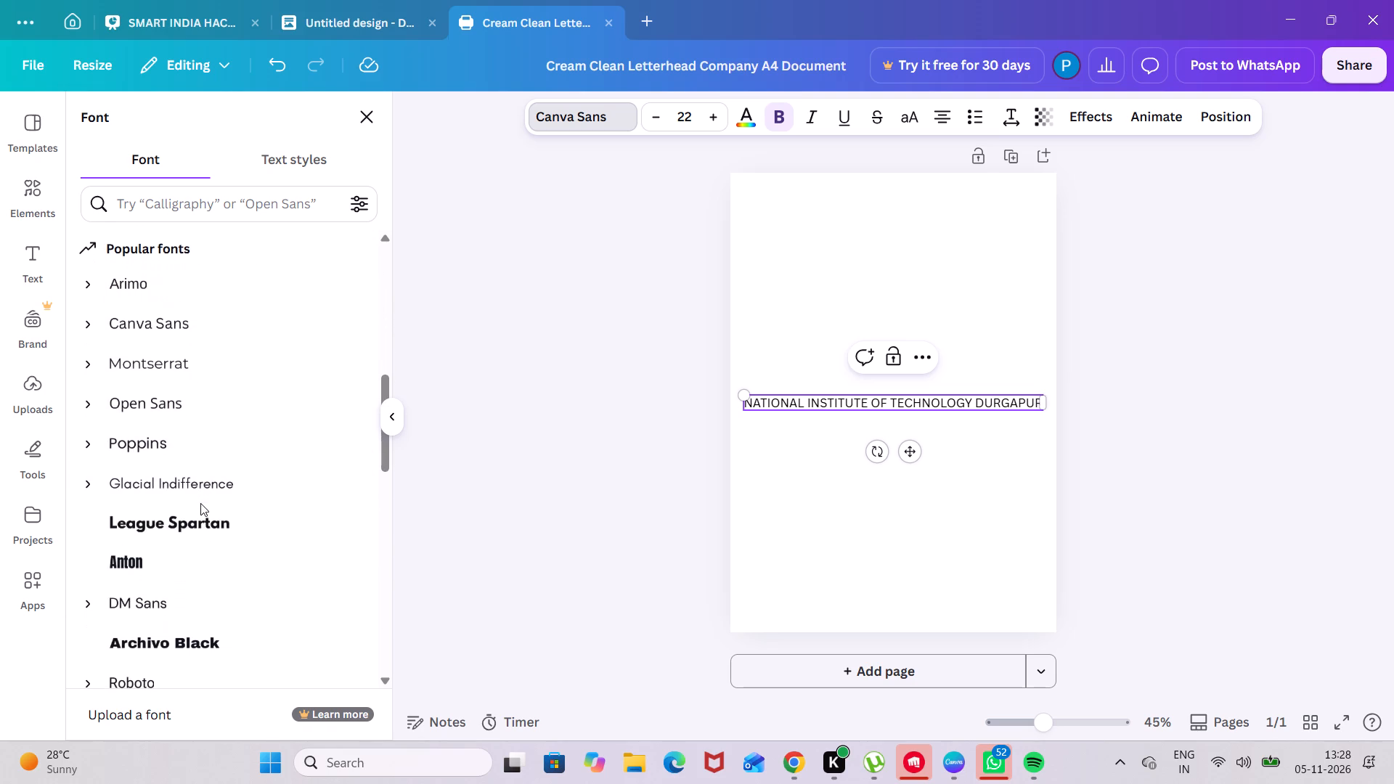
left_click(190, 517)
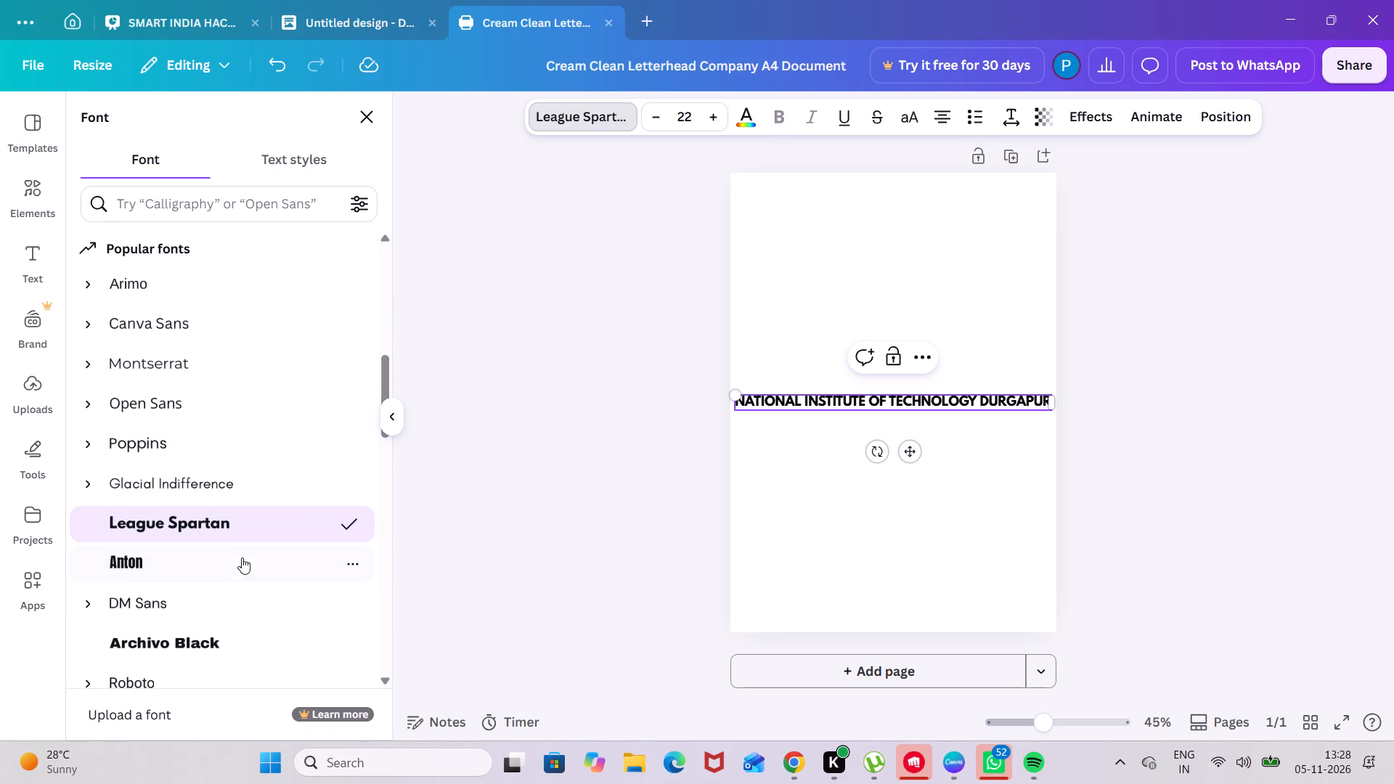
left_click(188, 563)
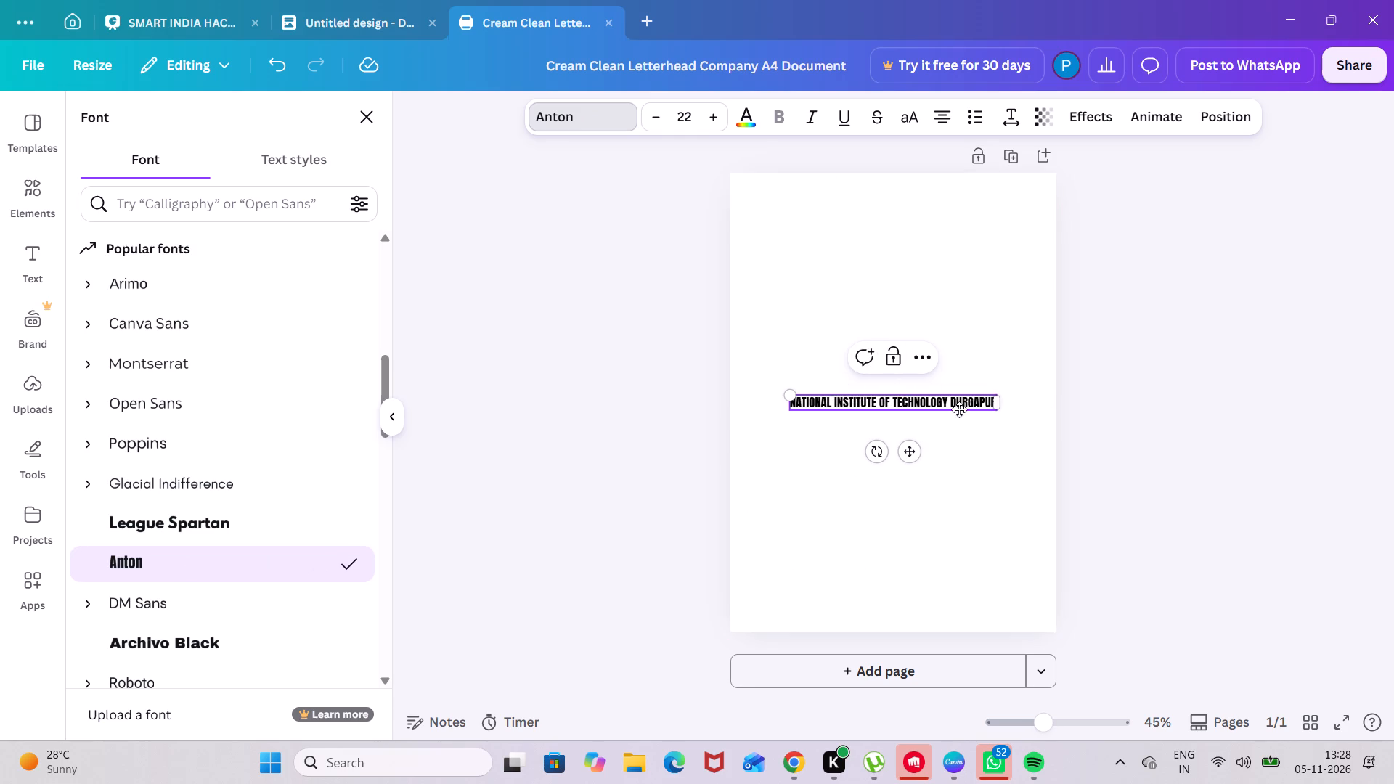
left_click(1023, 460)
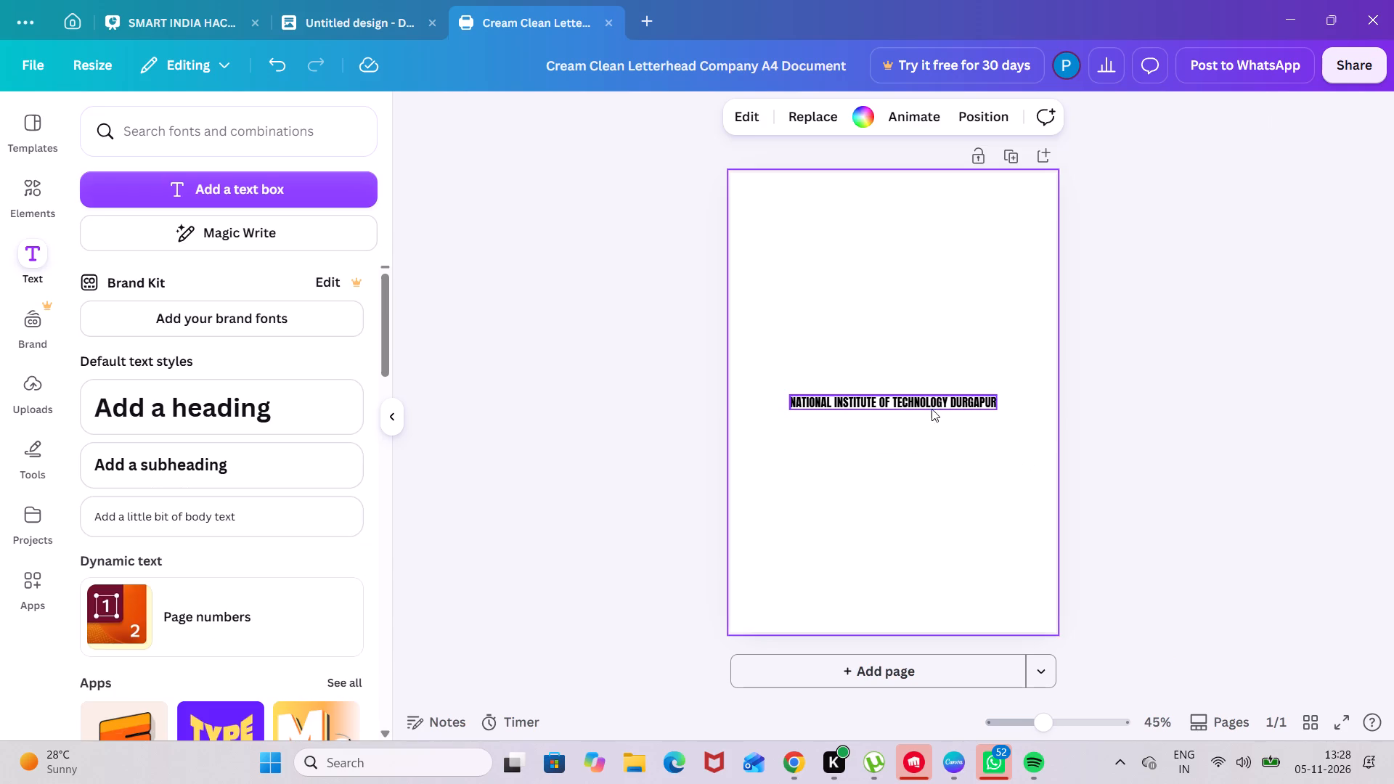
Move the institute name to the top of the page as a header, centred horizontally with a small top margin.
left_click_drag(929, 401, 924, 185)
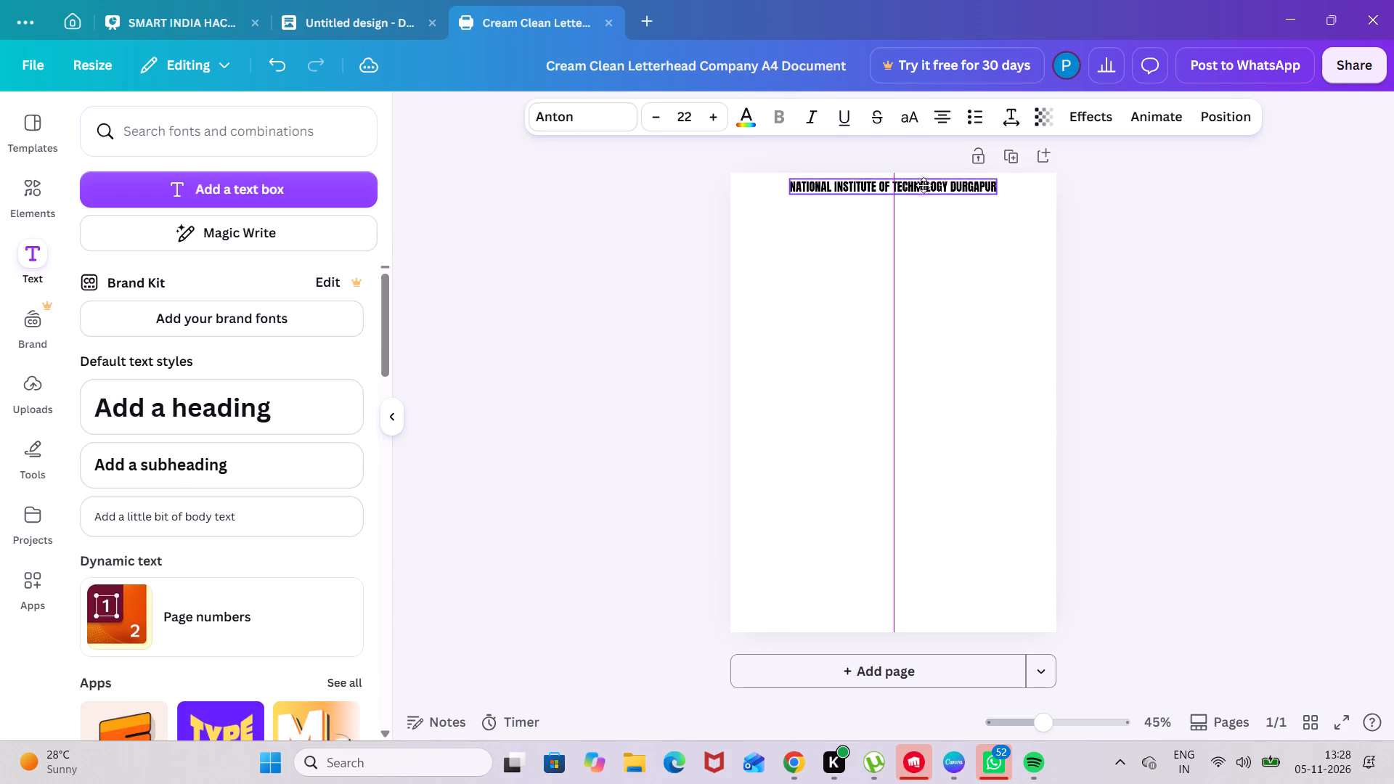
left_click_drag(924, 185, 932, 191)
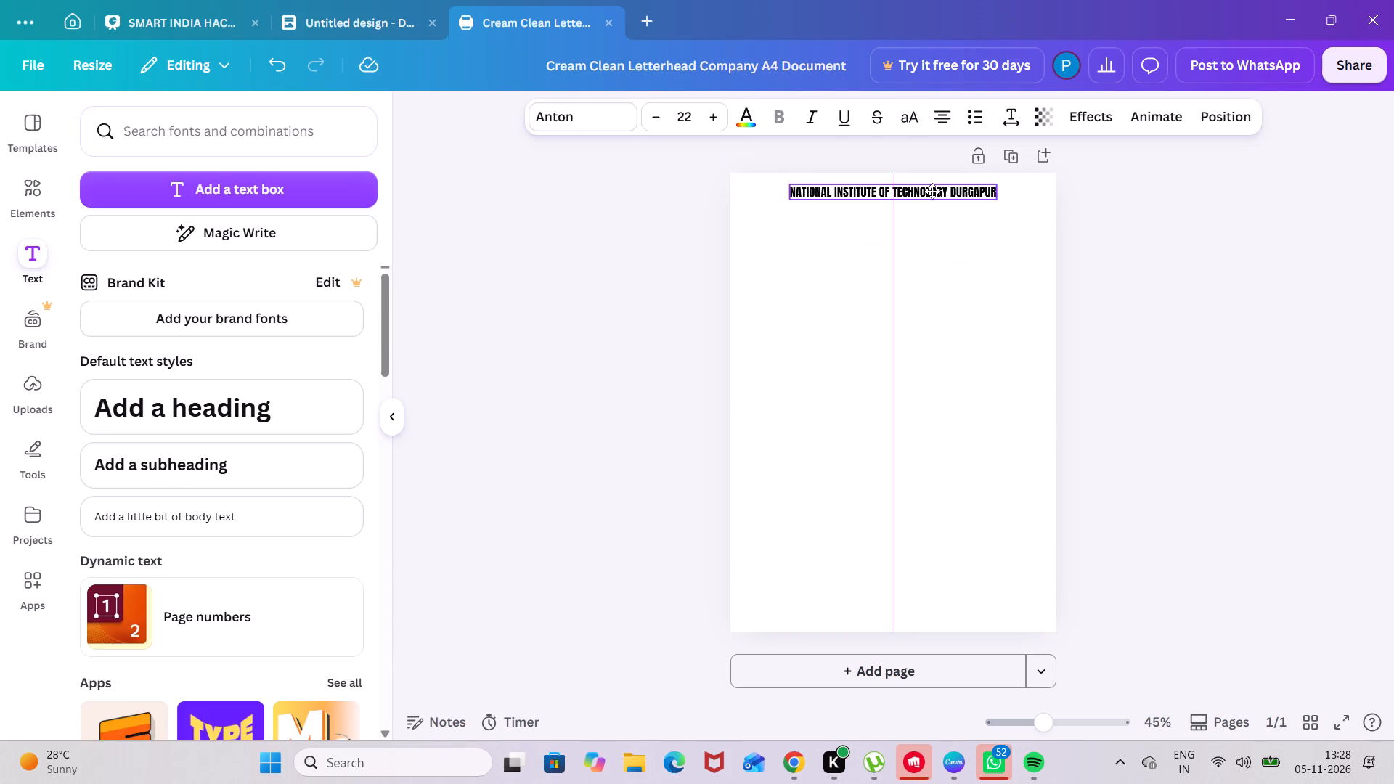
left_click_drag(932, 191, 933, 203)
left_click(1169, 311)
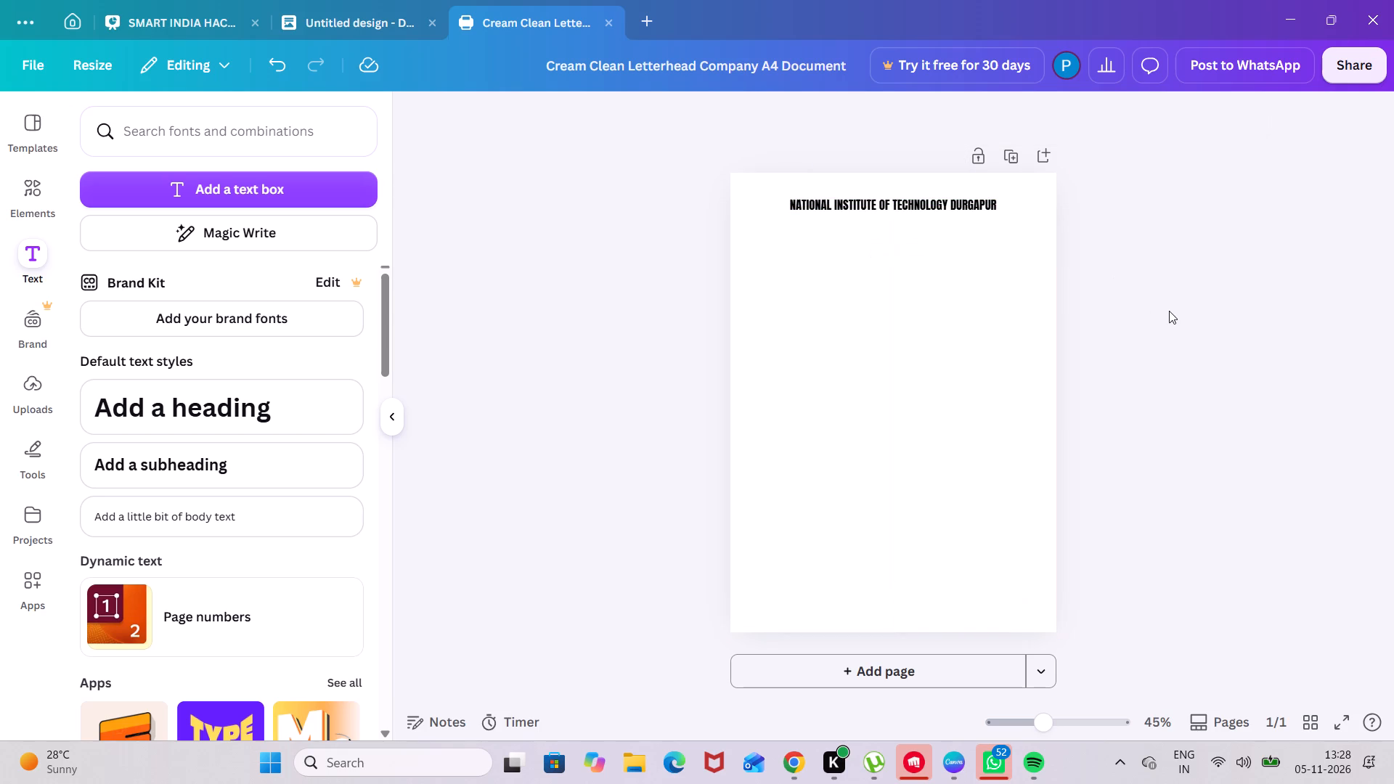
Preview the letterhead in full screen, declining to rate the app, and return to the editor.
left_click(950, 209)
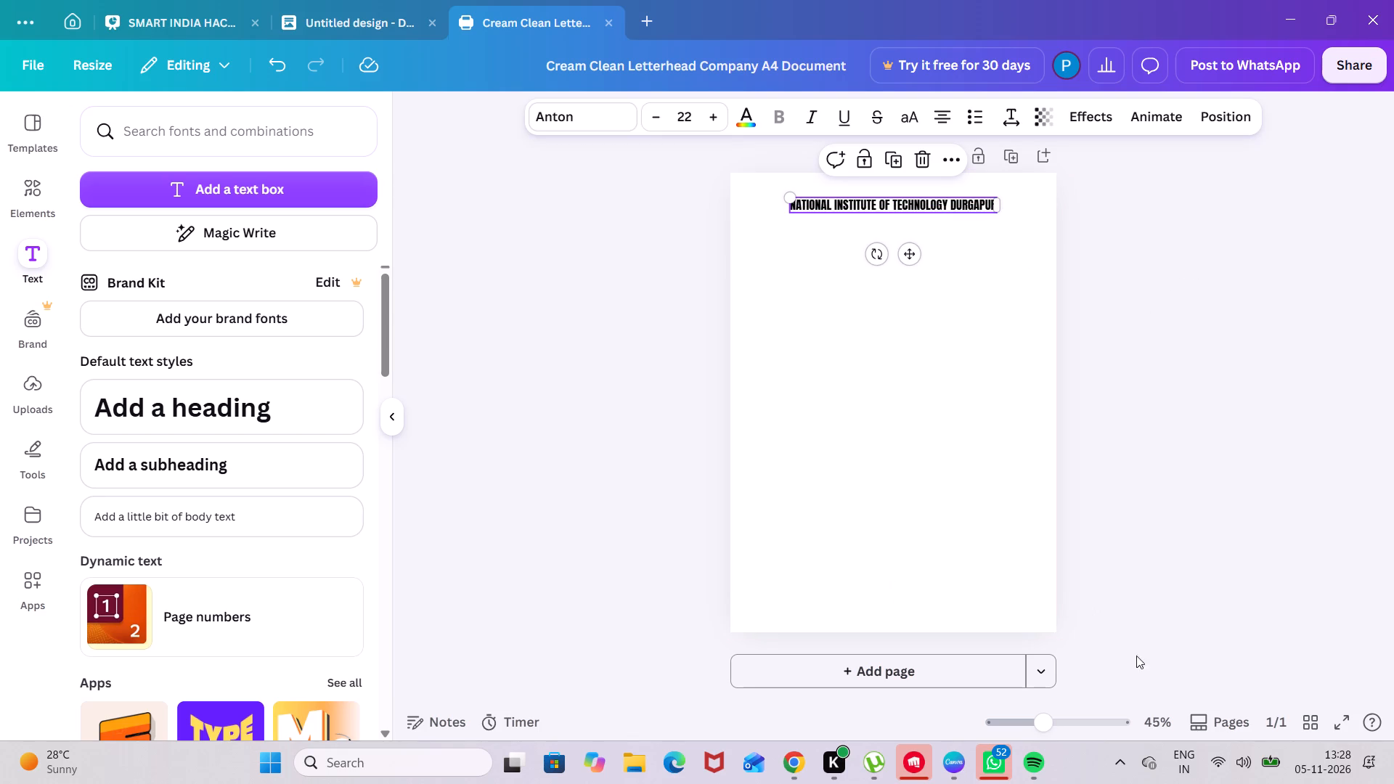
left_click(1334, 722)
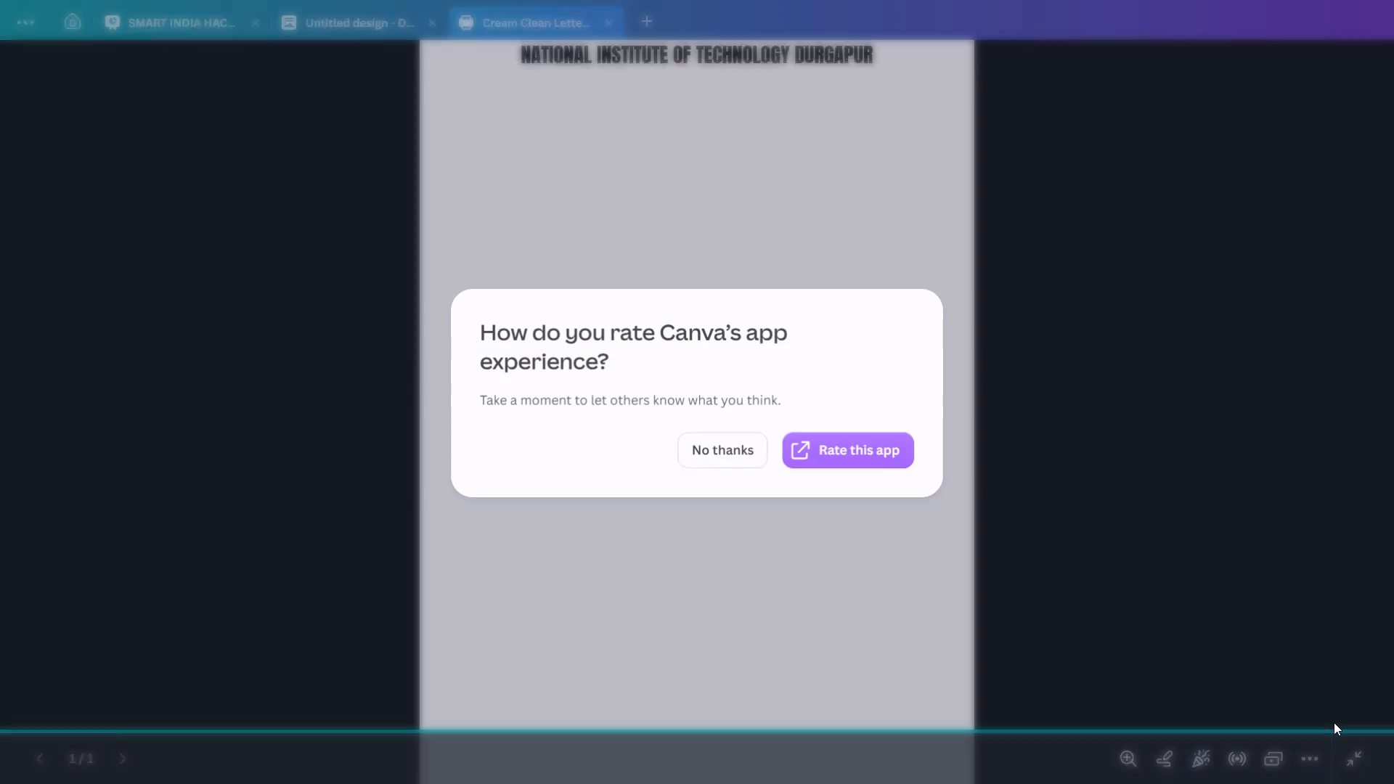
left_click(714, 466)
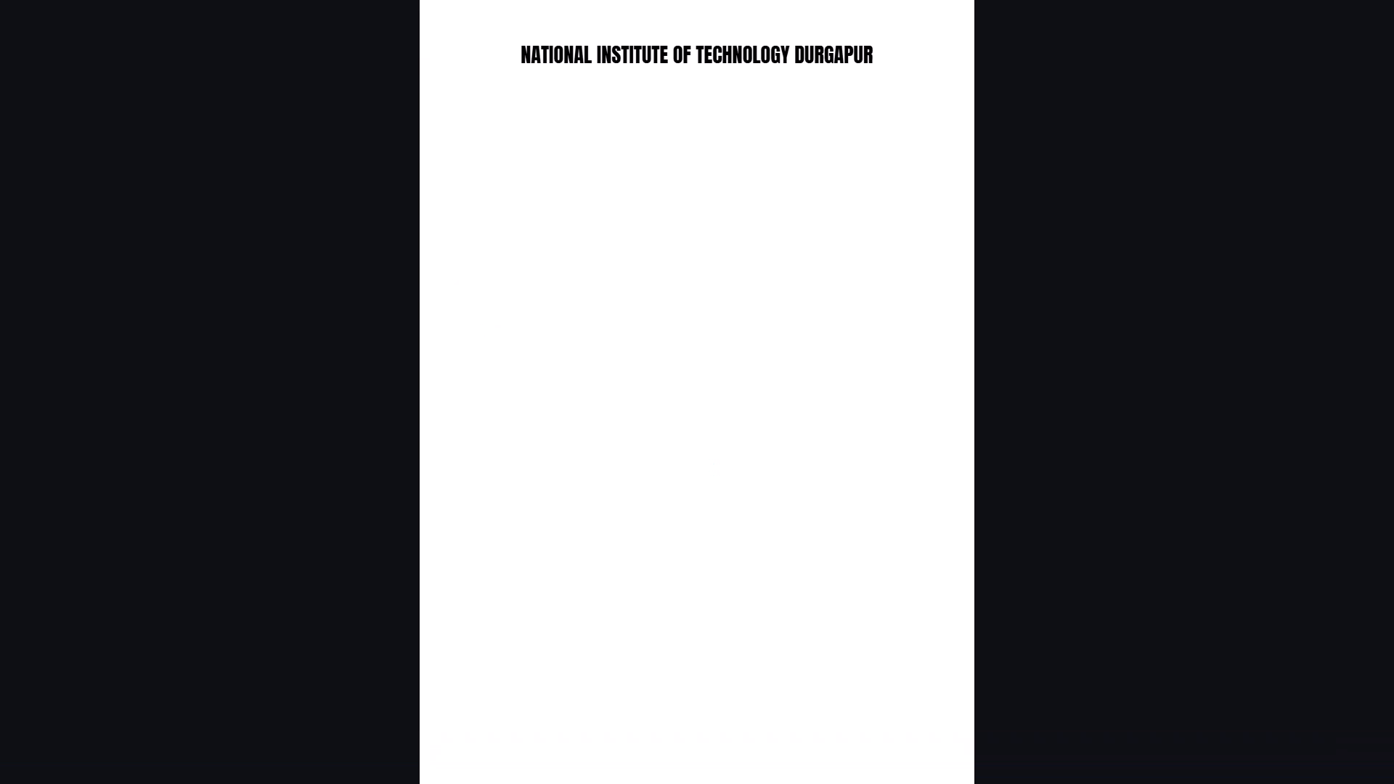
key("Escape")
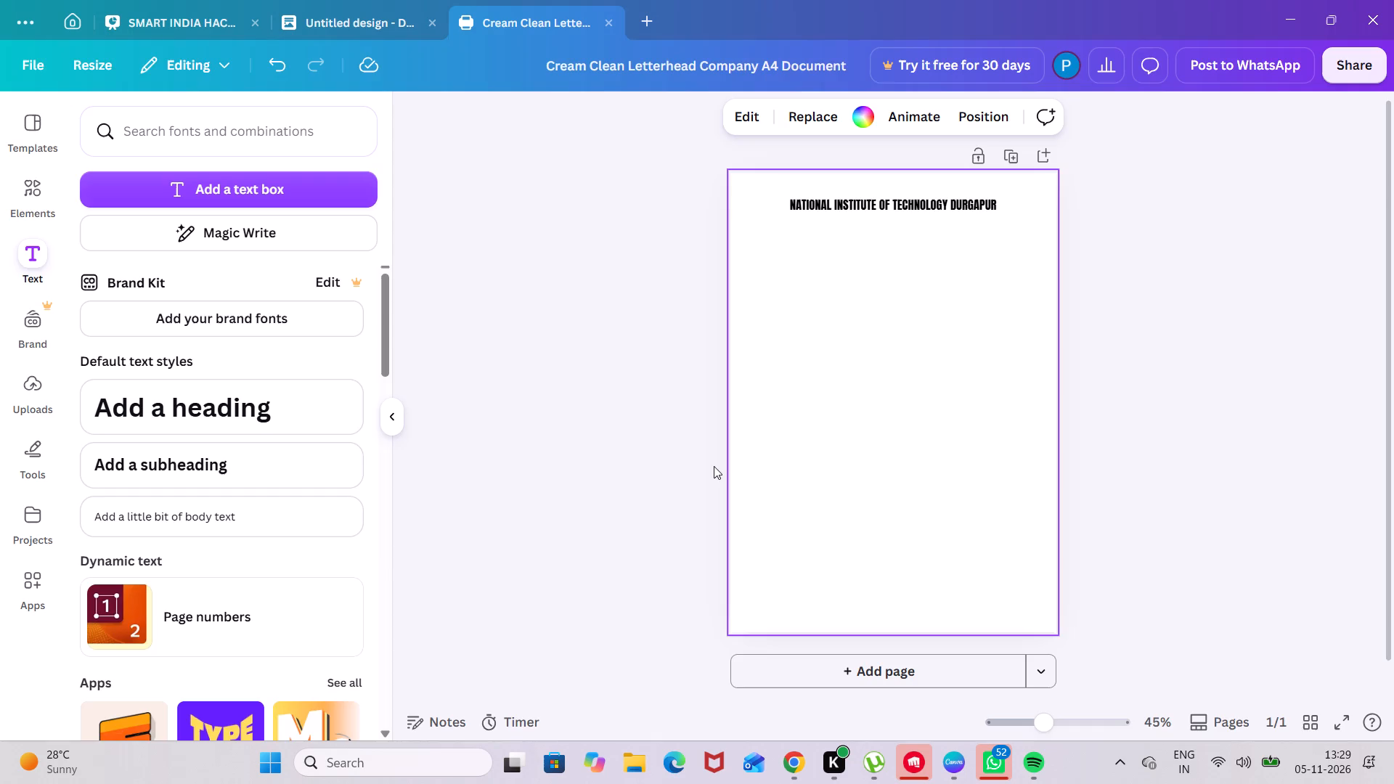
Set the institute name's font size to 23.
left_click(947, 208)
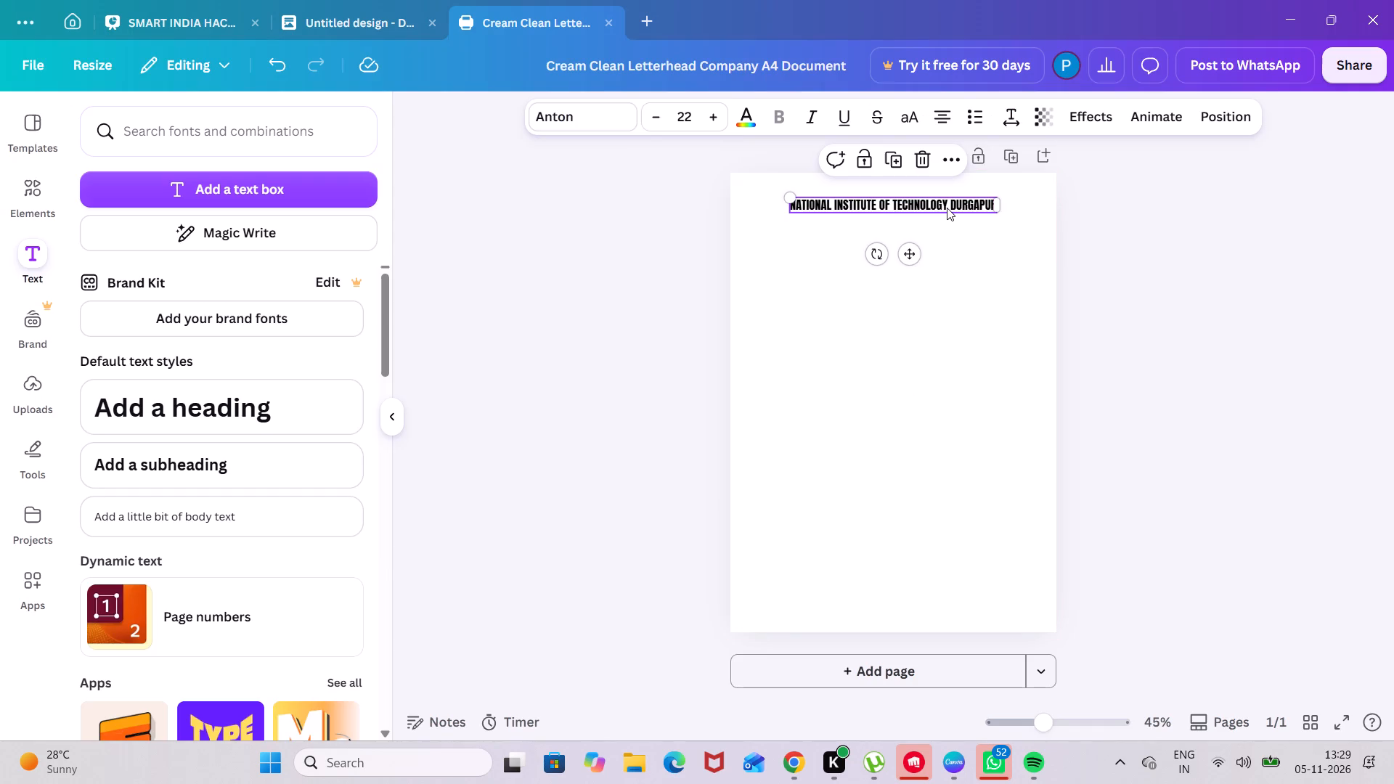
double_click(709, 118)
left_click(709, 118)
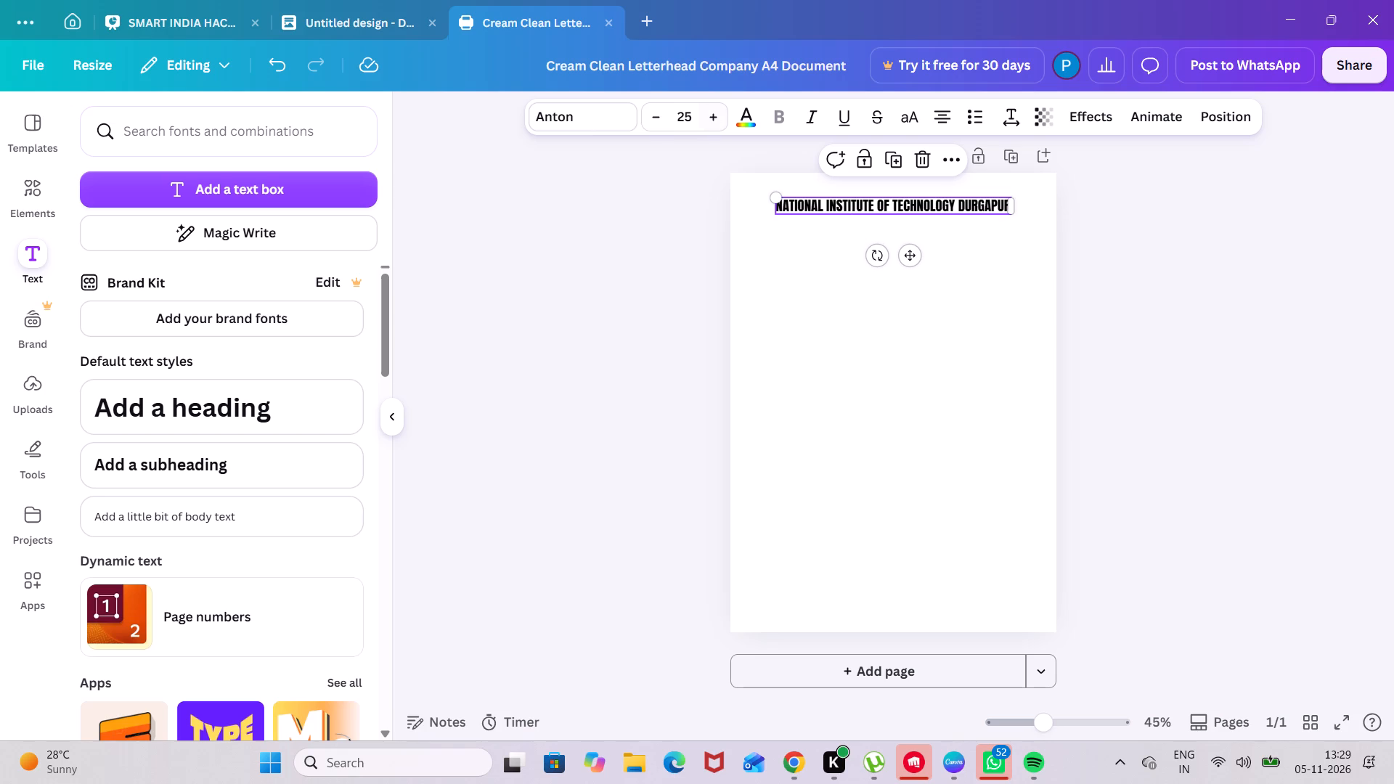
left_click(654, 113)
left_click(654, 113)
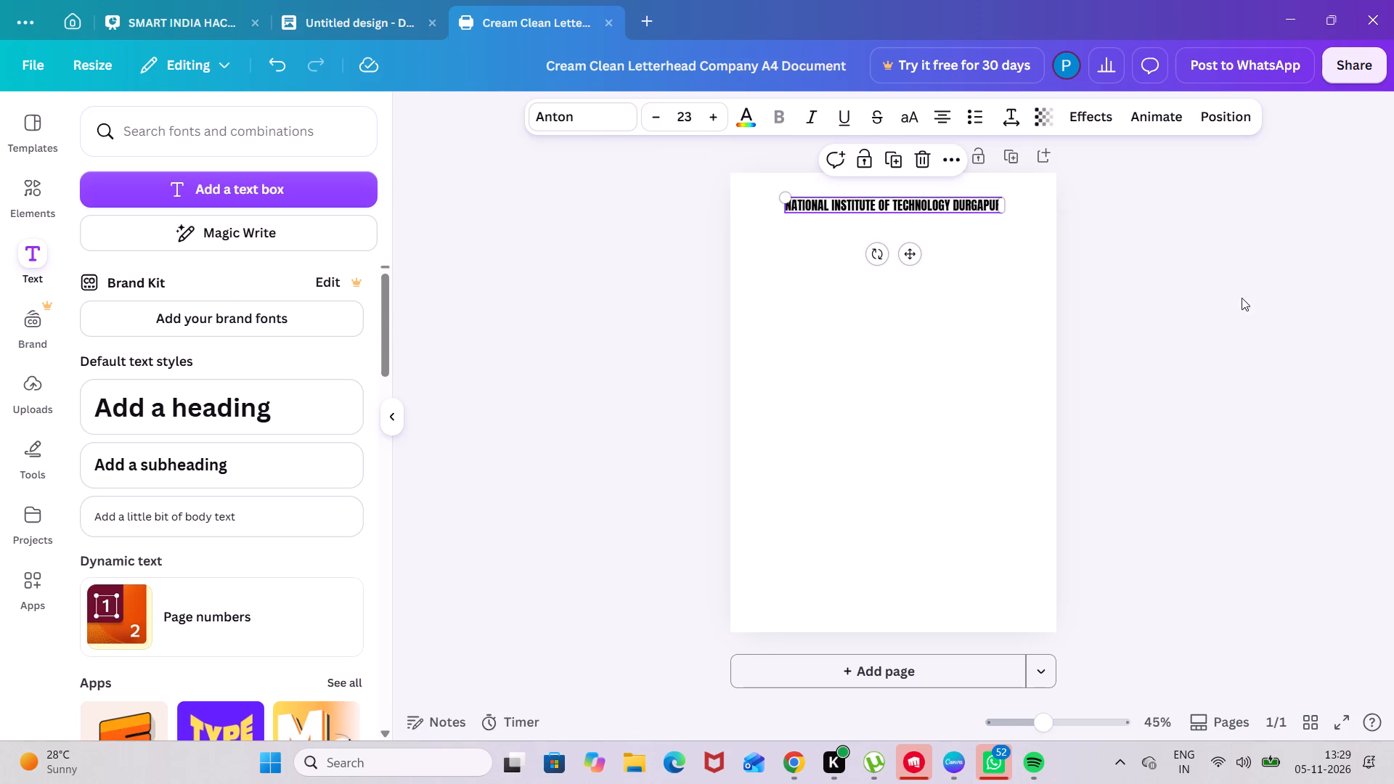
left_click(1215, 290)
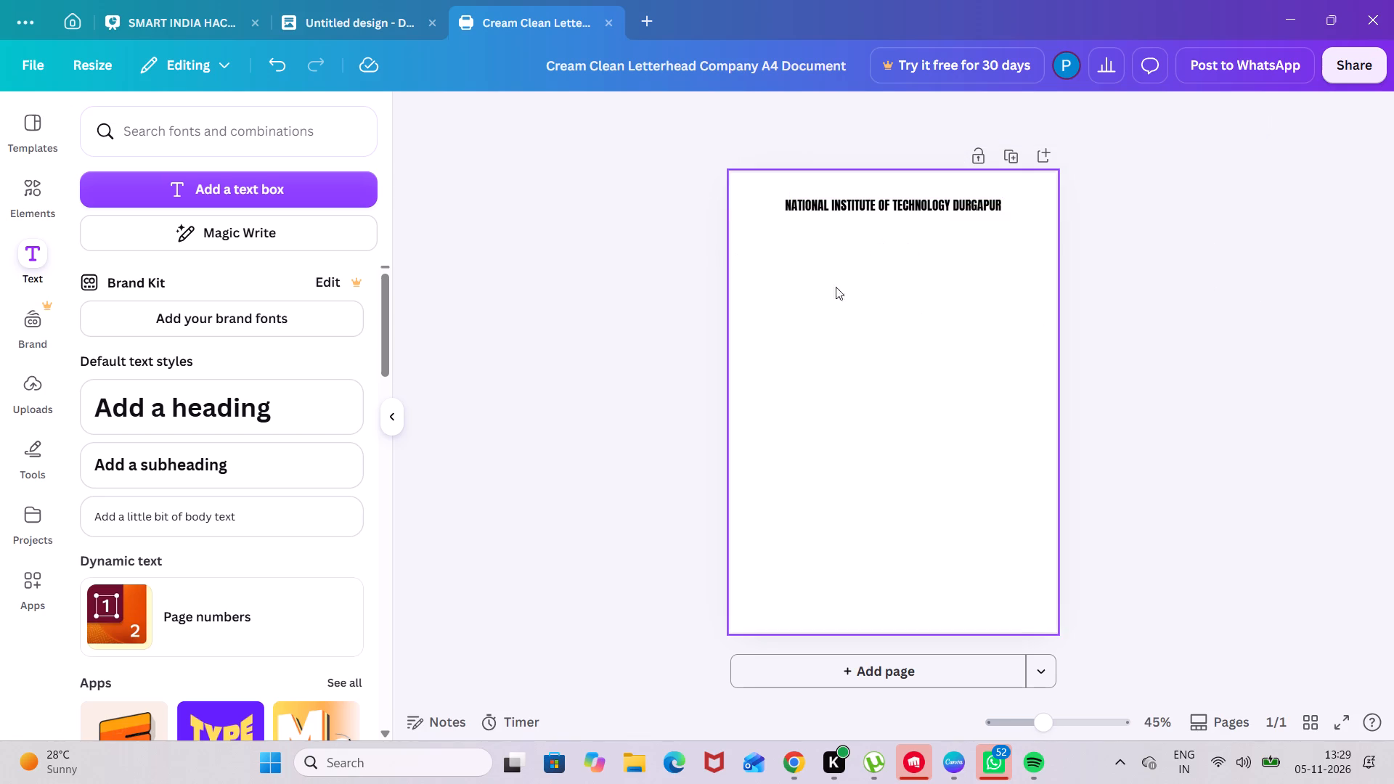
Add a second text box to the page reading "STUDENTS' GYMKHANA".
left_click(264, 180)
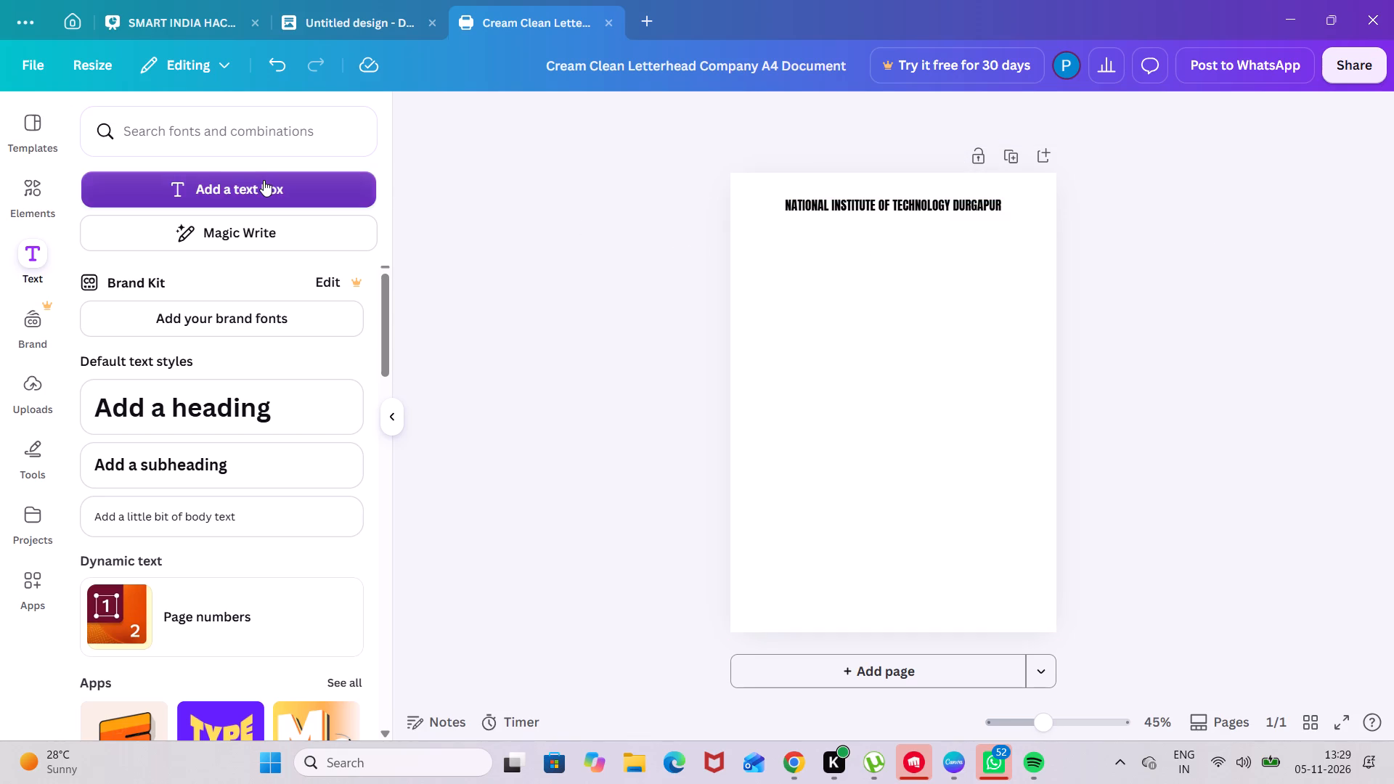
type("STUDENT")
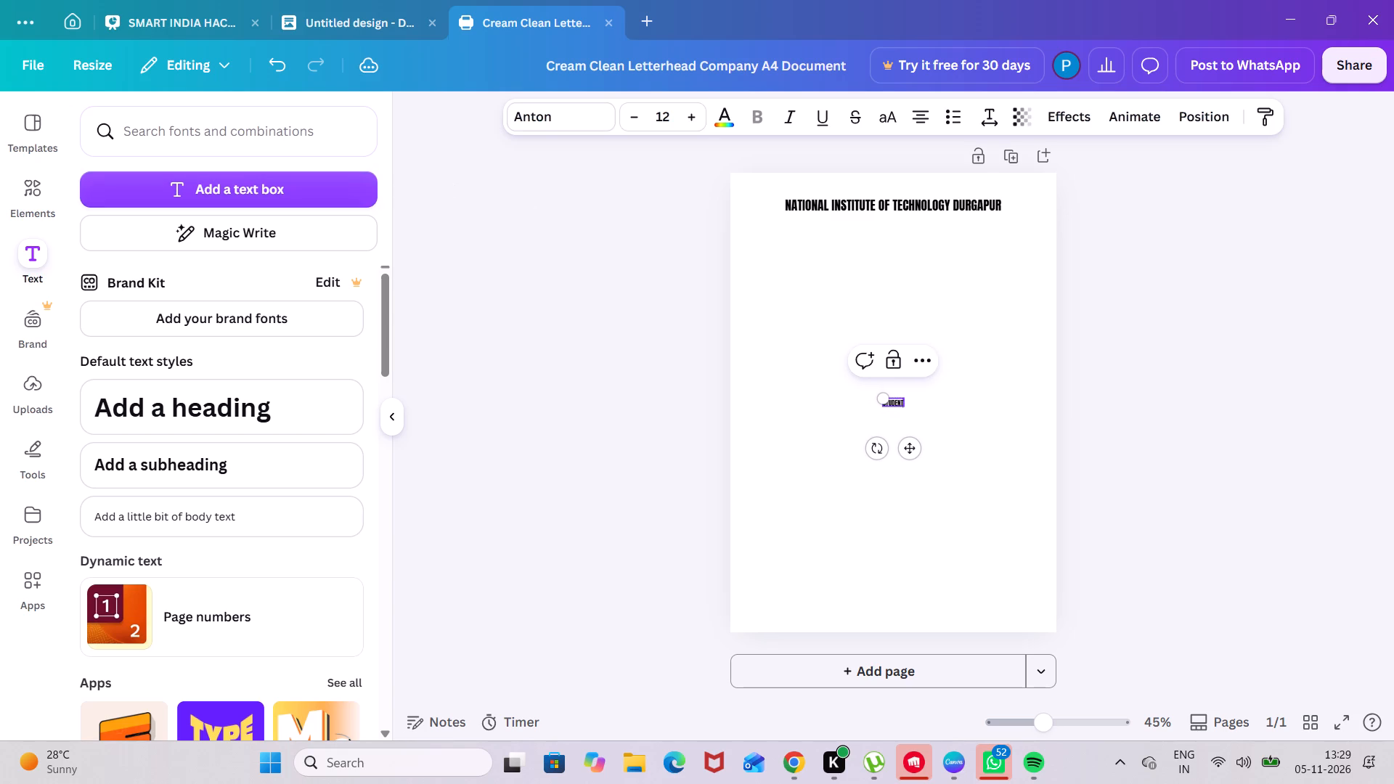
key("s")
key("shift+quotedbl")
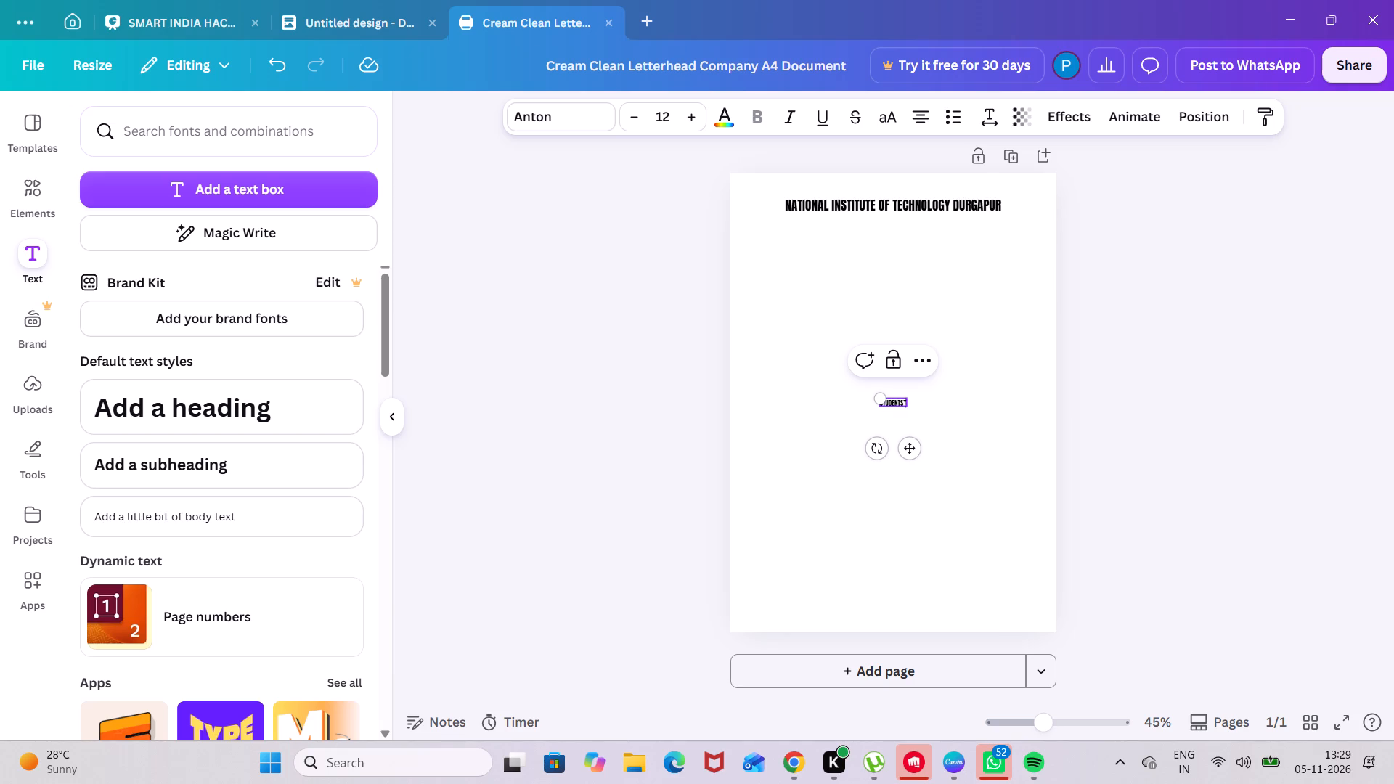
key("BackSpace")
type("'M")
key("BackSpace")
key("space")
type("GYMKHANA")
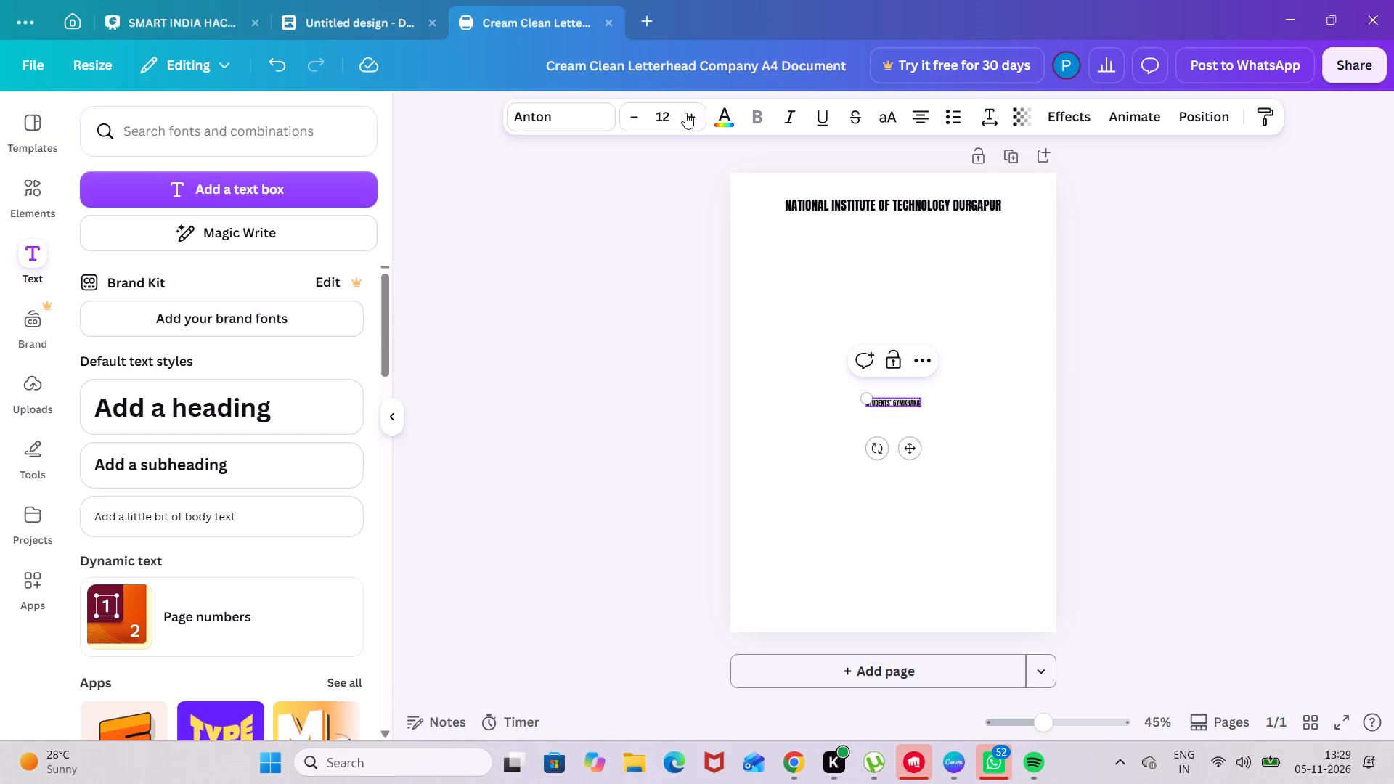
Increase the font size of the "STUDENTS' GYMKHANA" text to 20.
triple_click(688, 128)
triple_click(688, 128)
triple_click(688, 128)
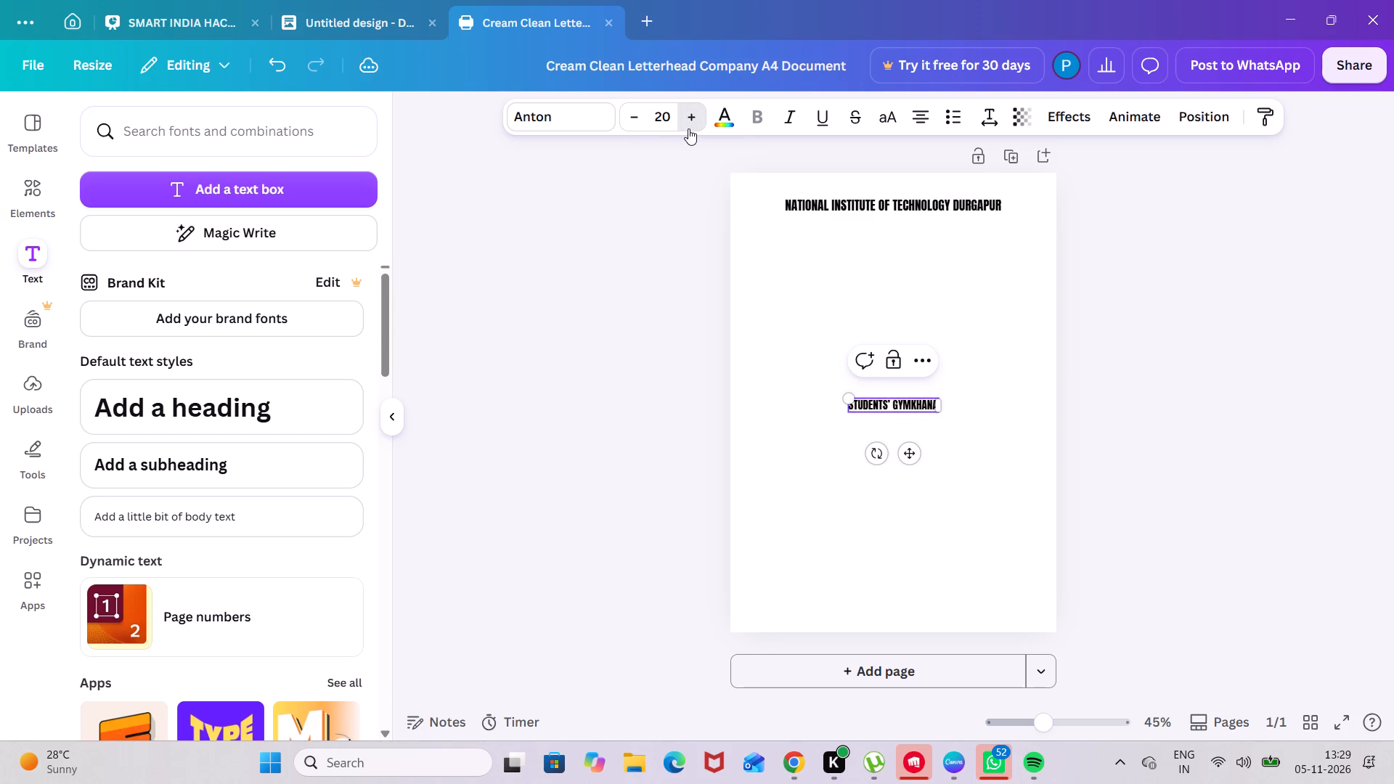
Increase the font size of the "STUDENTS' GYMKHANA" text to 25.
triple_click(688, 128)
left_click(688, 128)
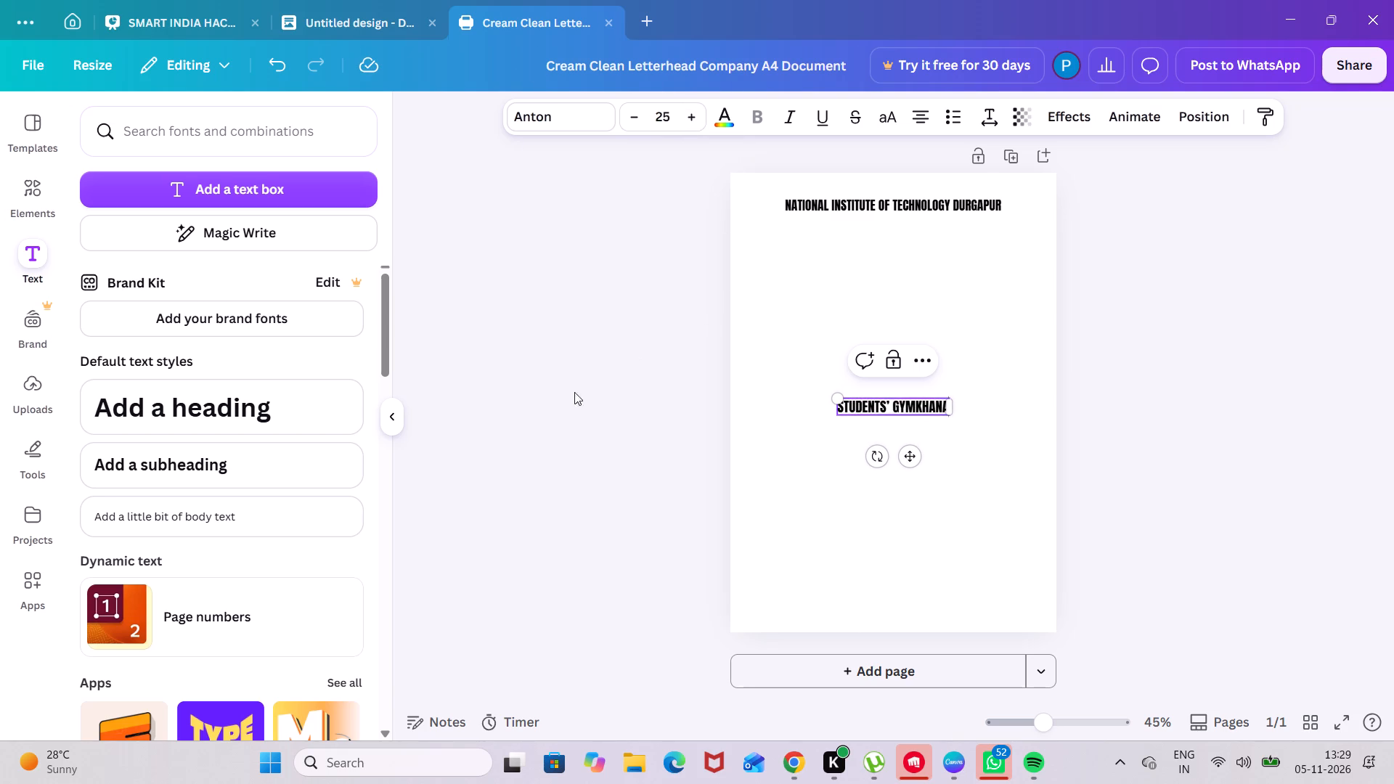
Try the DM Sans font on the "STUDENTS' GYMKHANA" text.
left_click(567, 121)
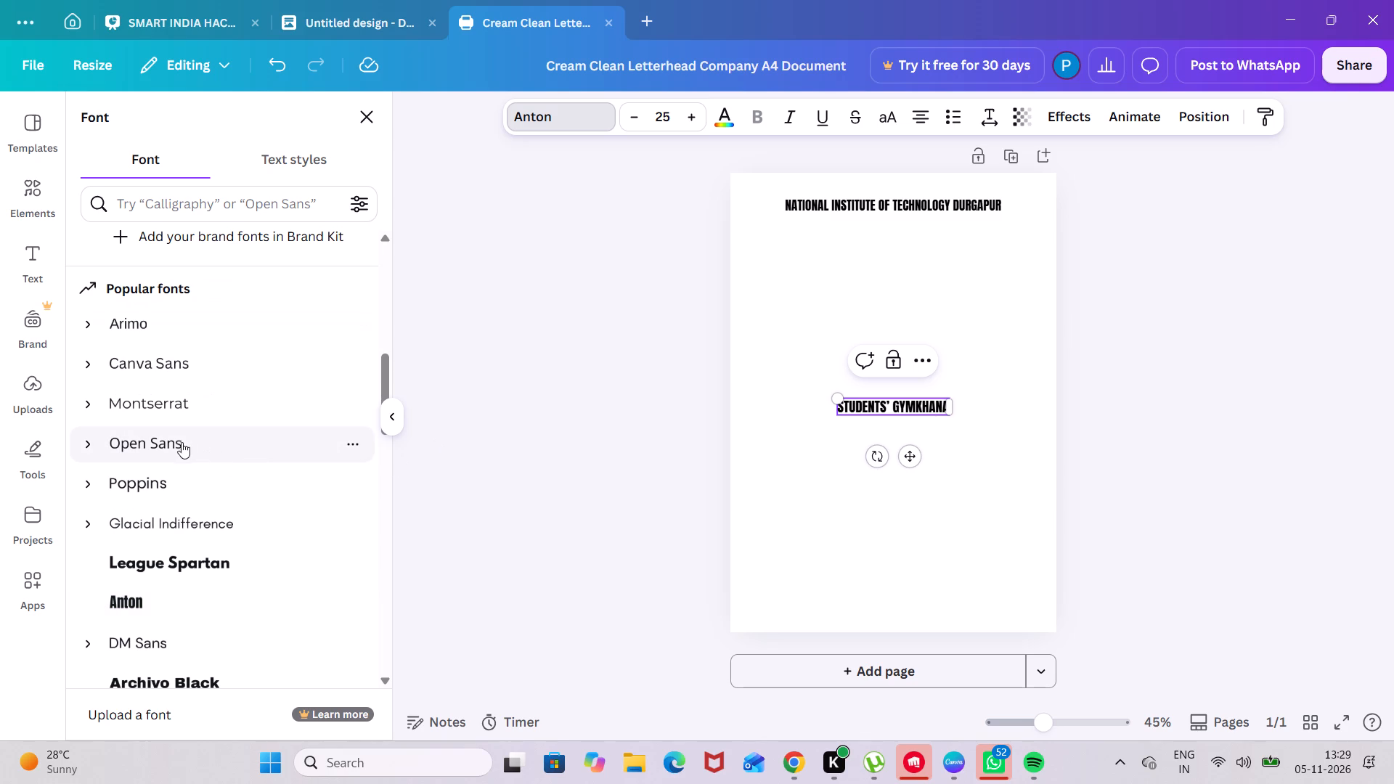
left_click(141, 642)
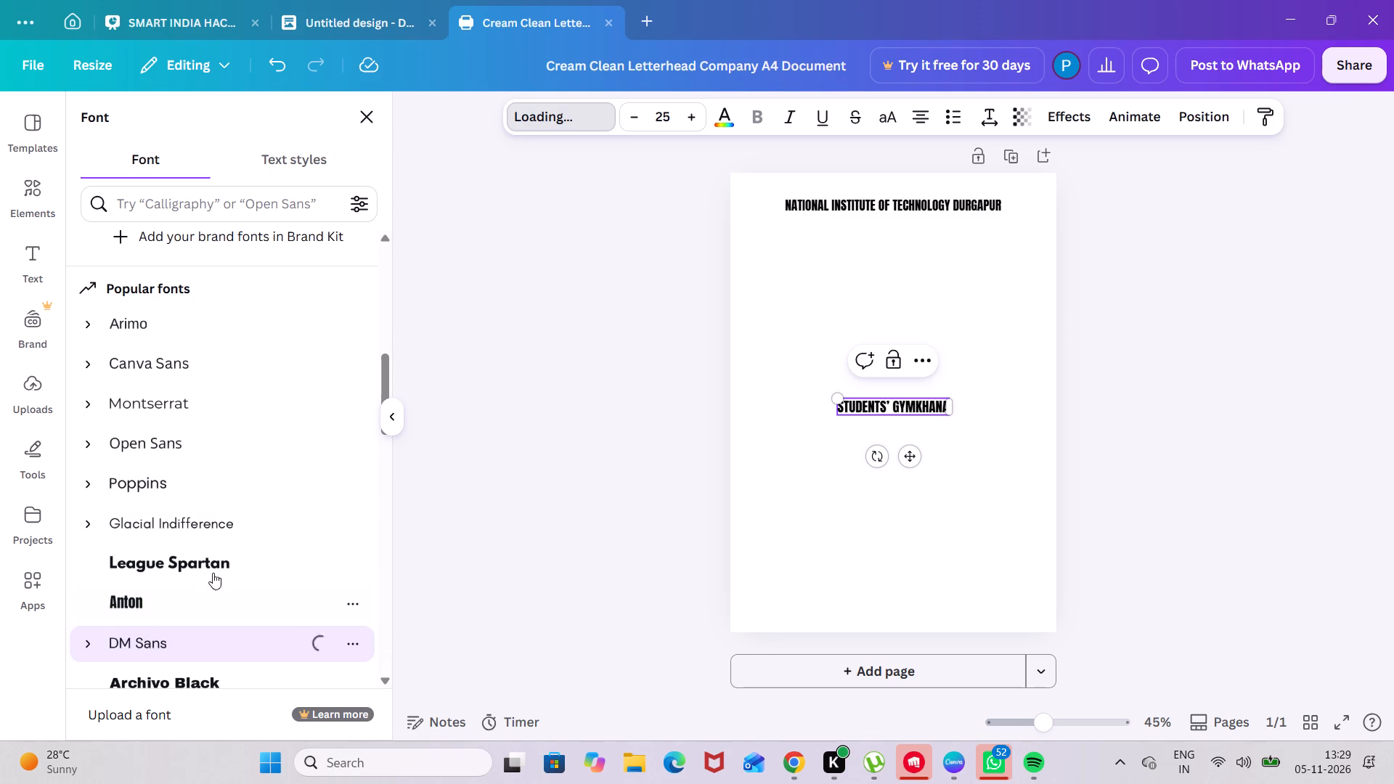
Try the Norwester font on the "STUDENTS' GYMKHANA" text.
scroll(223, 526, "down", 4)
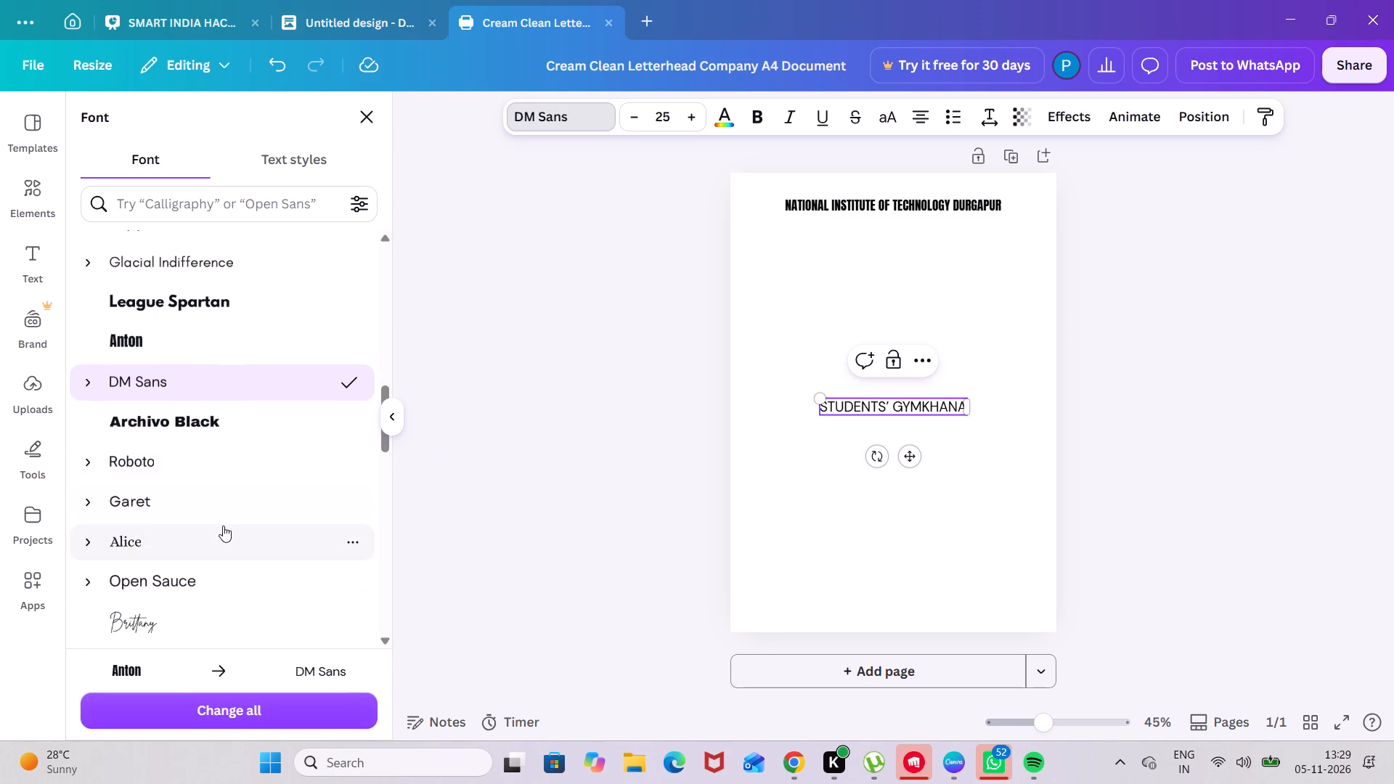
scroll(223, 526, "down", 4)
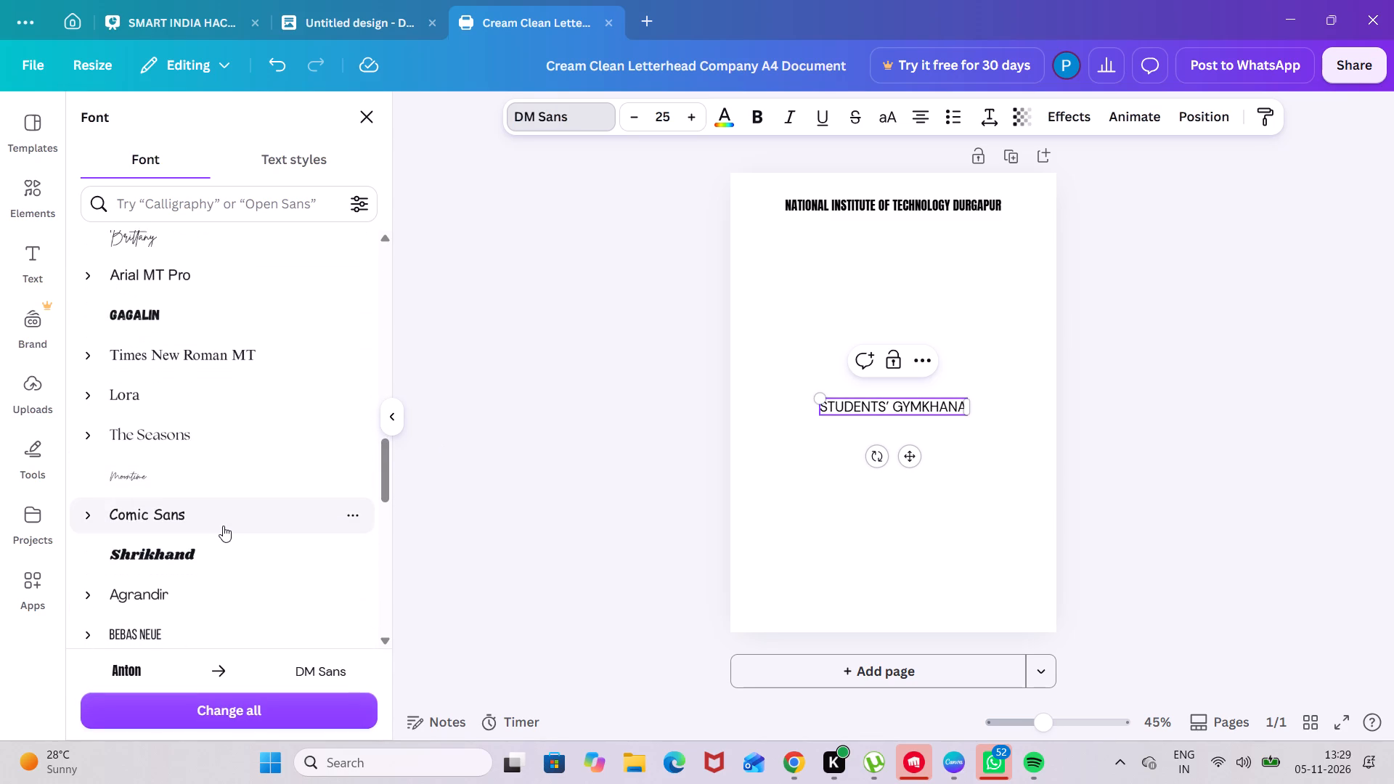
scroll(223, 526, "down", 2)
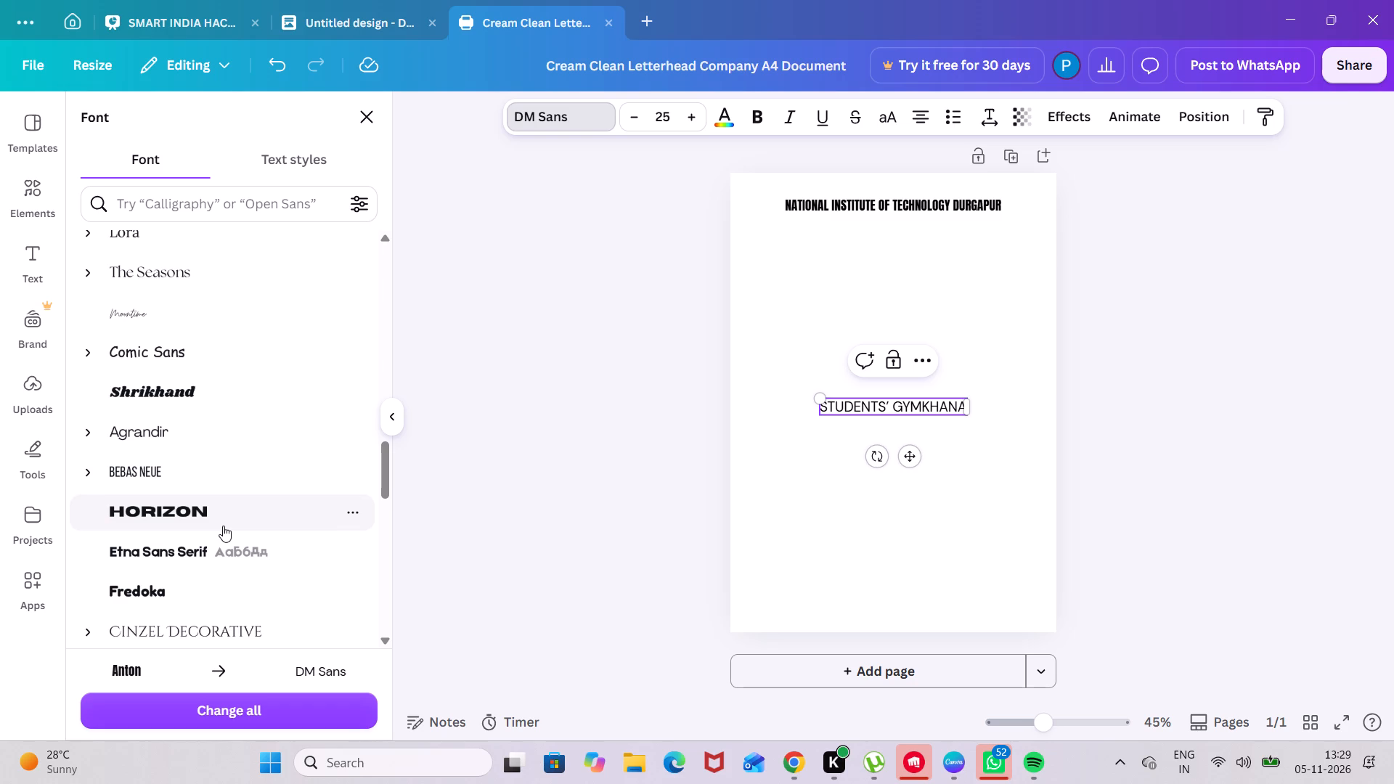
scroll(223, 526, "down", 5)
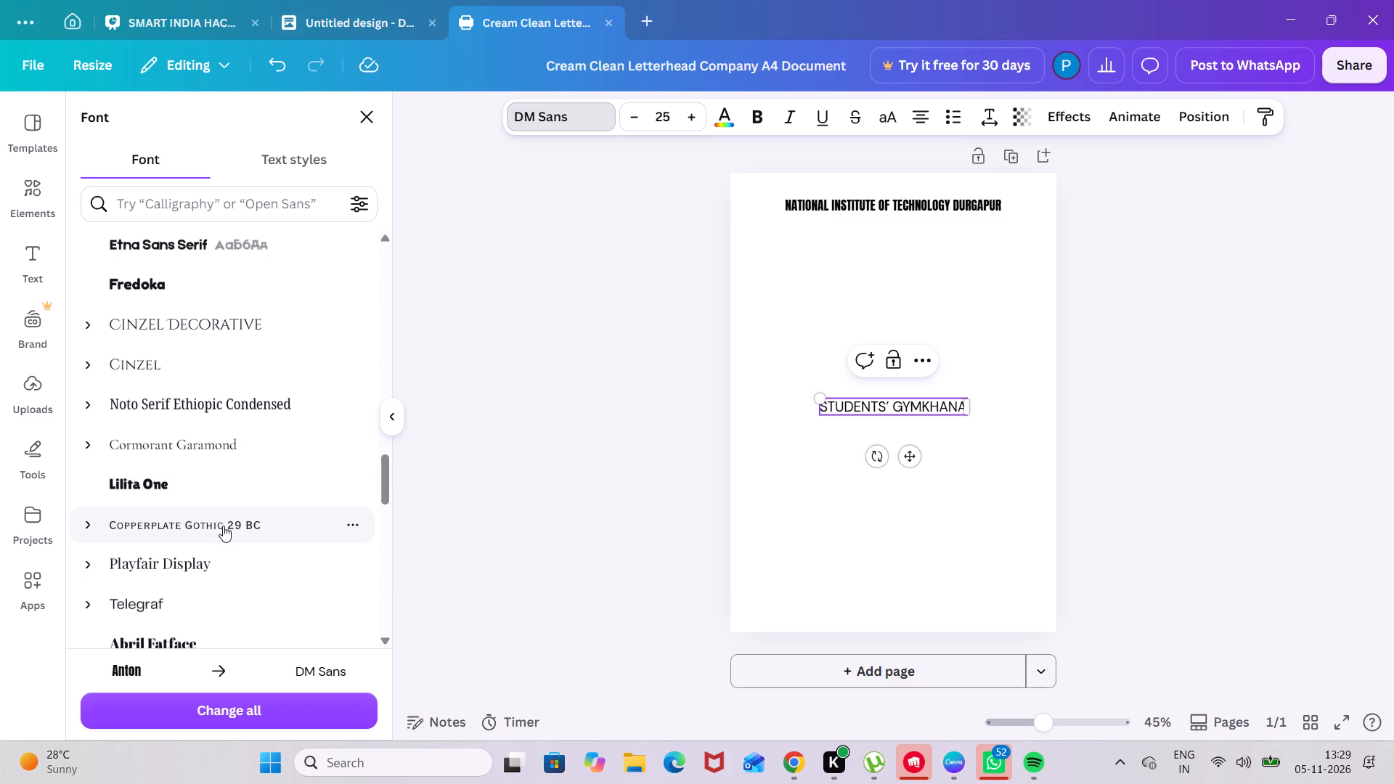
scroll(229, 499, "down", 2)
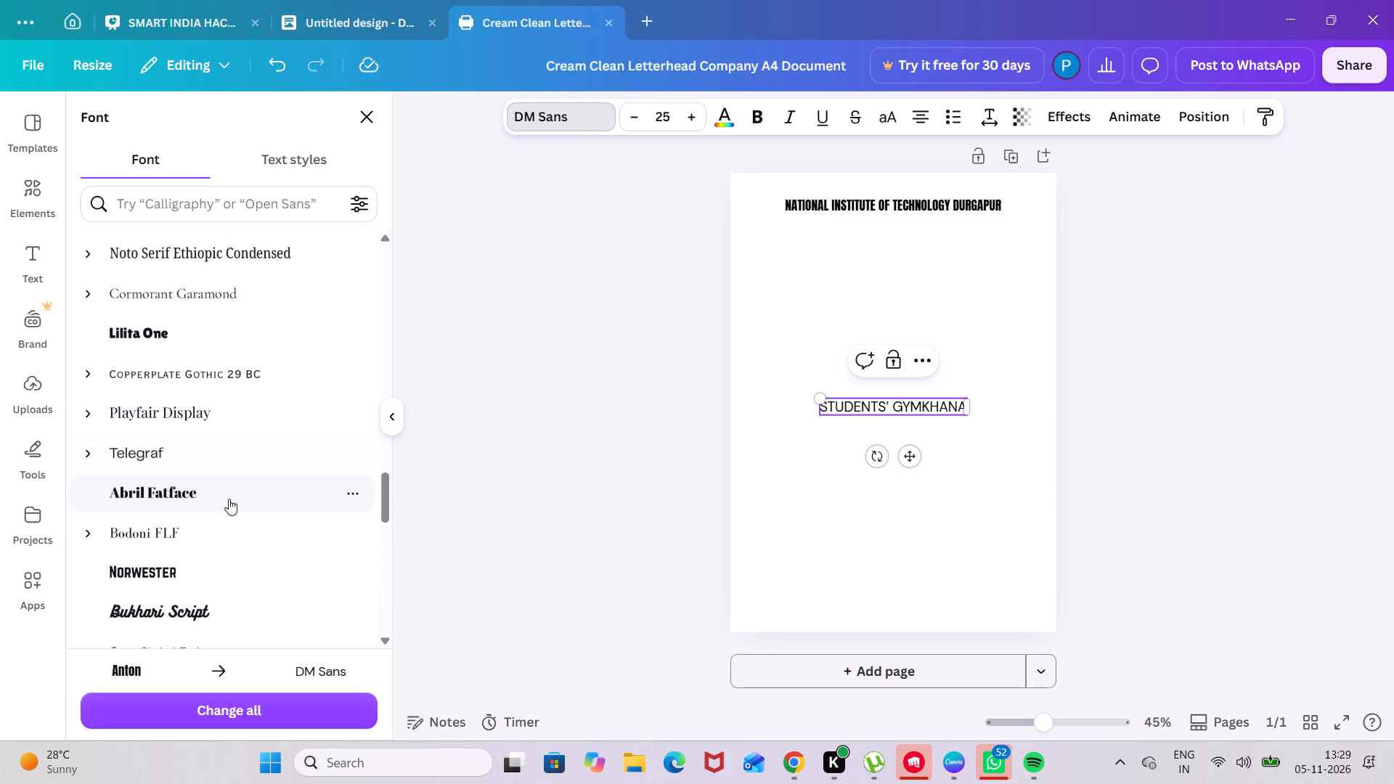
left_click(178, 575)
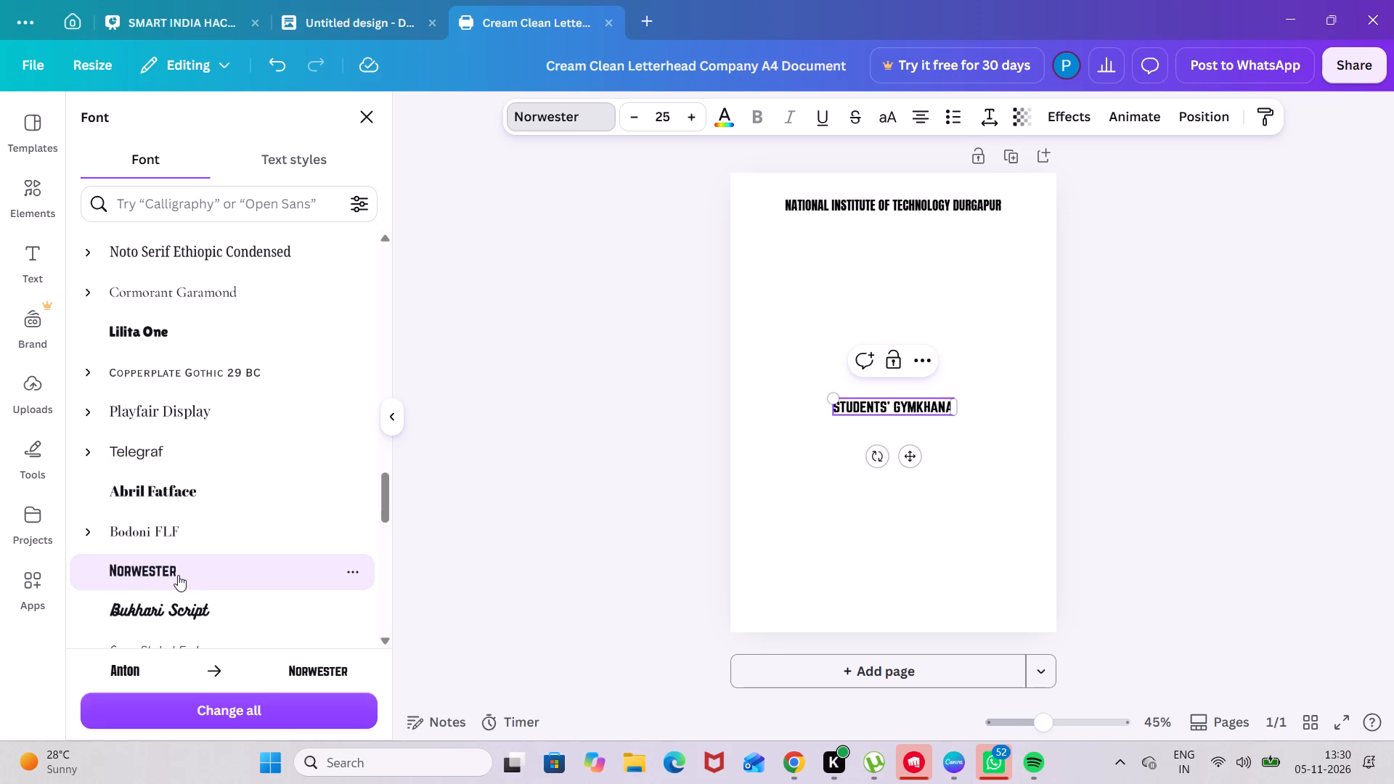
Change the font of the institute name heading to Norwester.
left_click(835, 205)
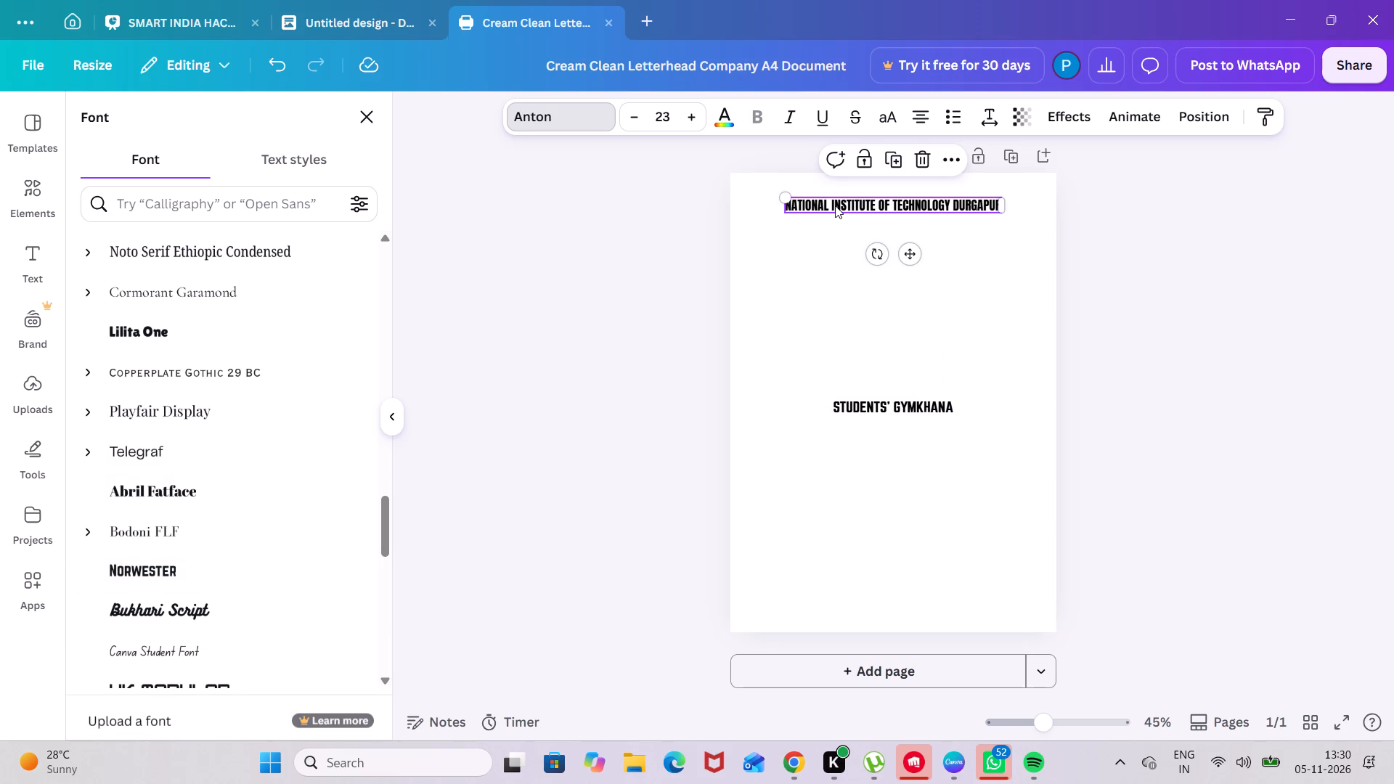
left_click(184, 568)
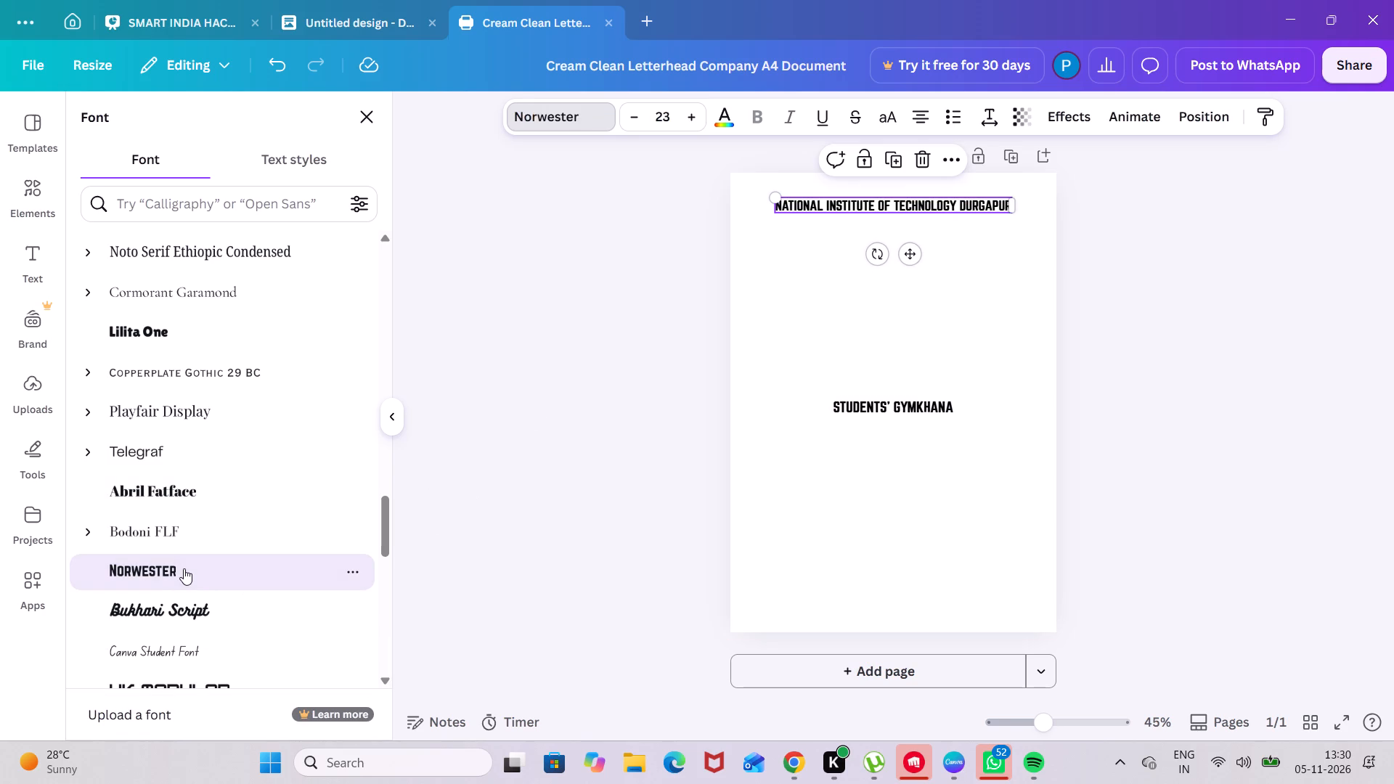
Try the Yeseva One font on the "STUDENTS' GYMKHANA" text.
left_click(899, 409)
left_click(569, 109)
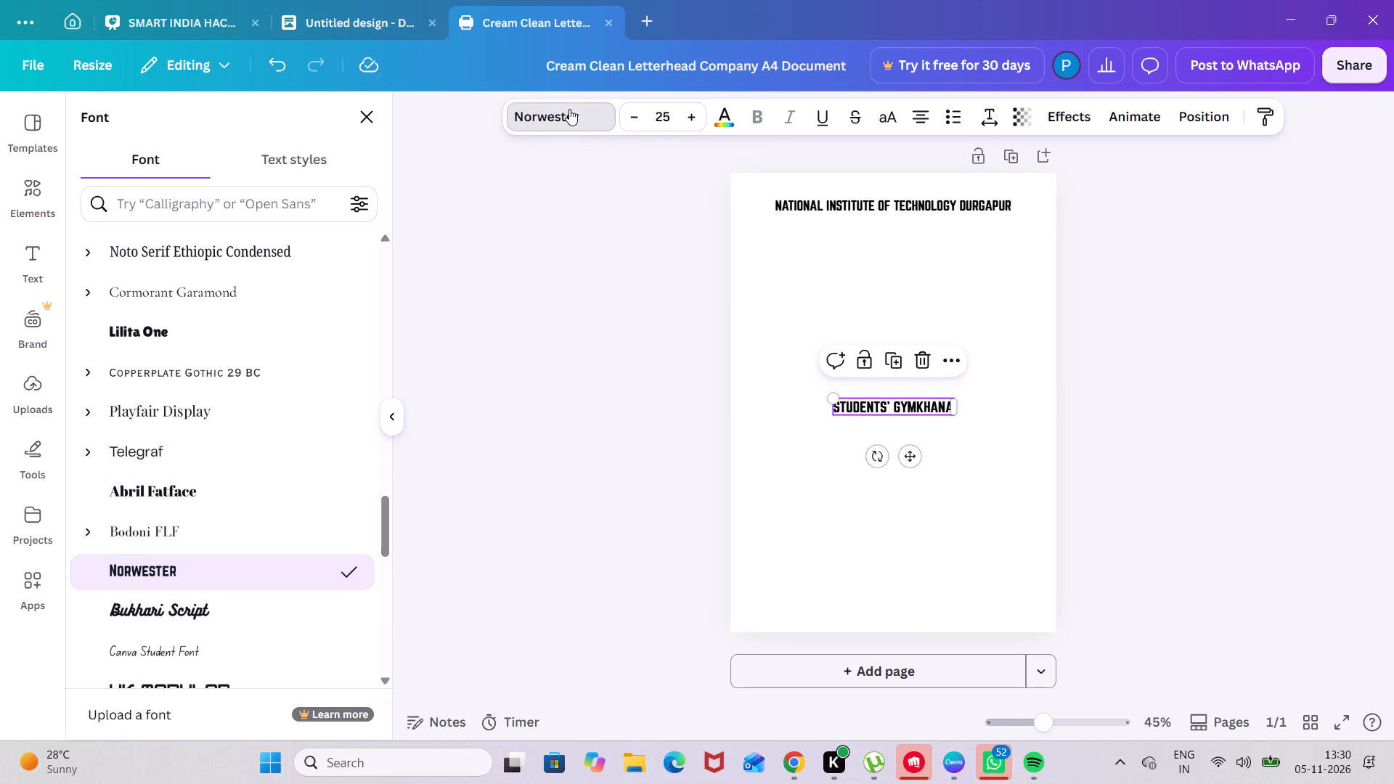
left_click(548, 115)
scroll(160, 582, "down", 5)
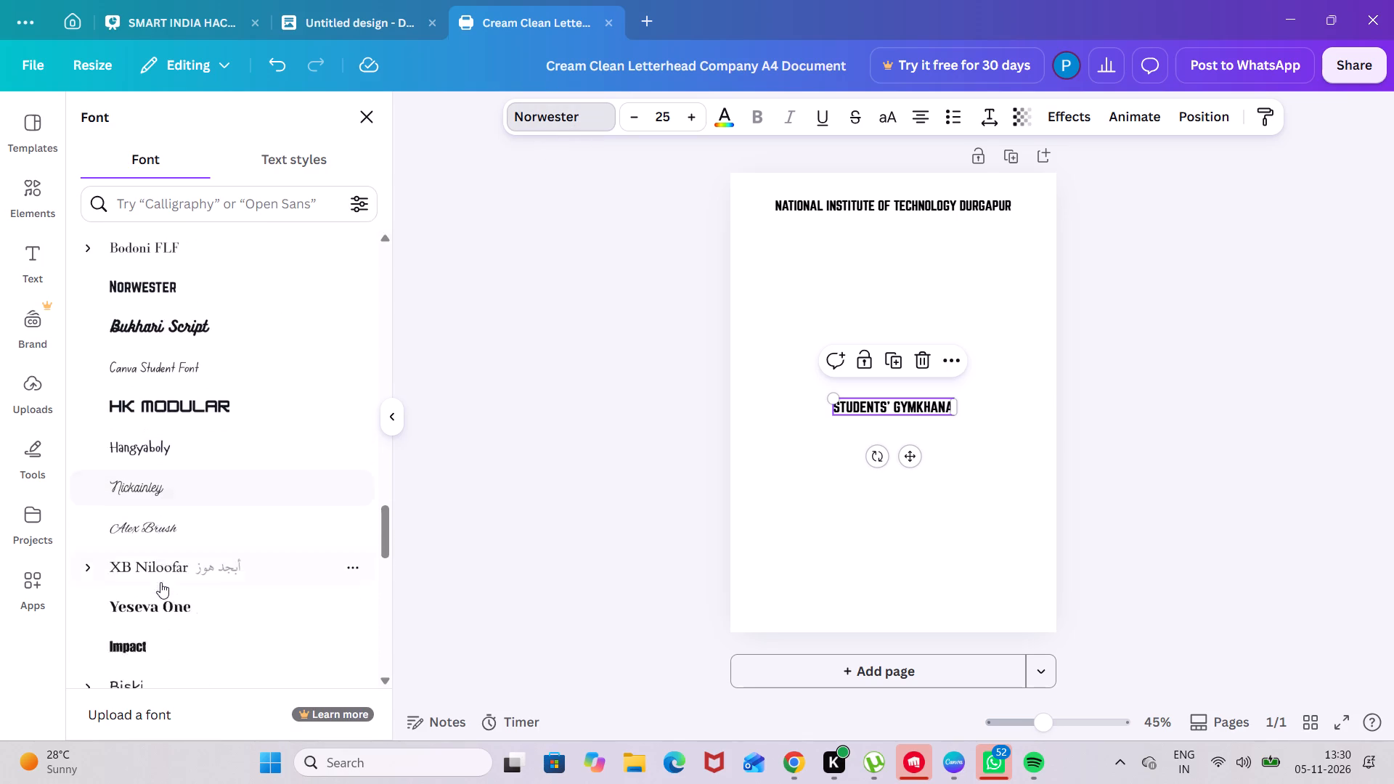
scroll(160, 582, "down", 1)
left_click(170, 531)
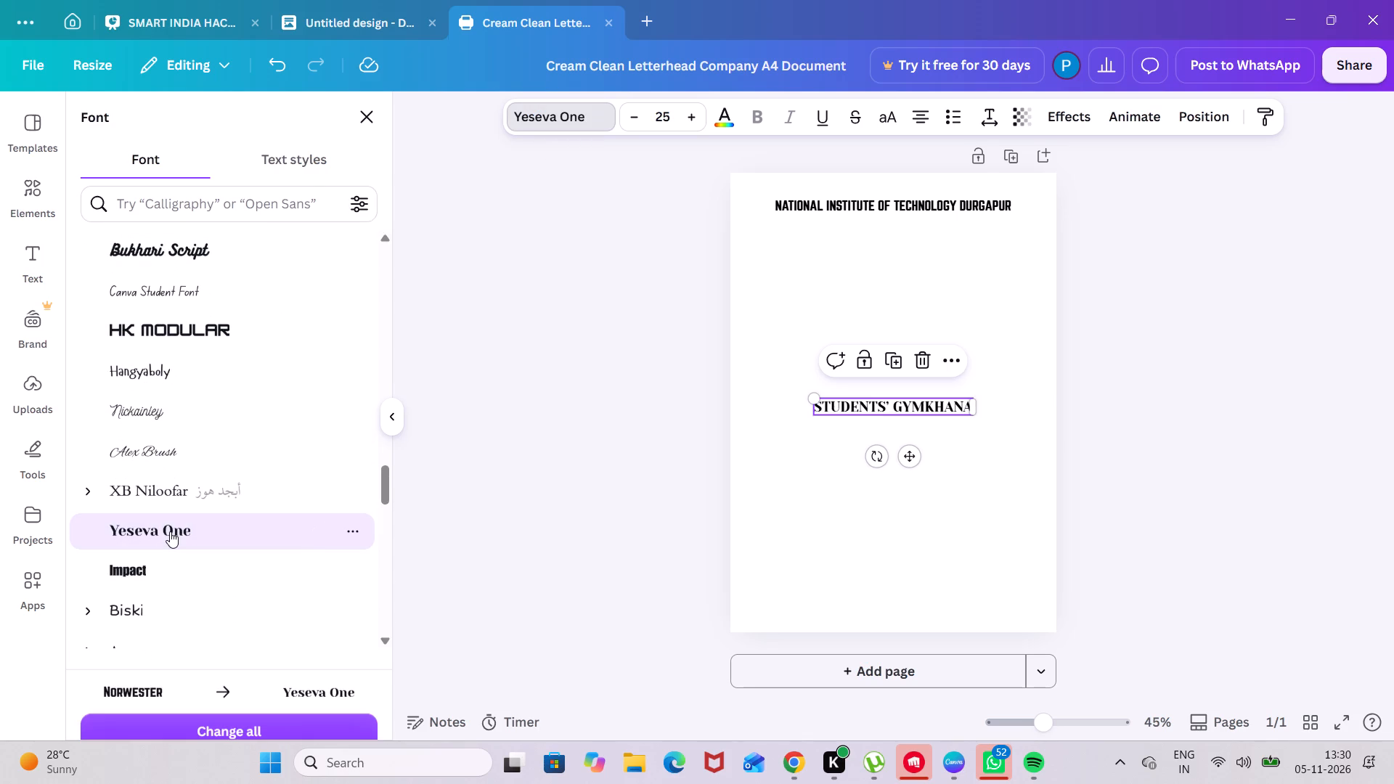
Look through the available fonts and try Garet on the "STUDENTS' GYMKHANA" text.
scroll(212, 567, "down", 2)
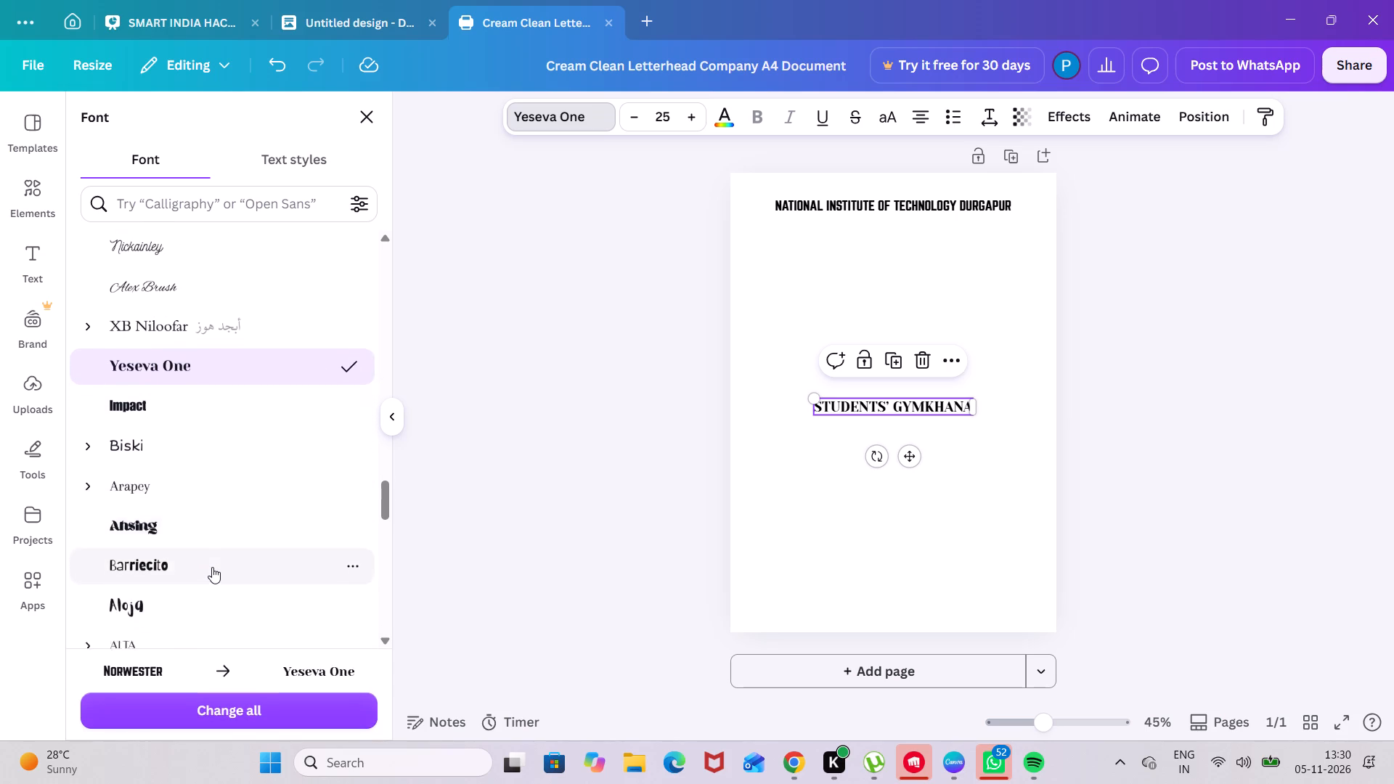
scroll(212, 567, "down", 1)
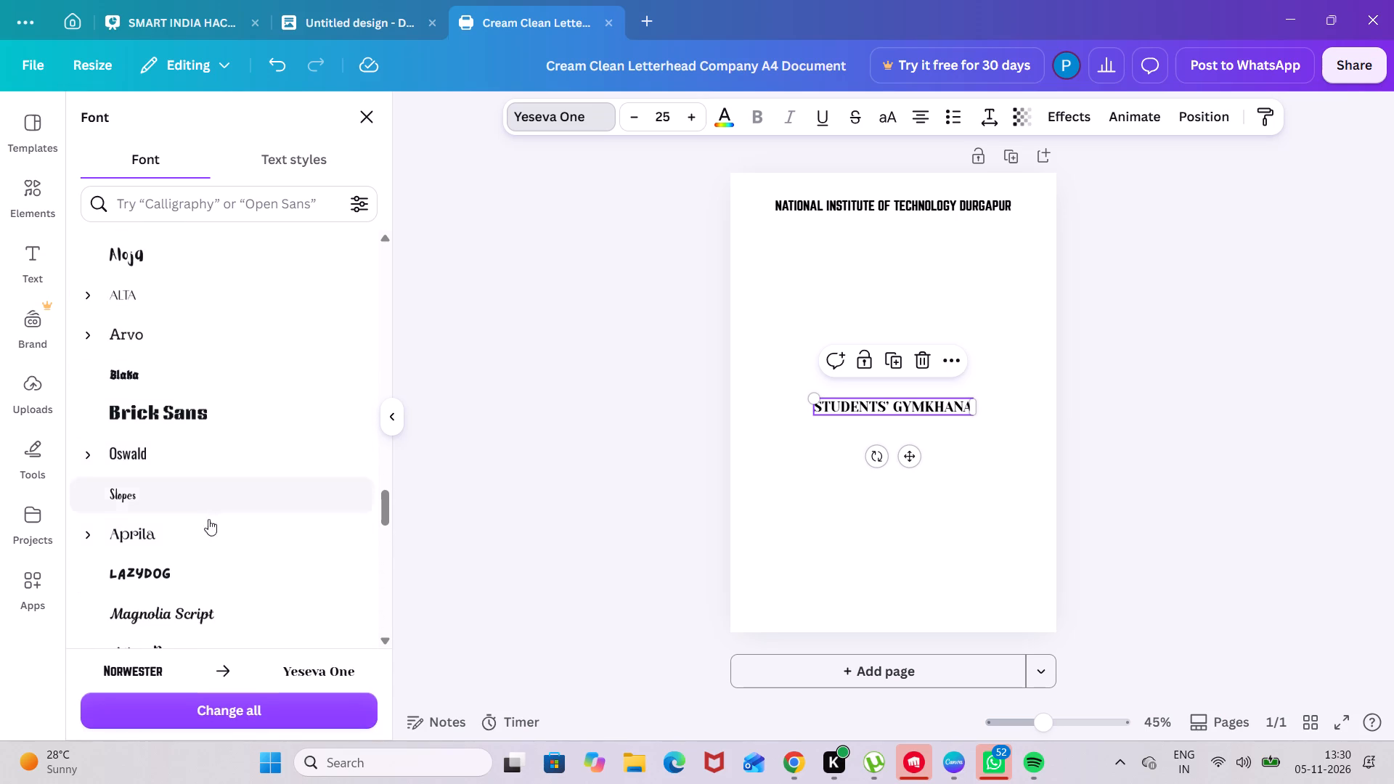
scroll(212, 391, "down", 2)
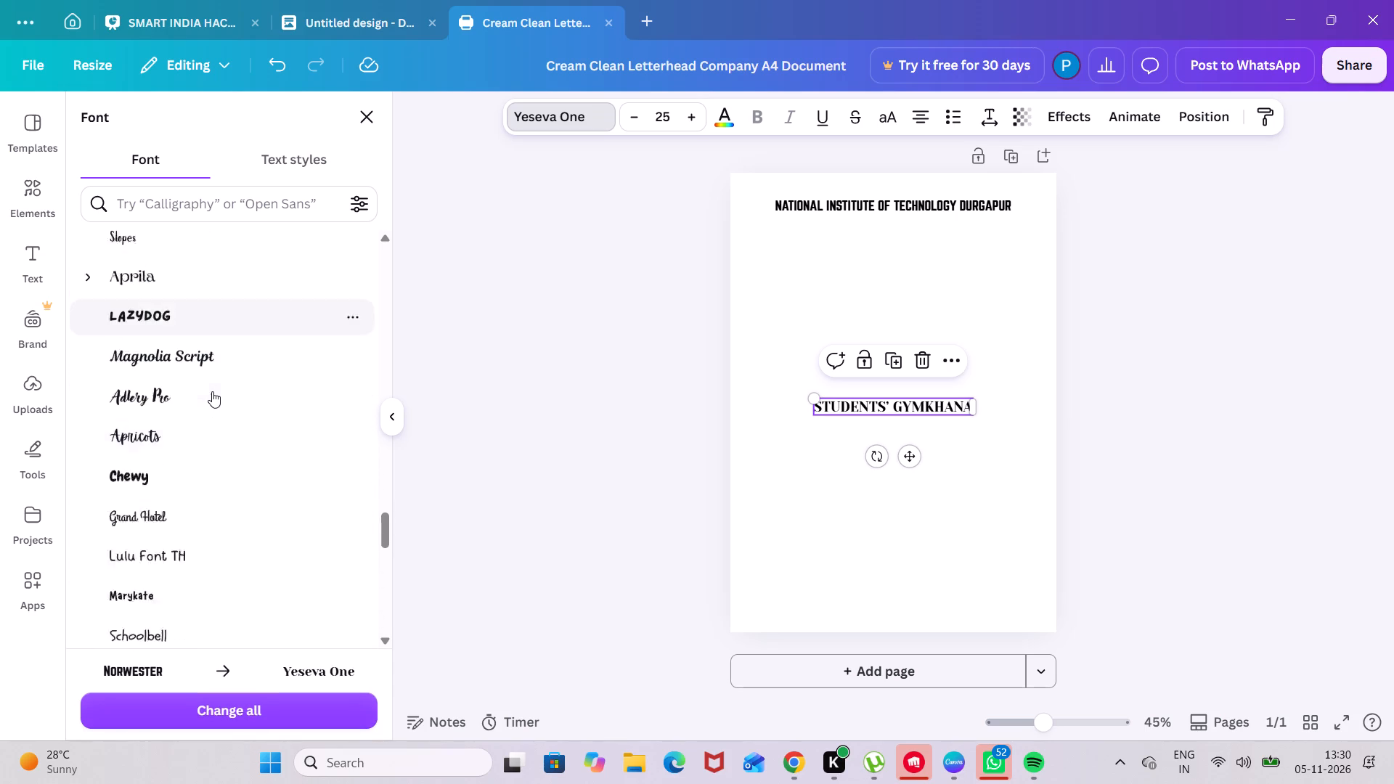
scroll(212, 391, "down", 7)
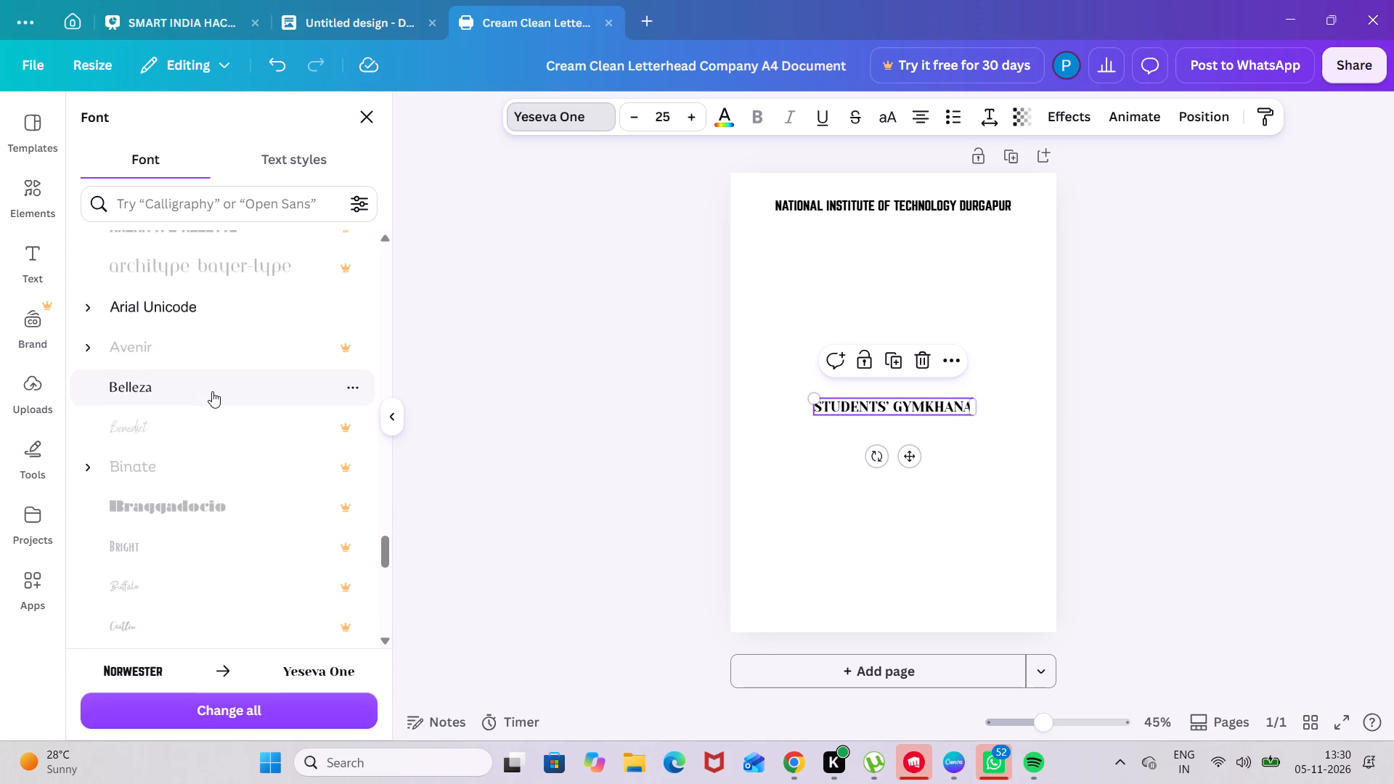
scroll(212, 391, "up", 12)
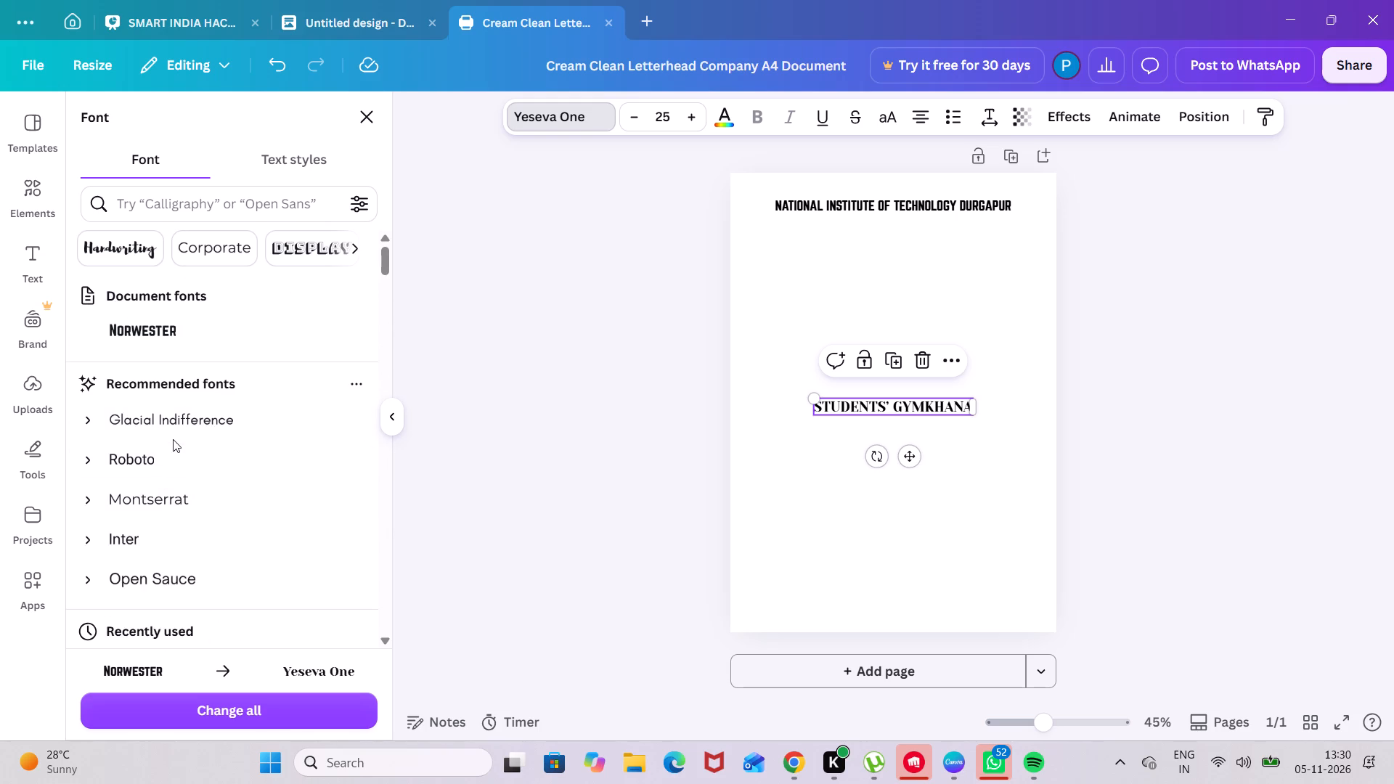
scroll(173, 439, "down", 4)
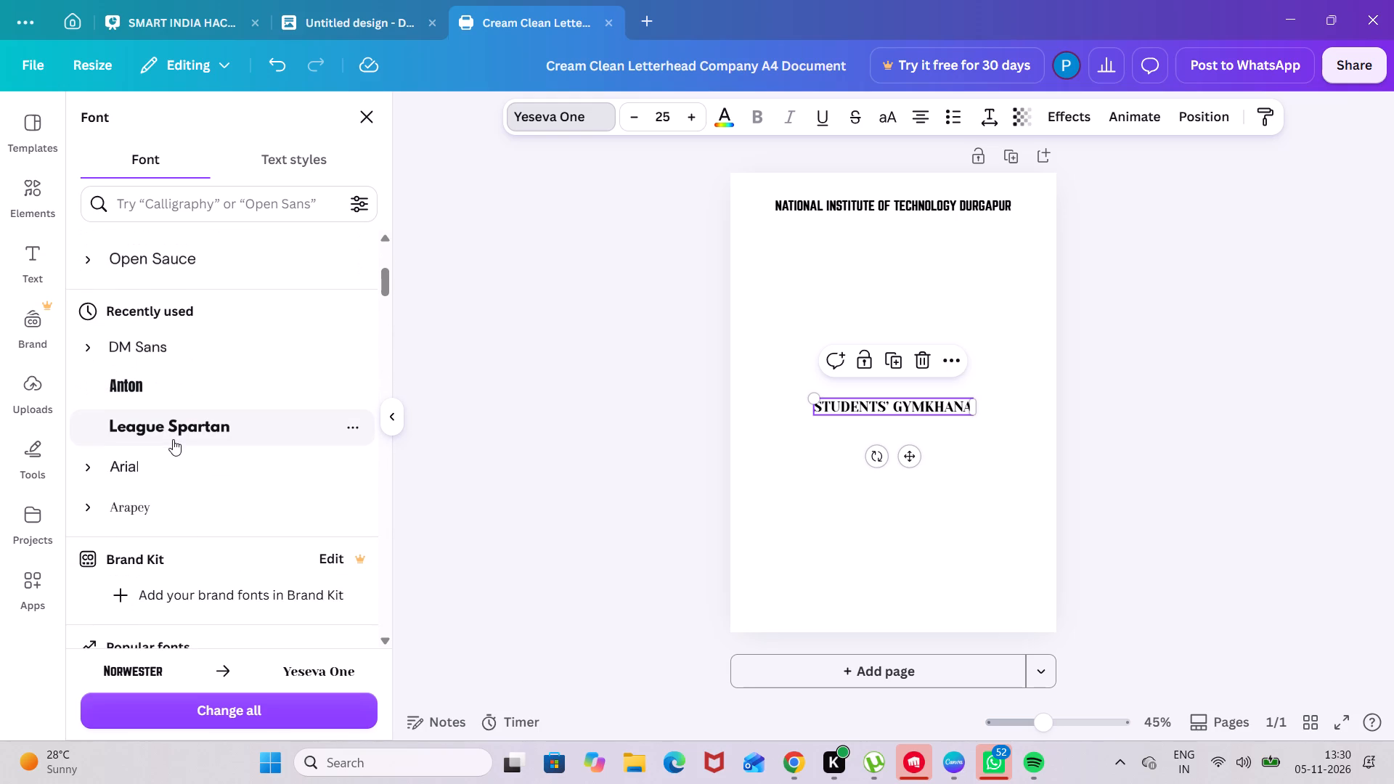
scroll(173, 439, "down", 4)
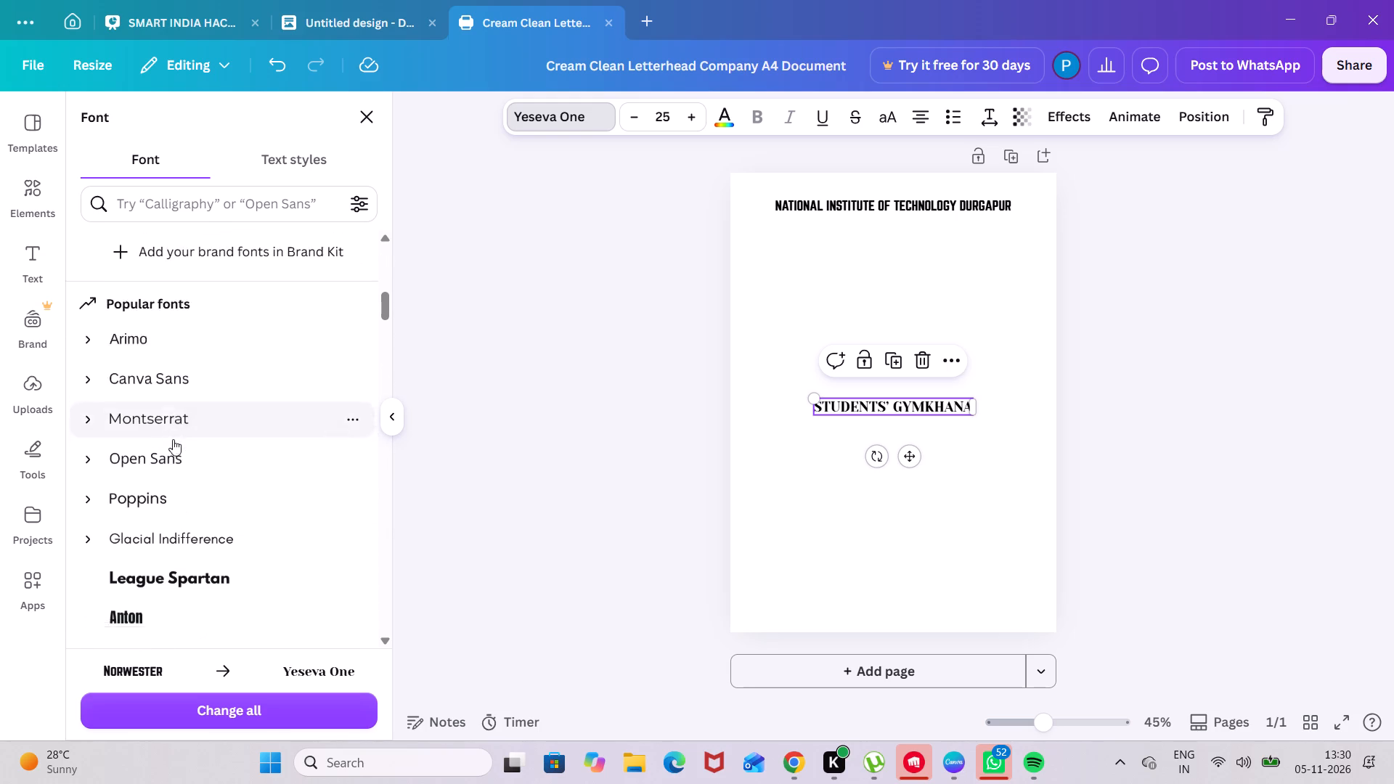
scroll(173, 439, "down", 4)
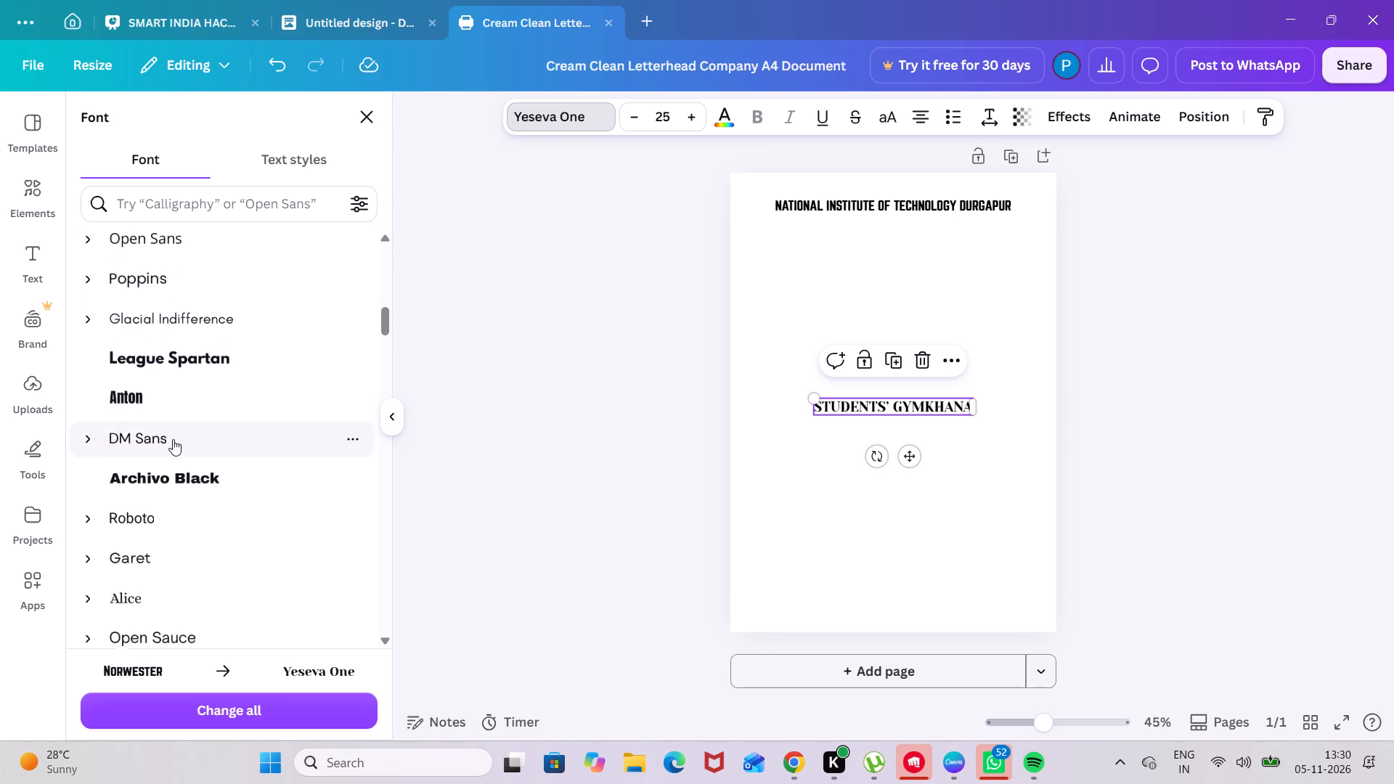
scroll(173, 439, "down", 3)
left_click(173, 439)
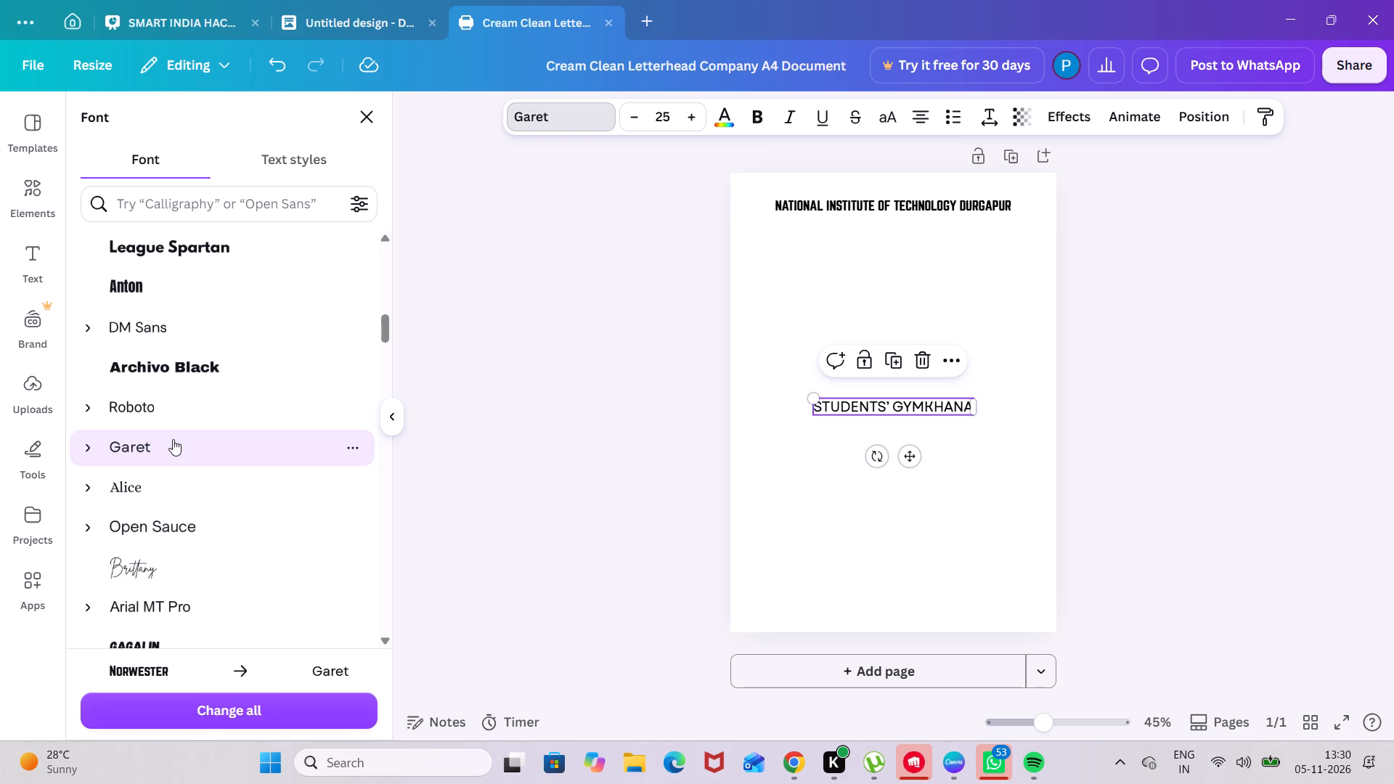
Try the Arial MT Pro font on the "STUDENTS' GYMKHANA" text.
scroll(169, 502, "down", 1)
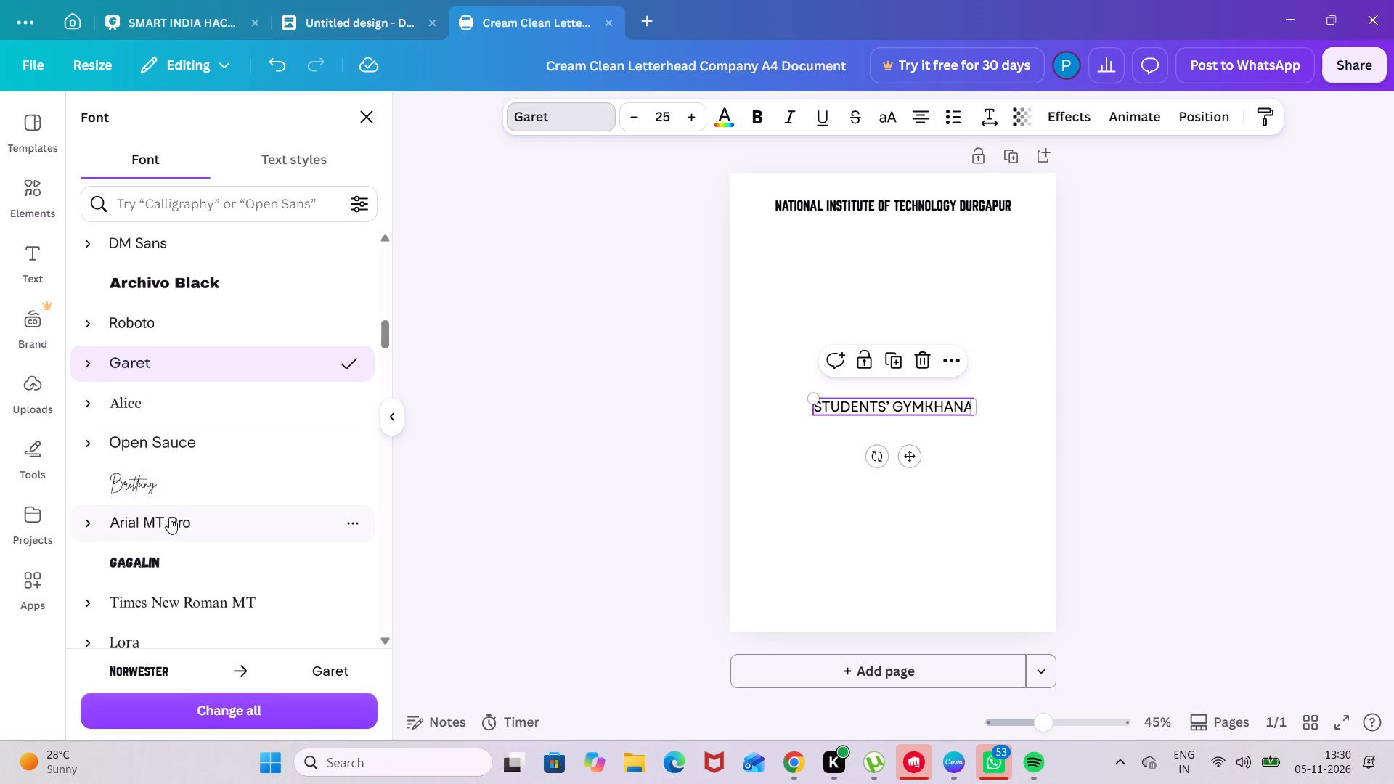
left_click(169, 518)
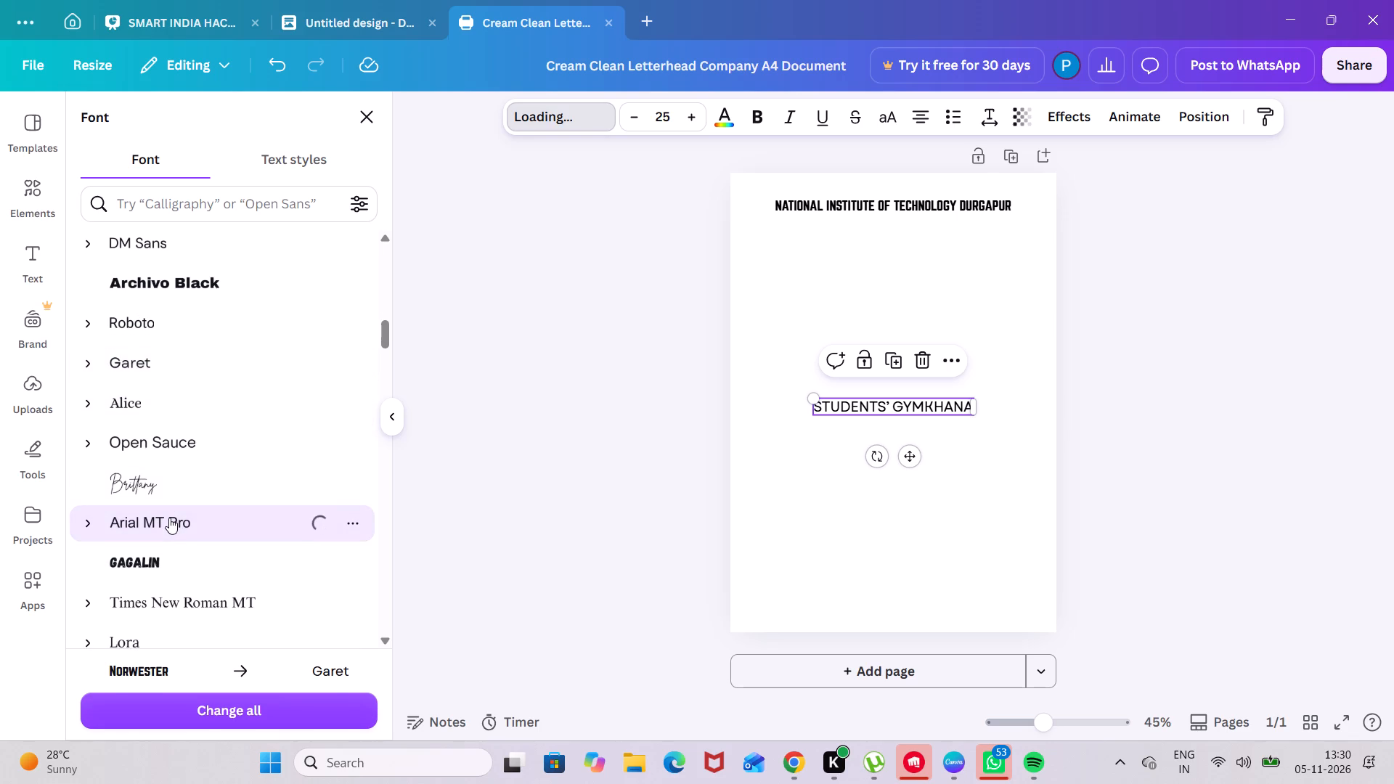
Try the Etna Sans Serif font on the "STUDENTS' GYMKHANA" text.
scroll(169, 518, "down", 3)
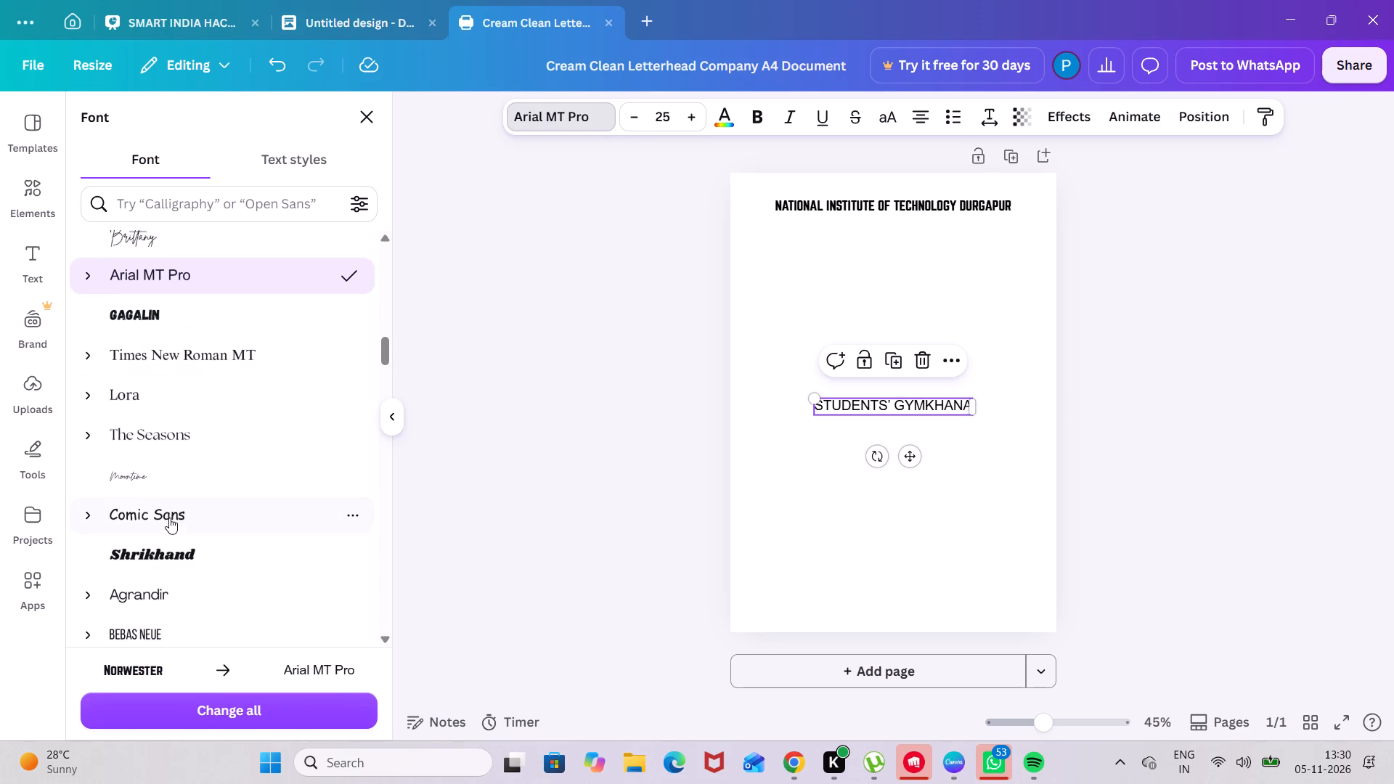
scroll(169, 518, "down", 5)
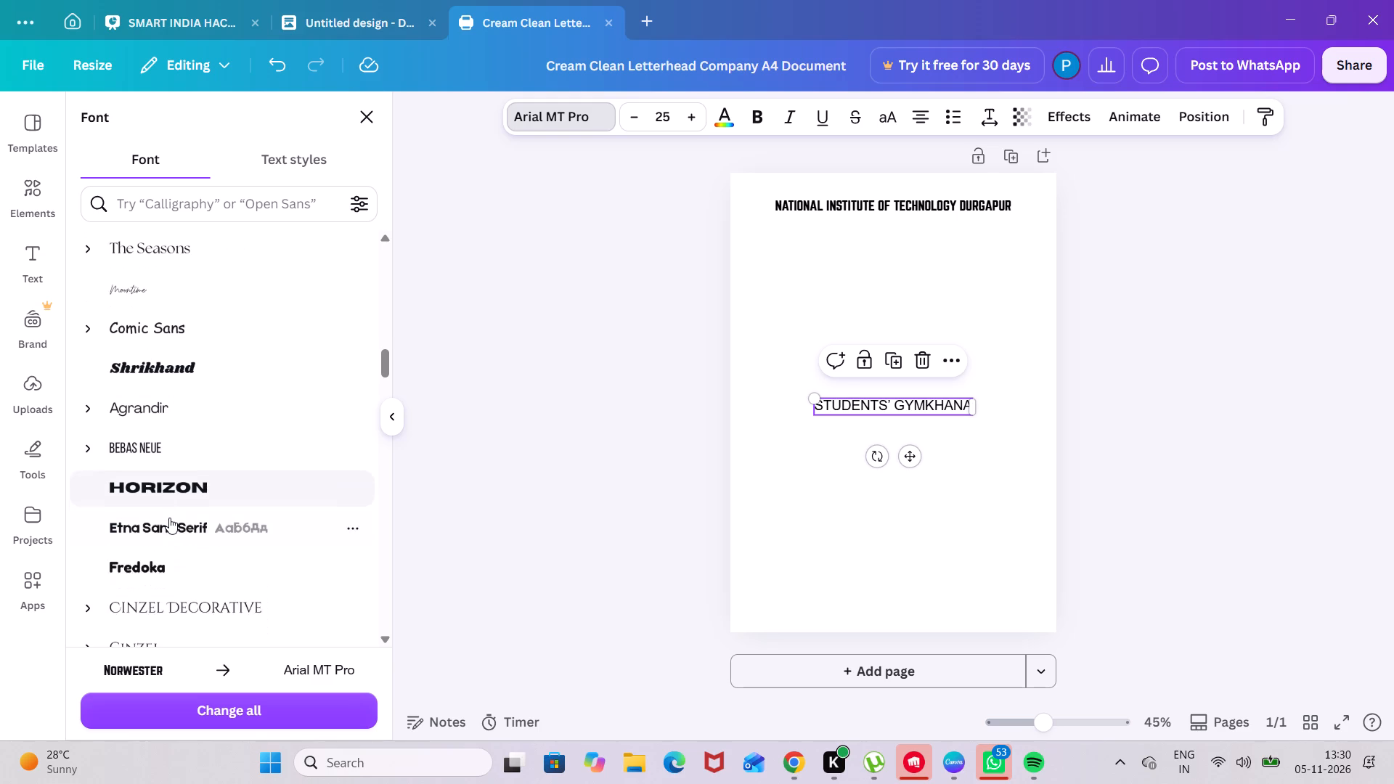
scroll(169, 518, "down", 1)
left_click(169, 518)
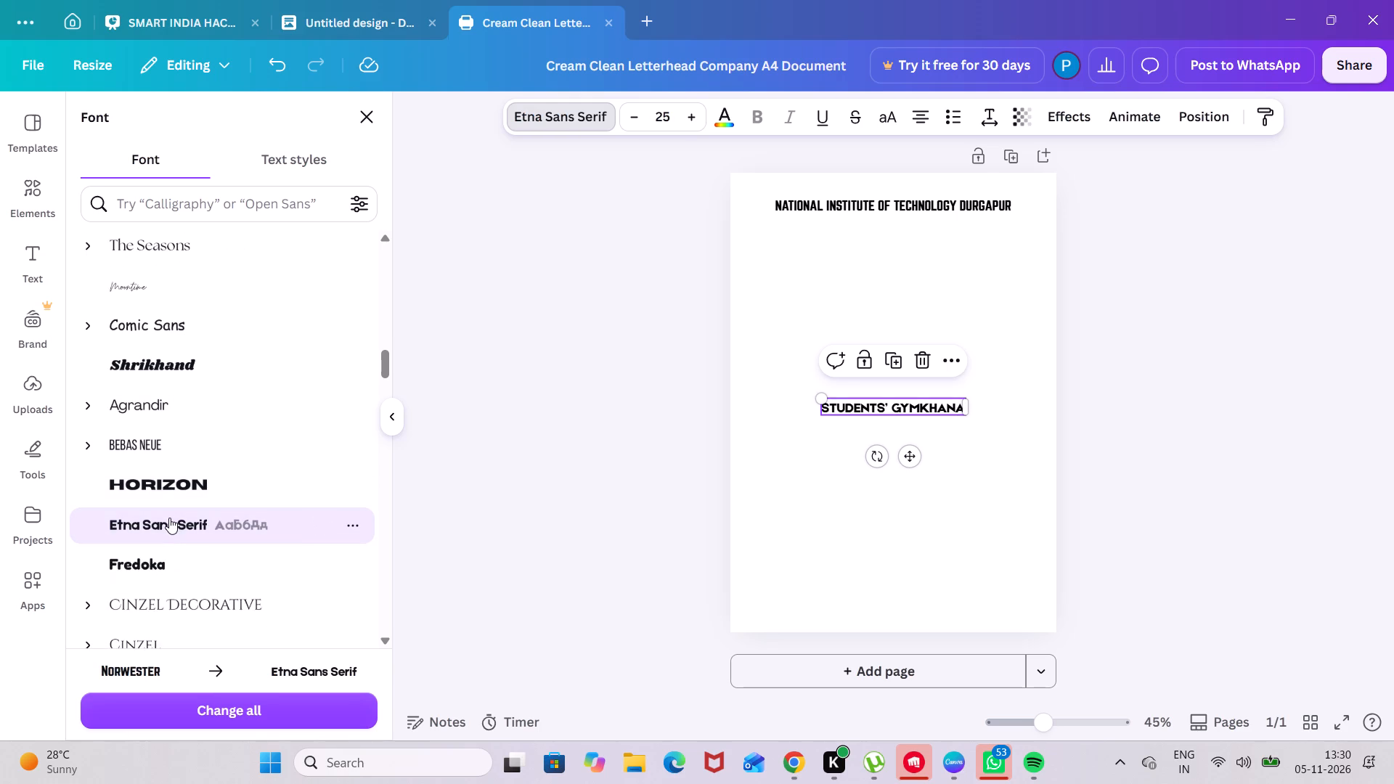
Change the font of the "STUDENTS' GYMKHANA" text to Fredoka.
scroll(169, 518, "down", 1)
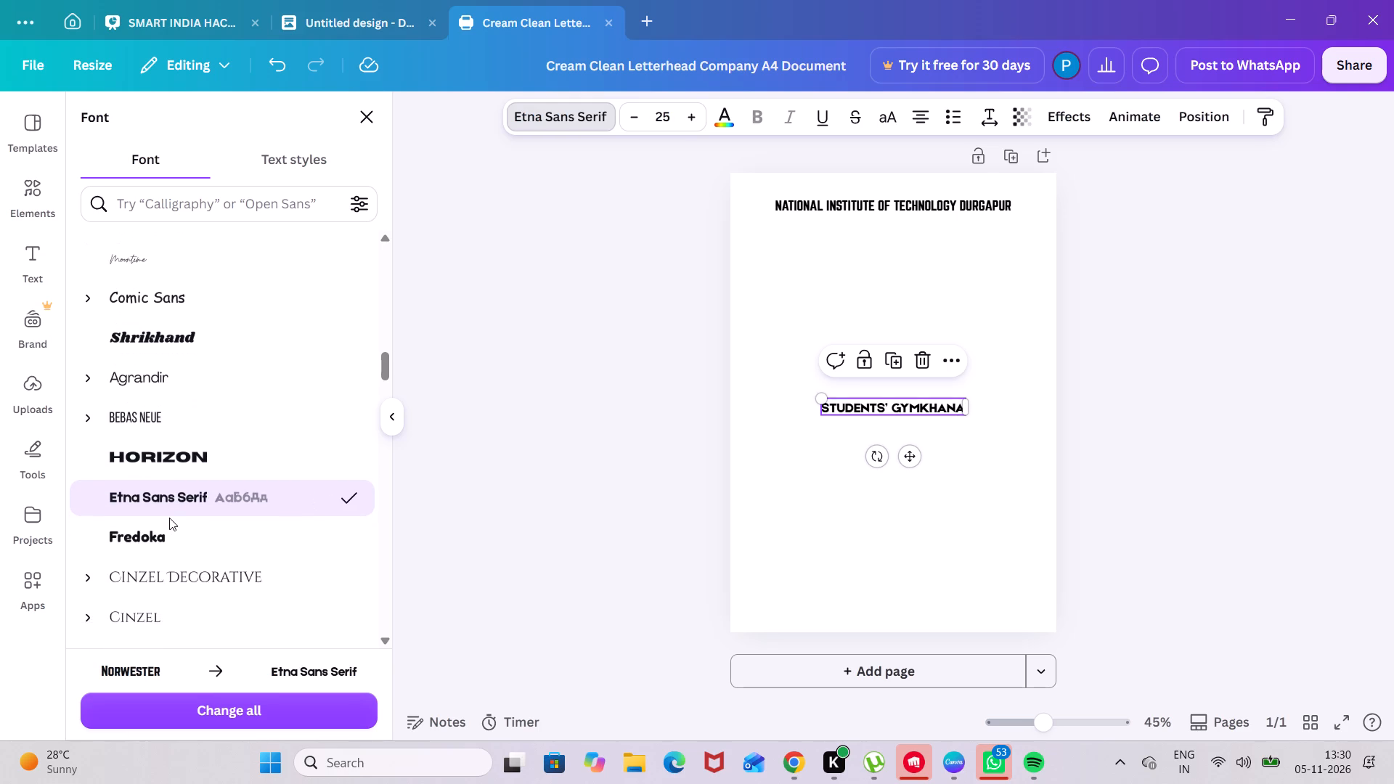
left_click(169, 518)
left_click(167, 555)
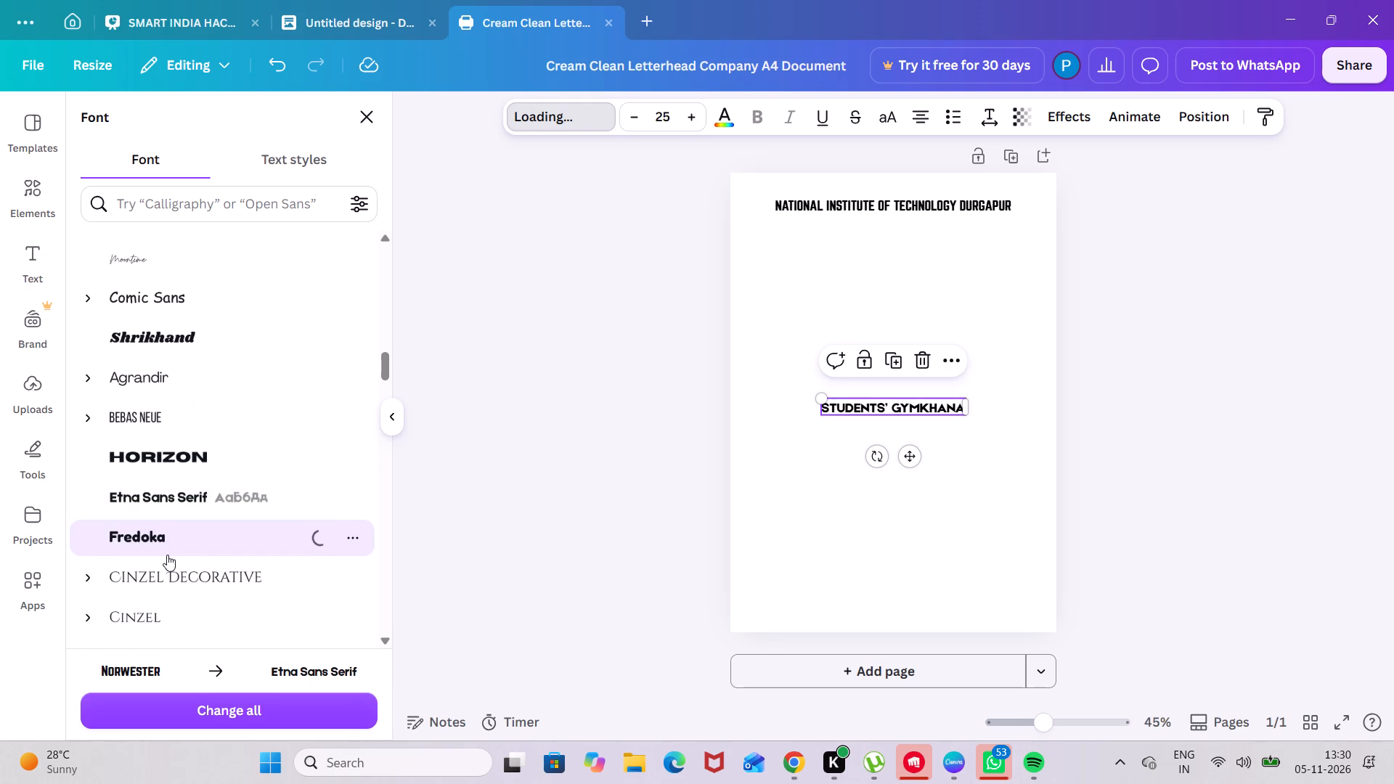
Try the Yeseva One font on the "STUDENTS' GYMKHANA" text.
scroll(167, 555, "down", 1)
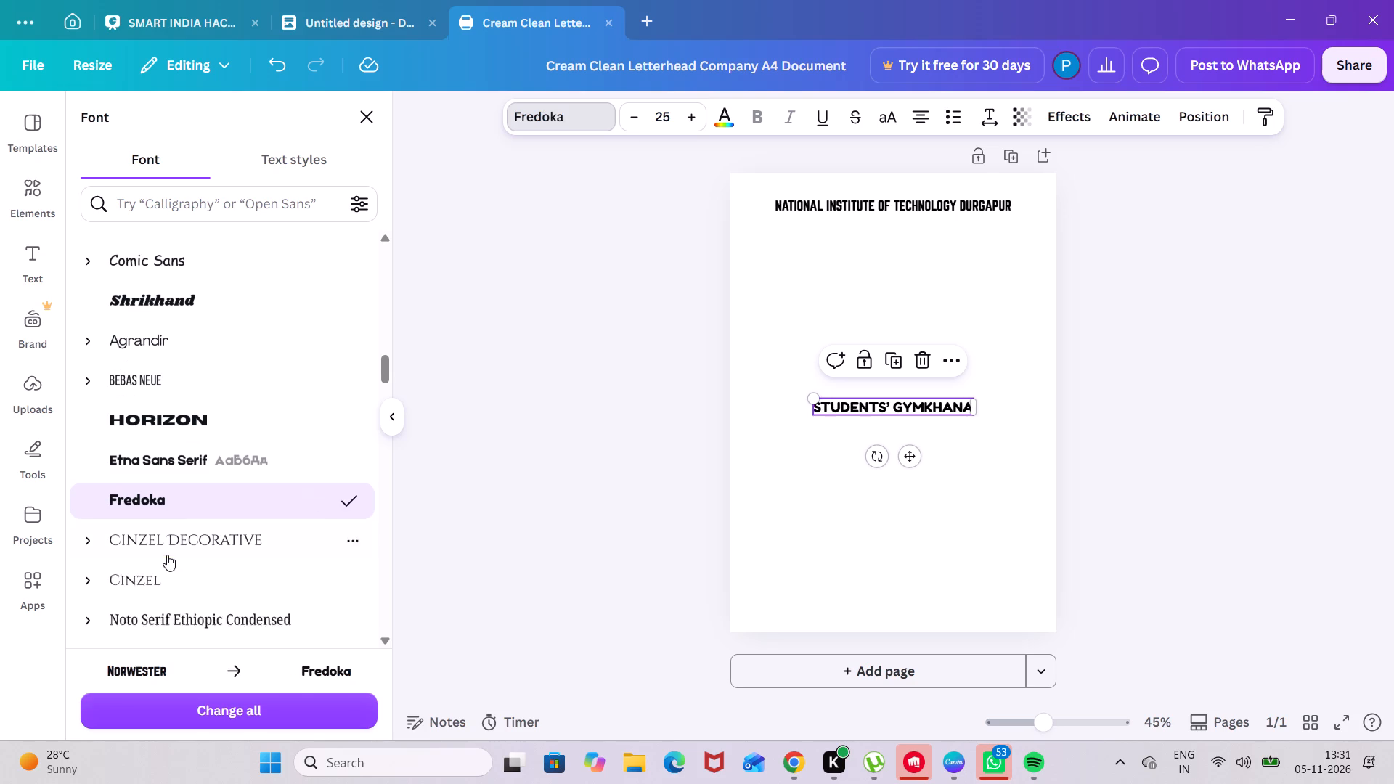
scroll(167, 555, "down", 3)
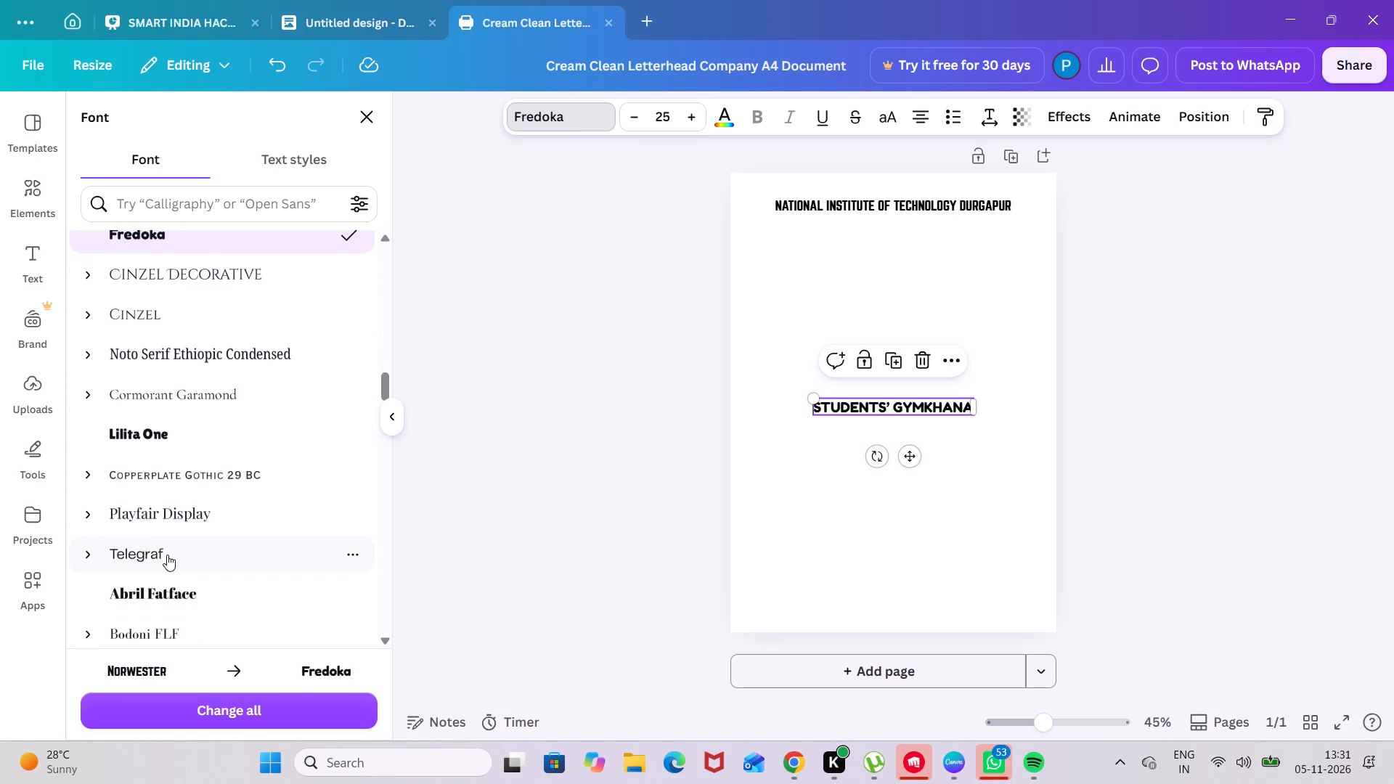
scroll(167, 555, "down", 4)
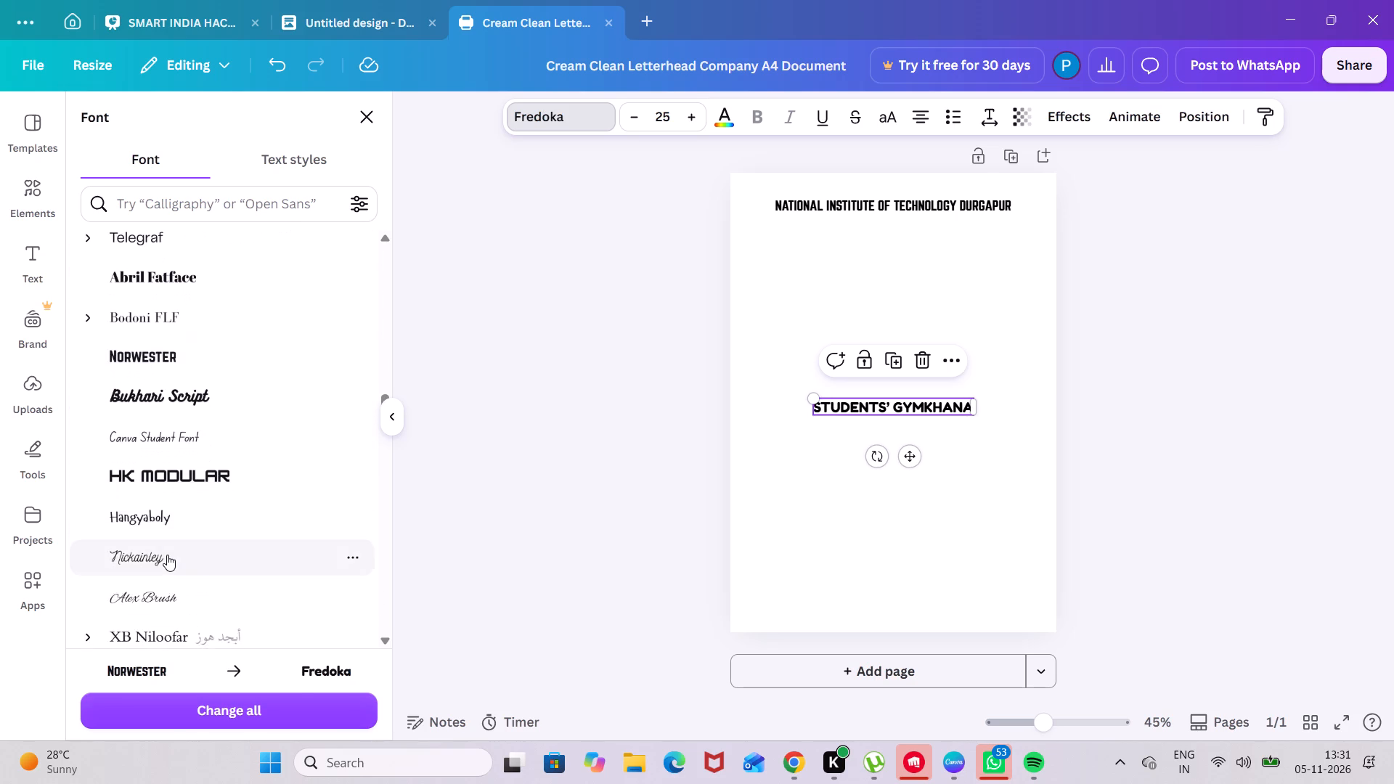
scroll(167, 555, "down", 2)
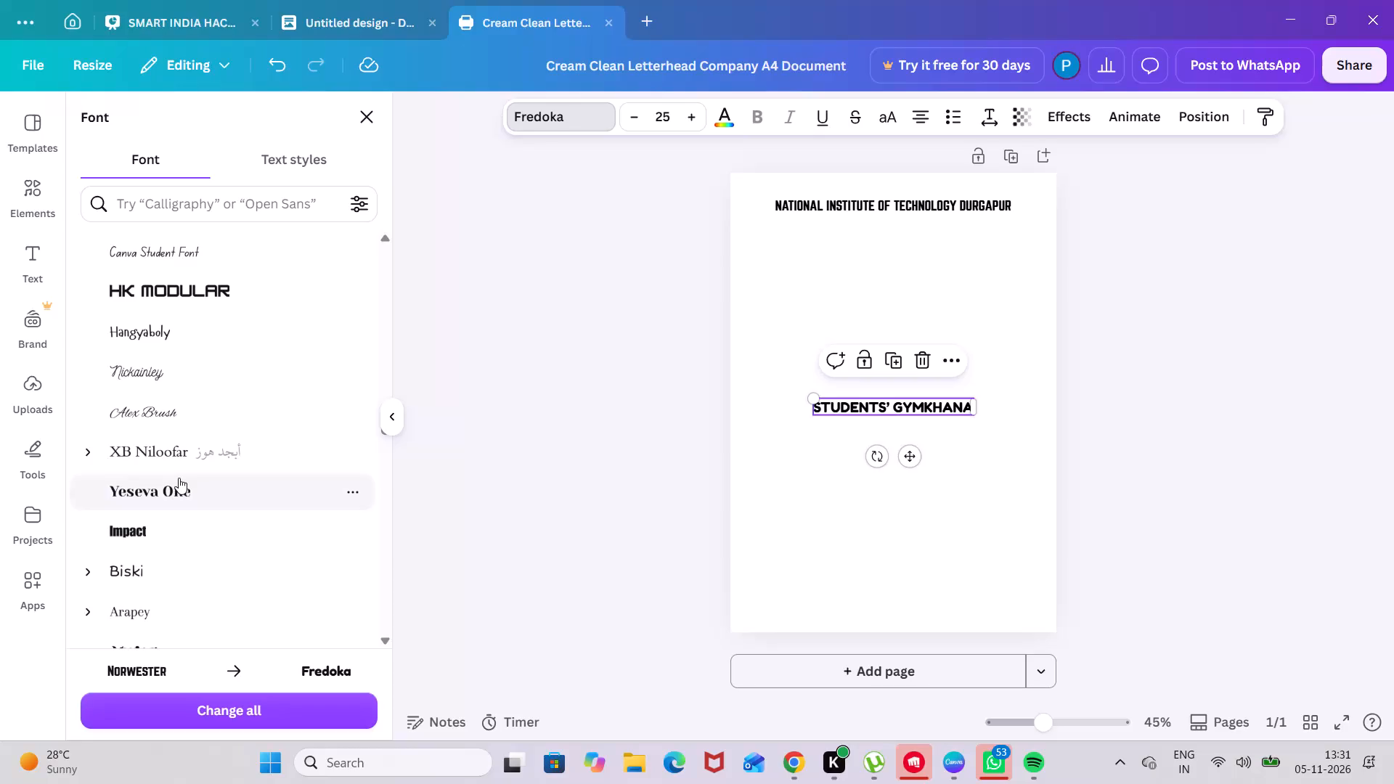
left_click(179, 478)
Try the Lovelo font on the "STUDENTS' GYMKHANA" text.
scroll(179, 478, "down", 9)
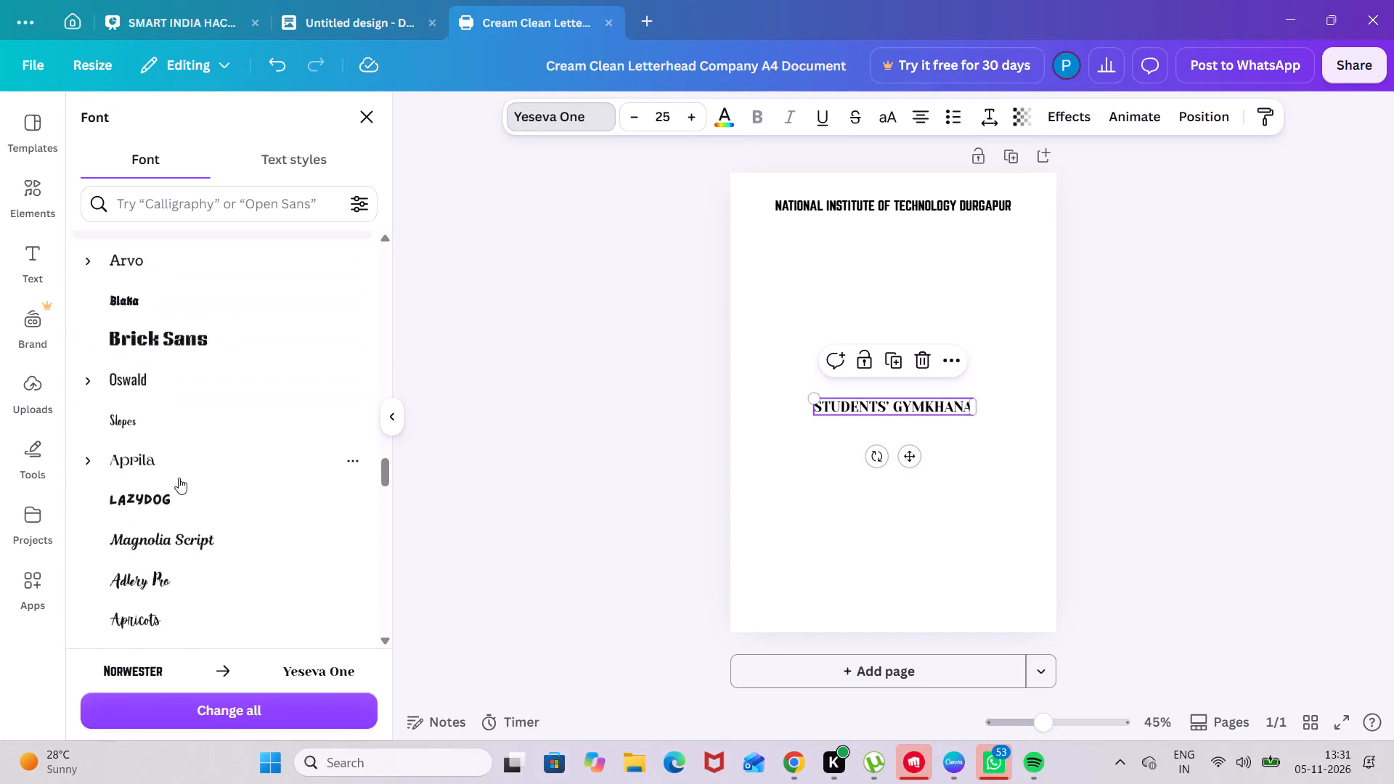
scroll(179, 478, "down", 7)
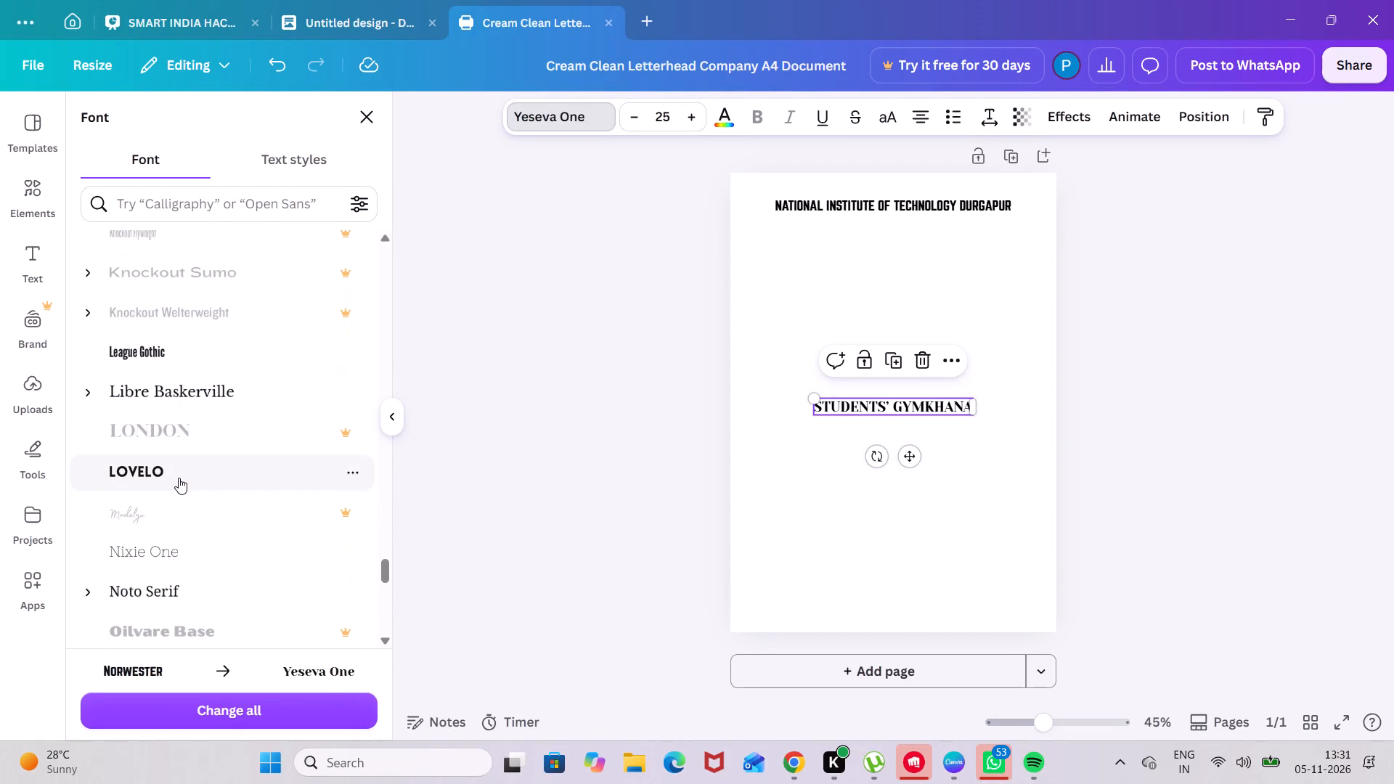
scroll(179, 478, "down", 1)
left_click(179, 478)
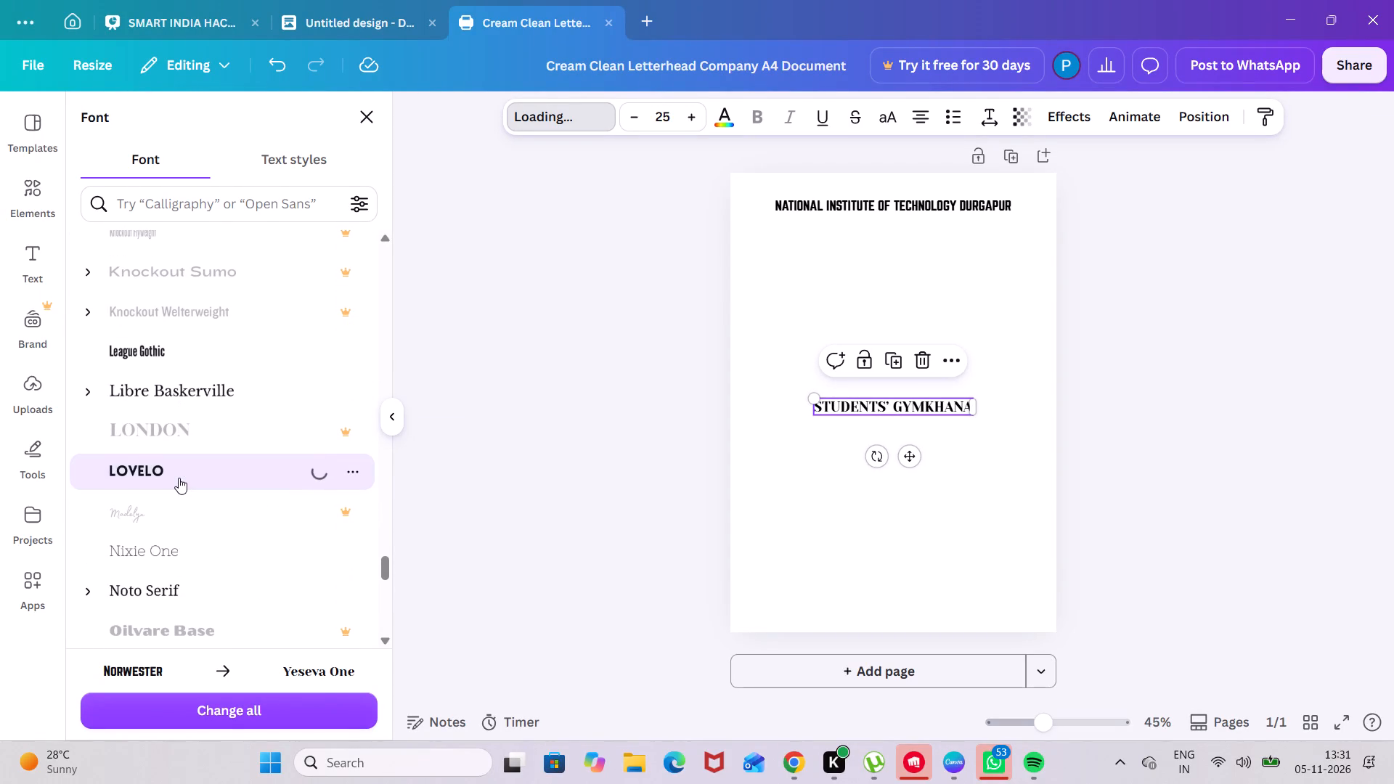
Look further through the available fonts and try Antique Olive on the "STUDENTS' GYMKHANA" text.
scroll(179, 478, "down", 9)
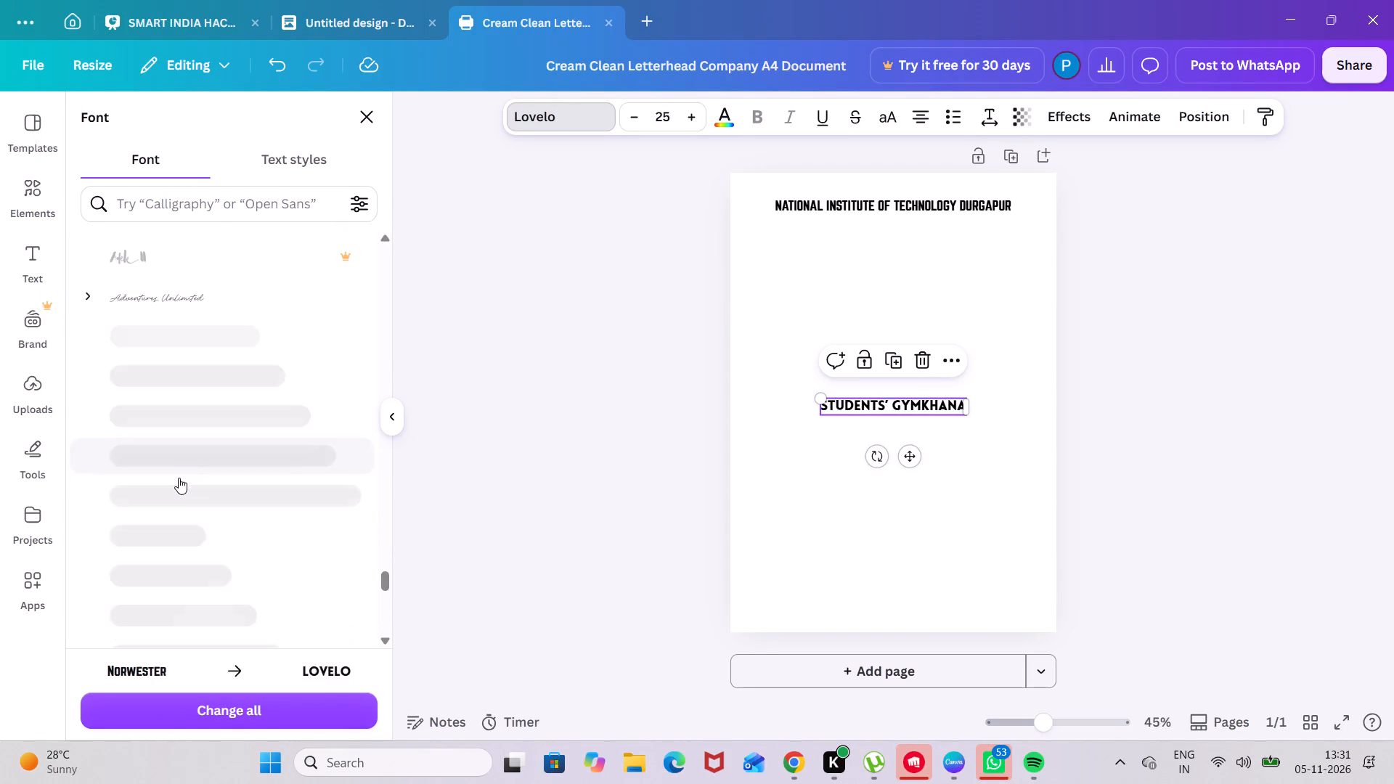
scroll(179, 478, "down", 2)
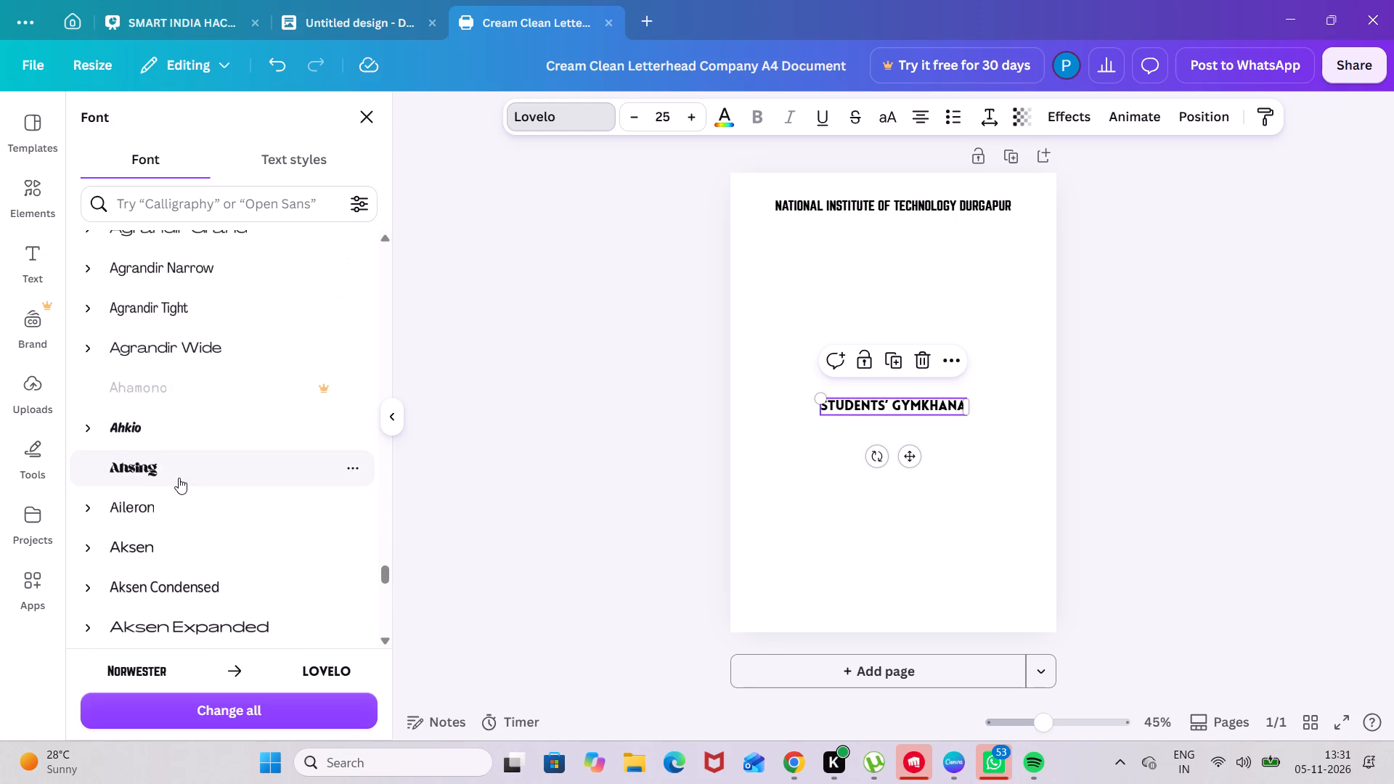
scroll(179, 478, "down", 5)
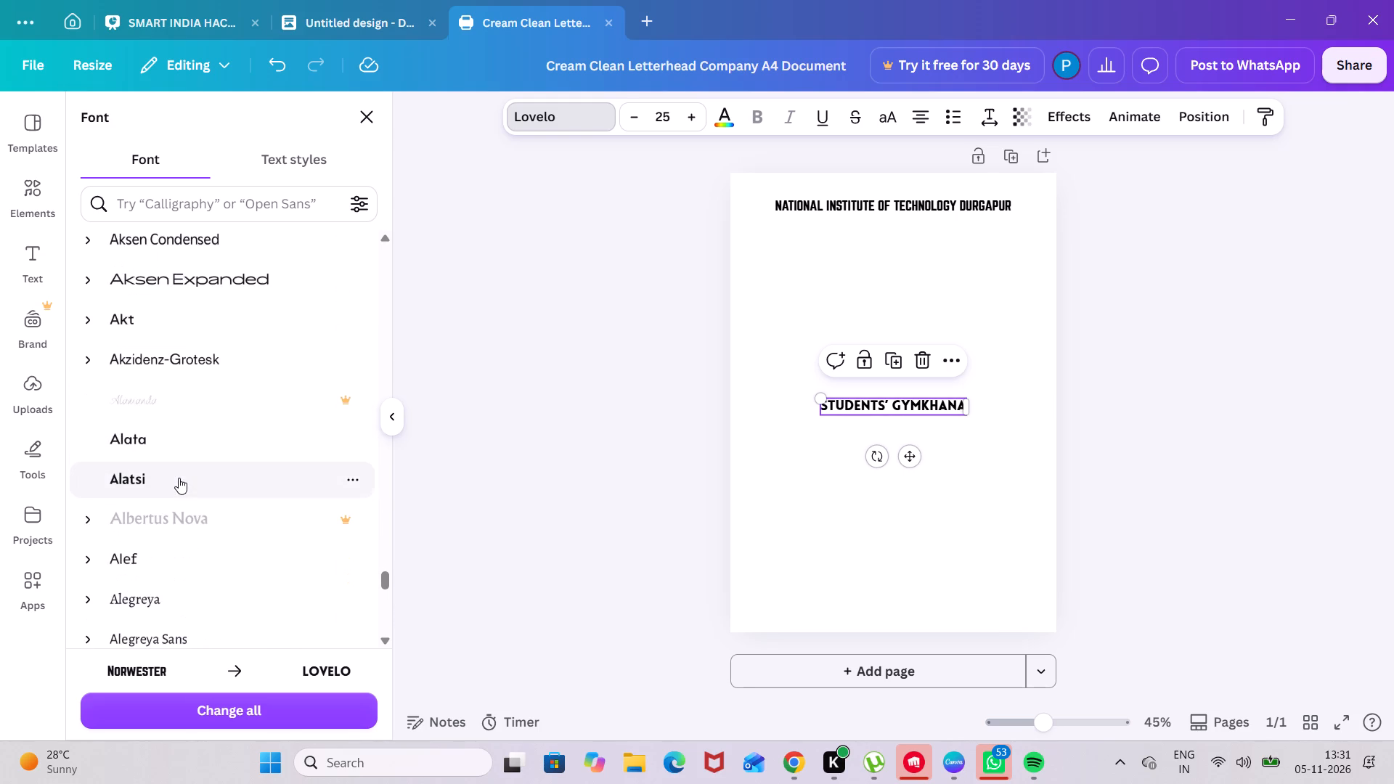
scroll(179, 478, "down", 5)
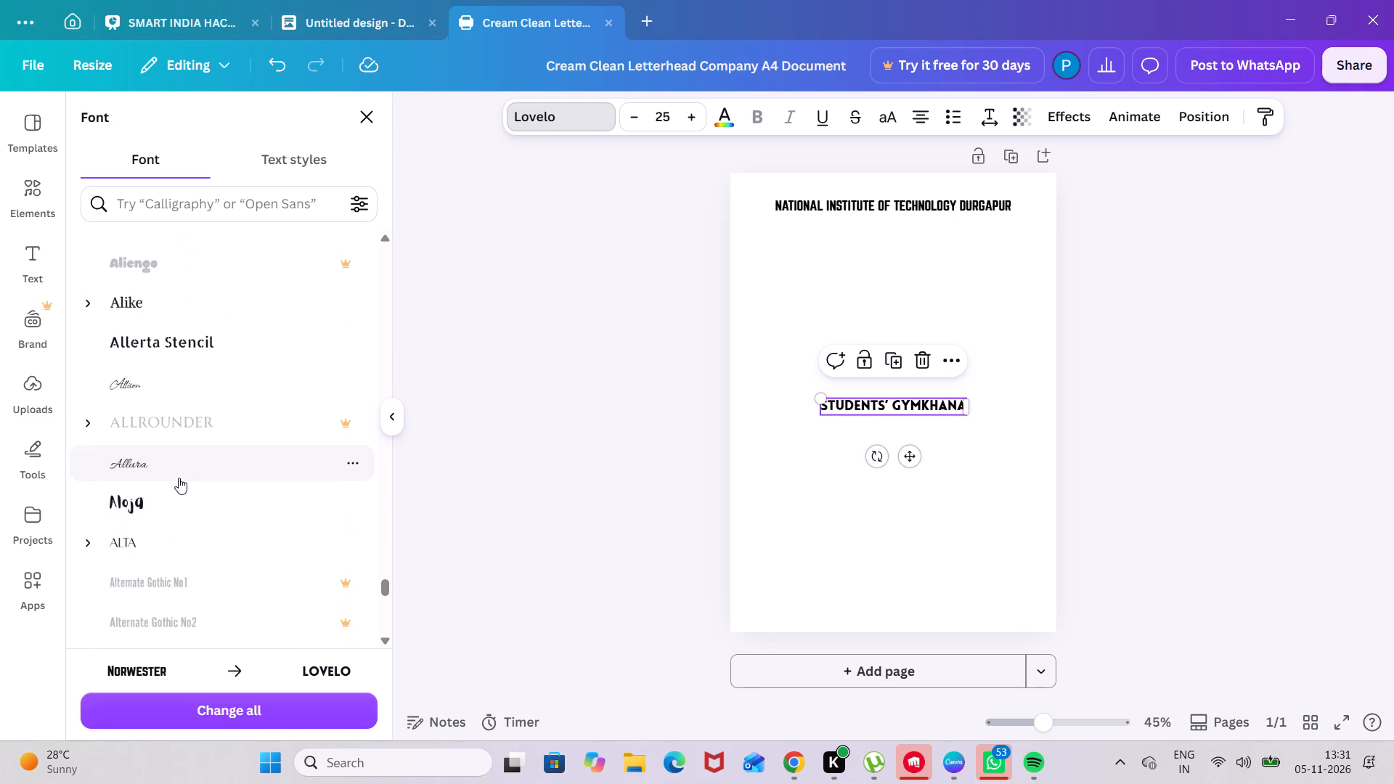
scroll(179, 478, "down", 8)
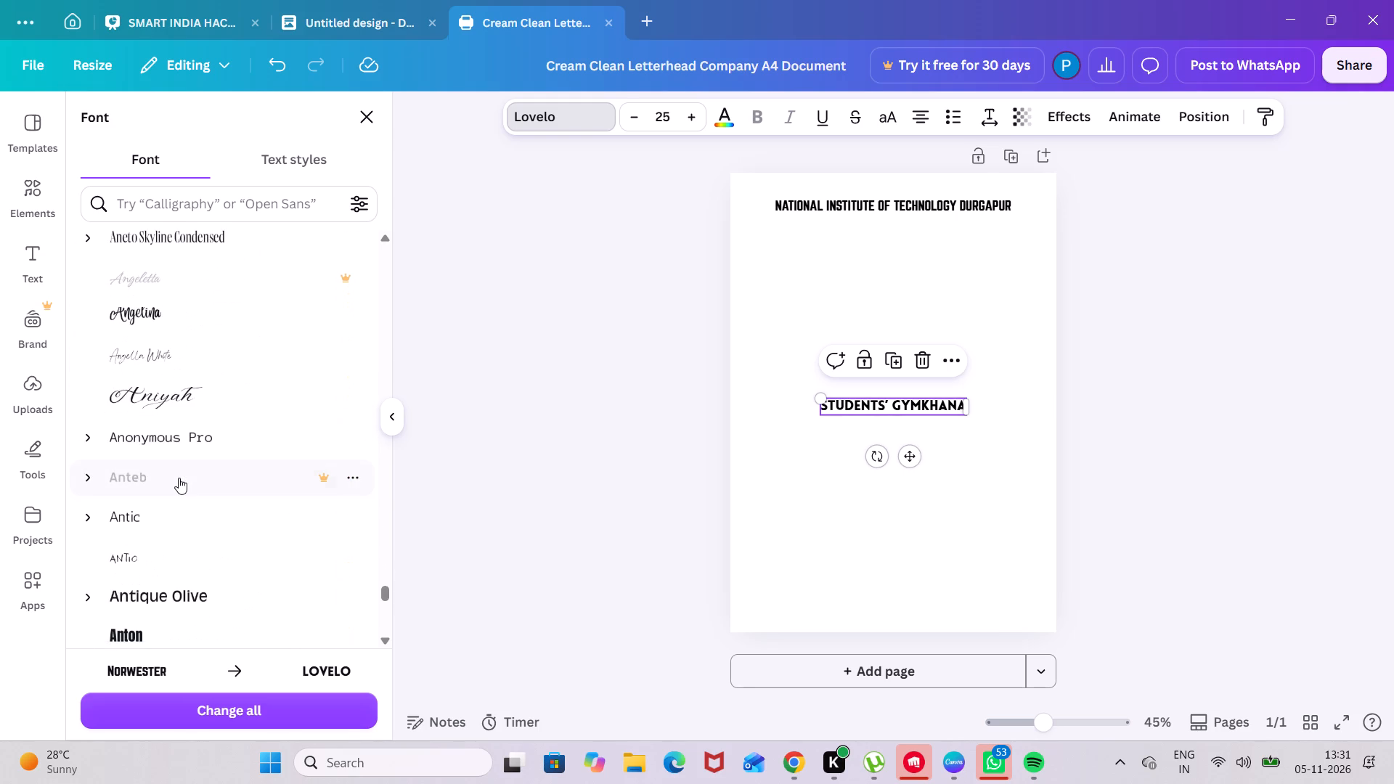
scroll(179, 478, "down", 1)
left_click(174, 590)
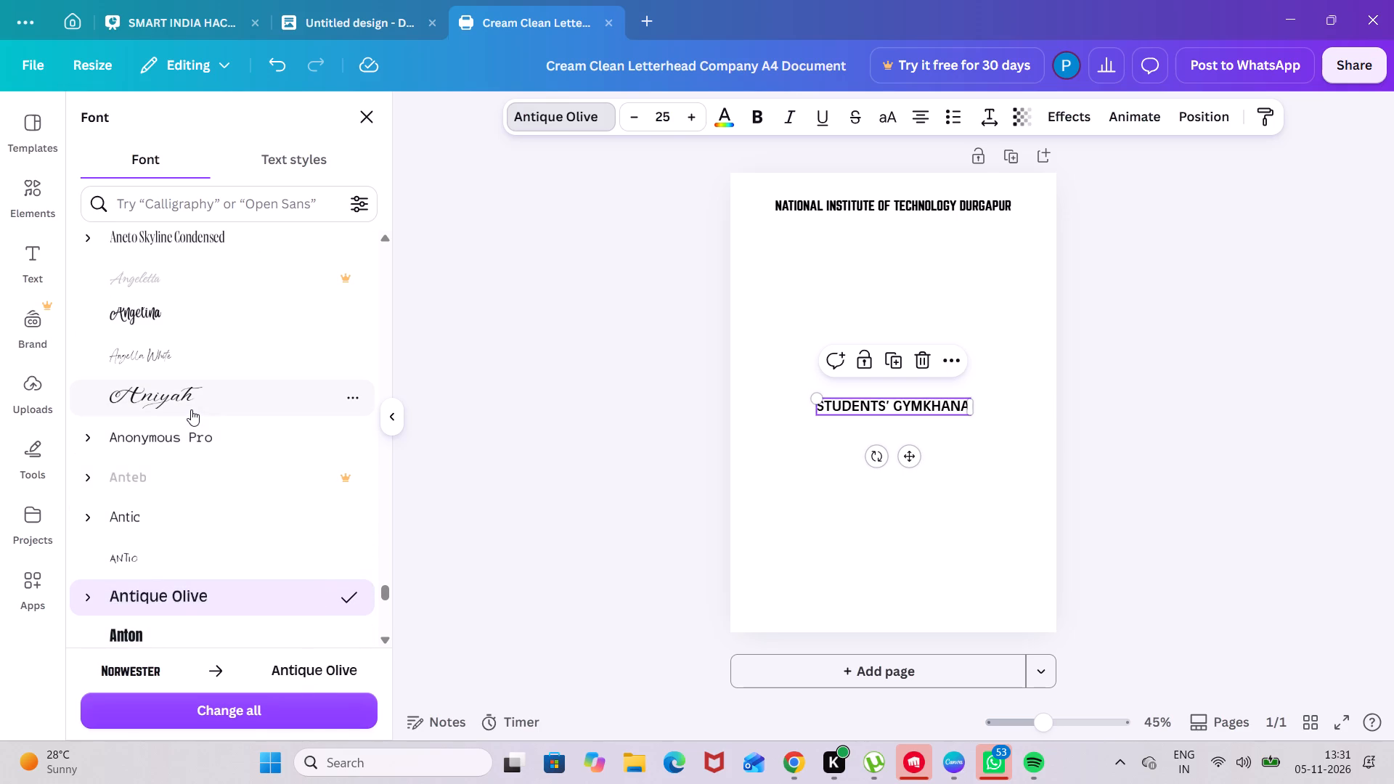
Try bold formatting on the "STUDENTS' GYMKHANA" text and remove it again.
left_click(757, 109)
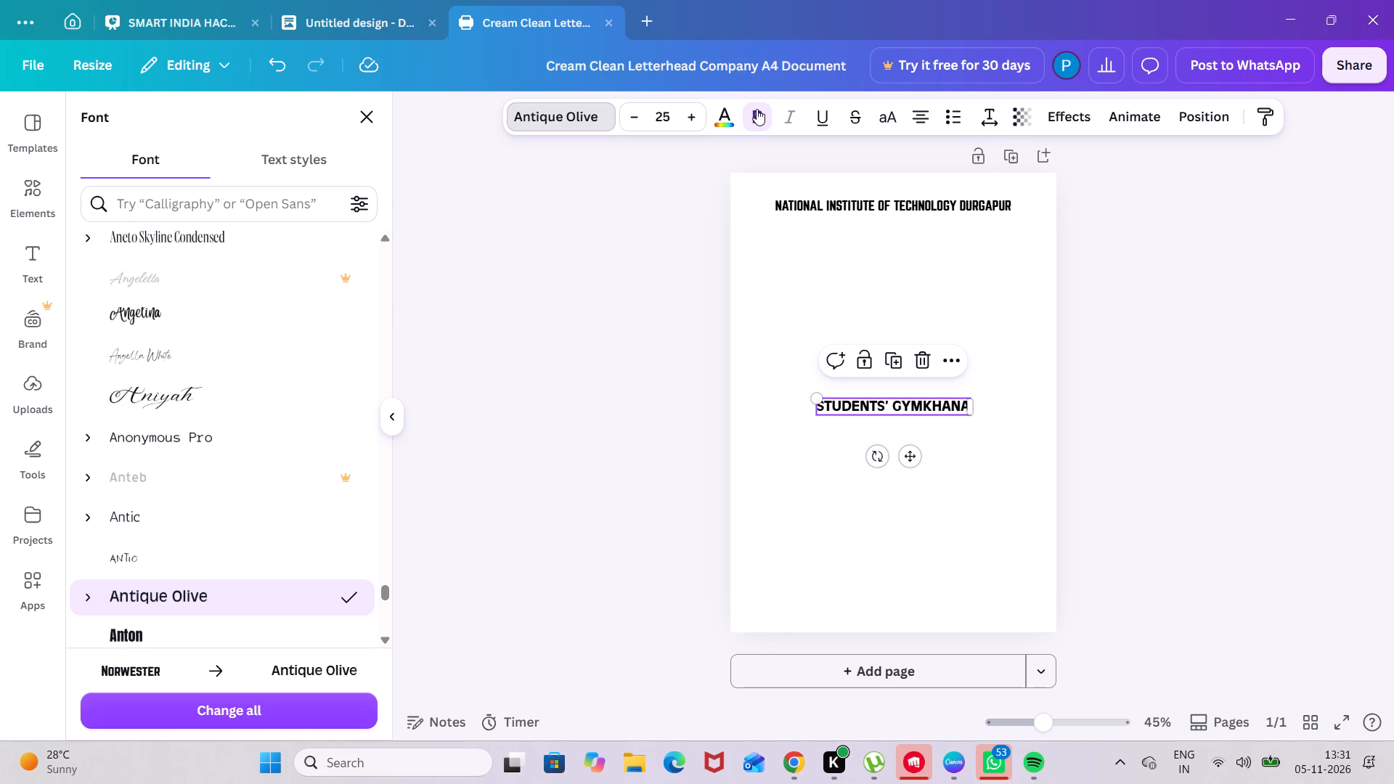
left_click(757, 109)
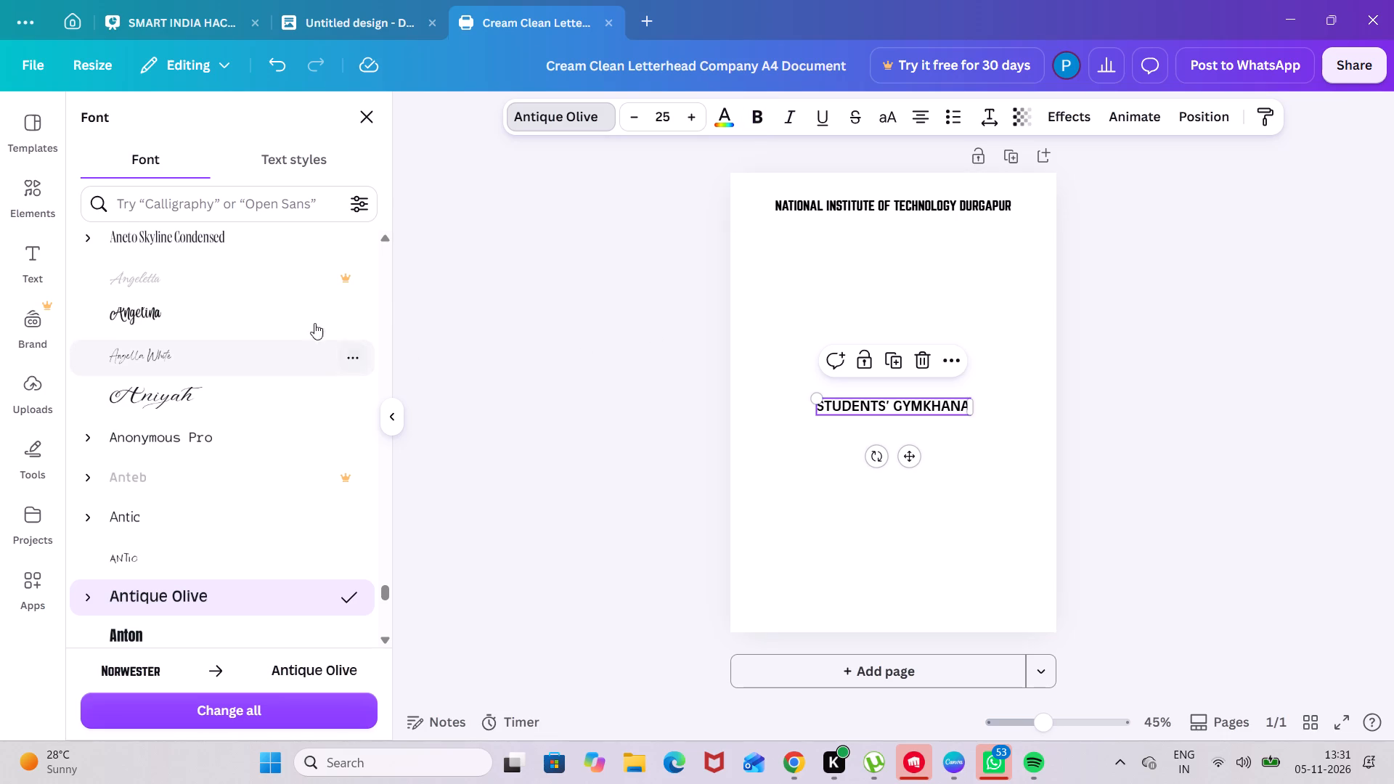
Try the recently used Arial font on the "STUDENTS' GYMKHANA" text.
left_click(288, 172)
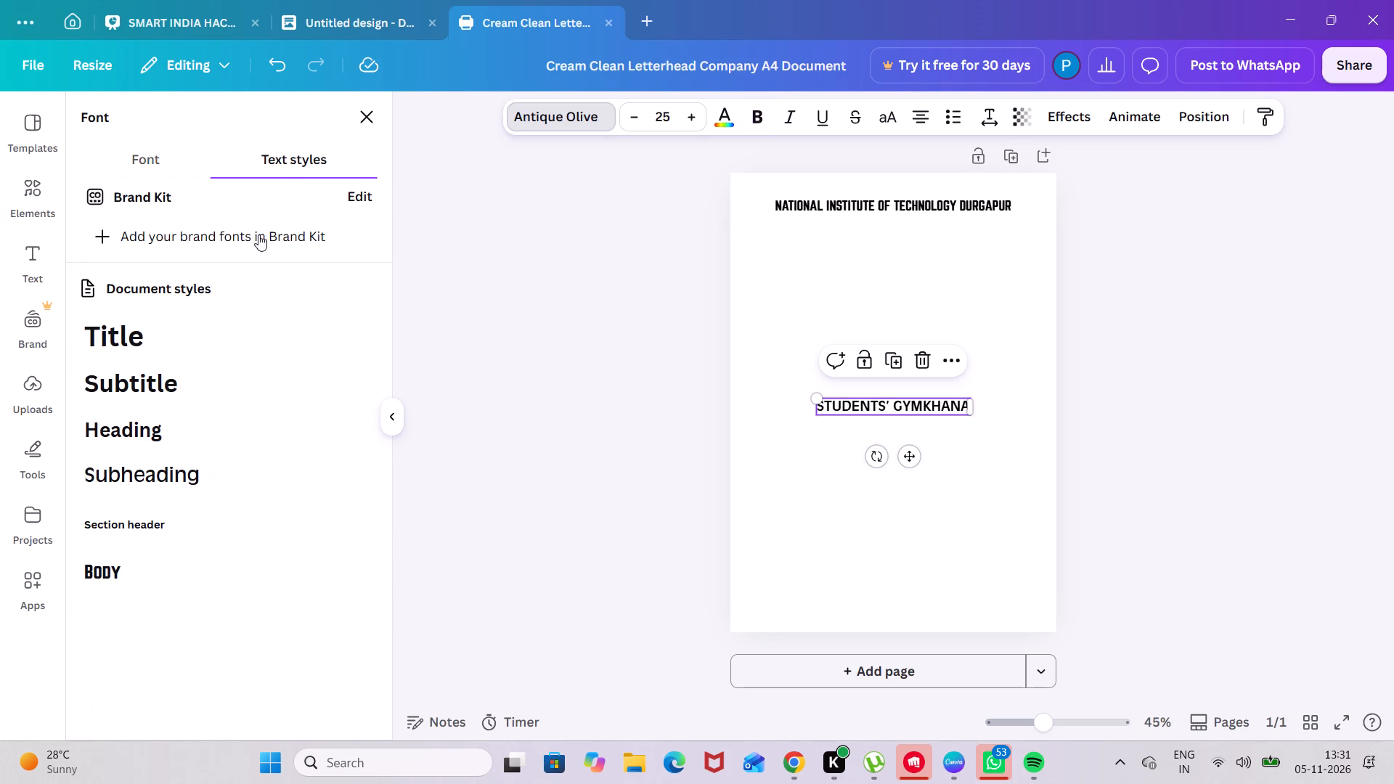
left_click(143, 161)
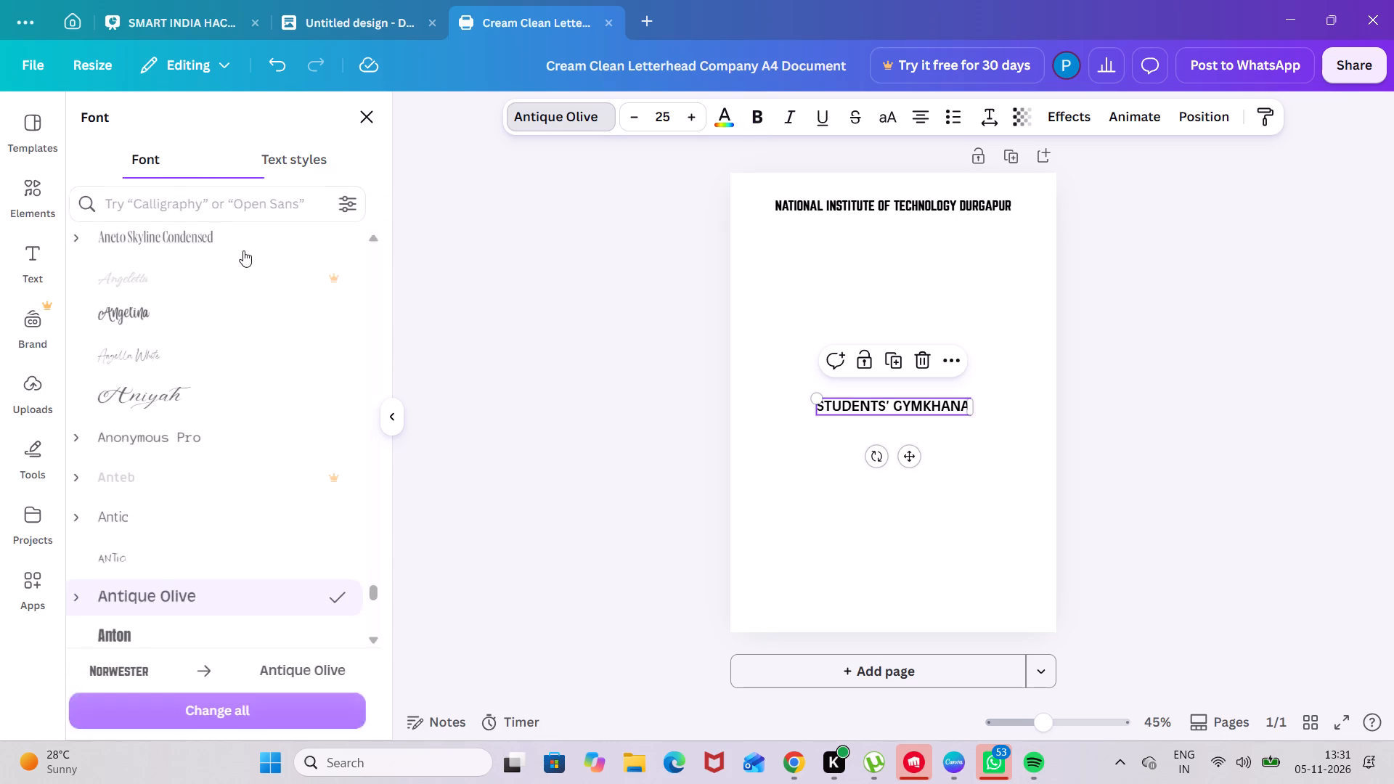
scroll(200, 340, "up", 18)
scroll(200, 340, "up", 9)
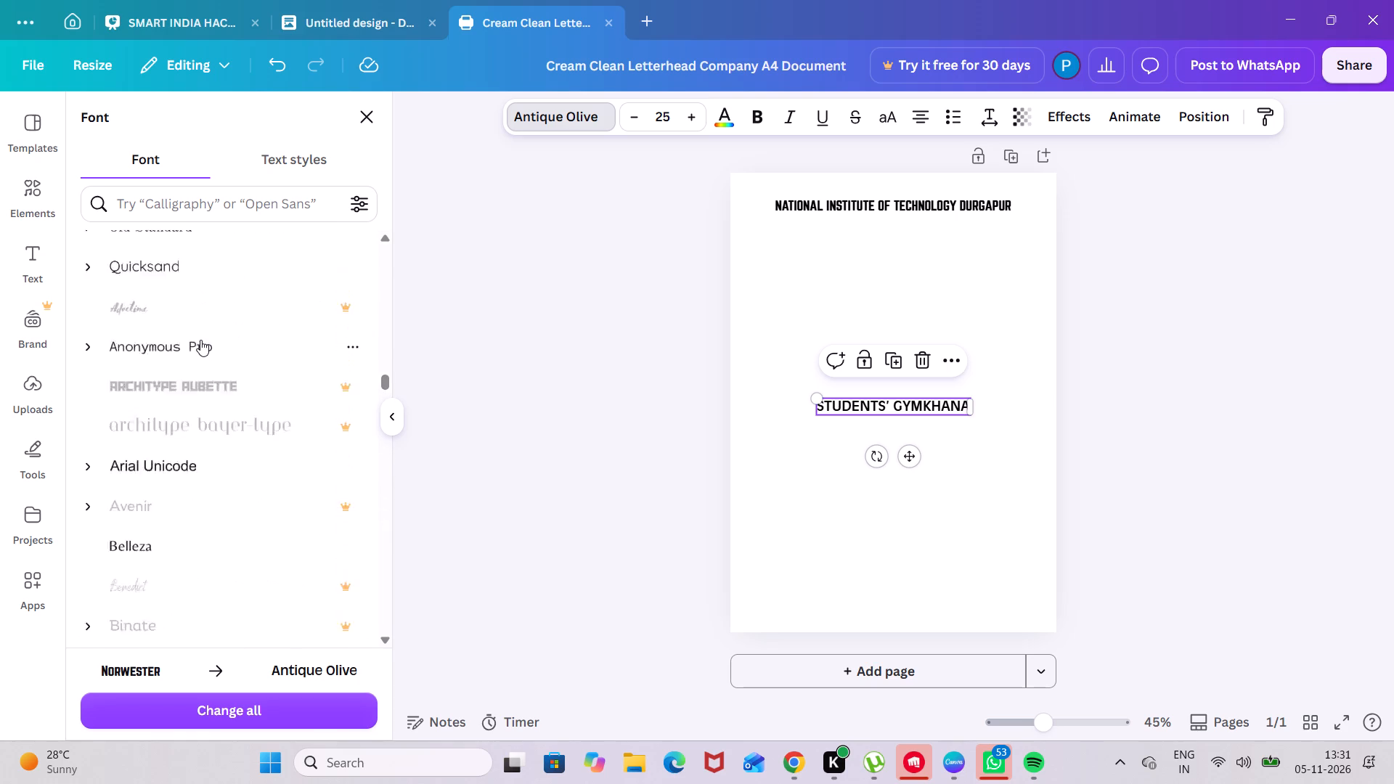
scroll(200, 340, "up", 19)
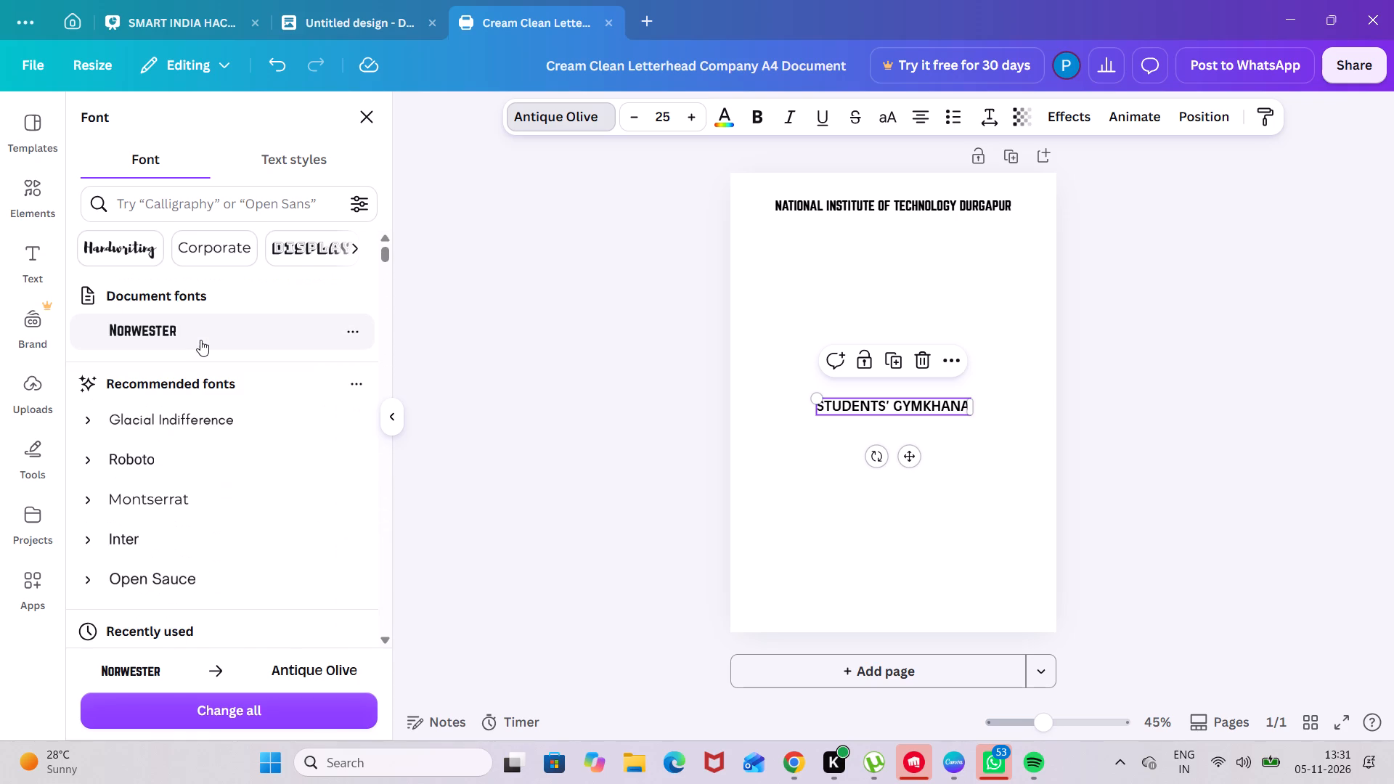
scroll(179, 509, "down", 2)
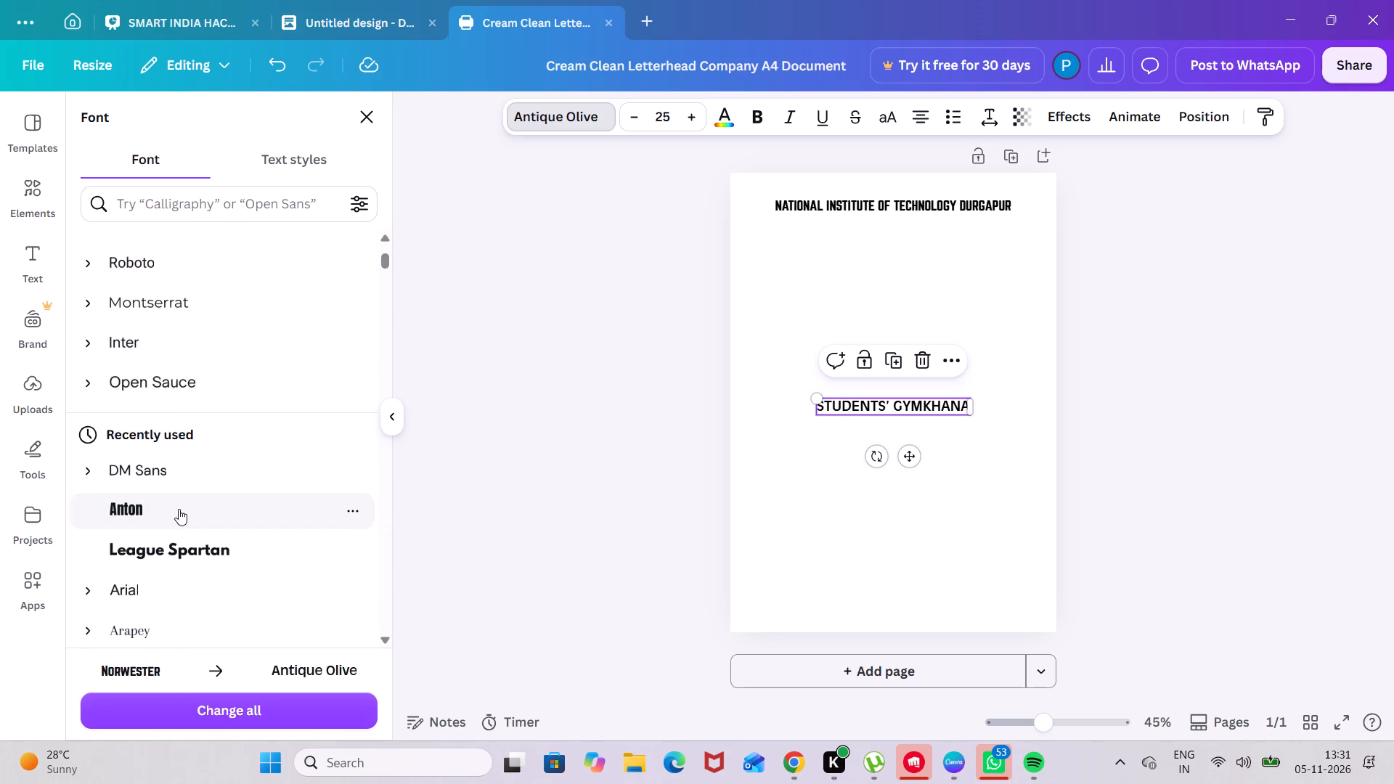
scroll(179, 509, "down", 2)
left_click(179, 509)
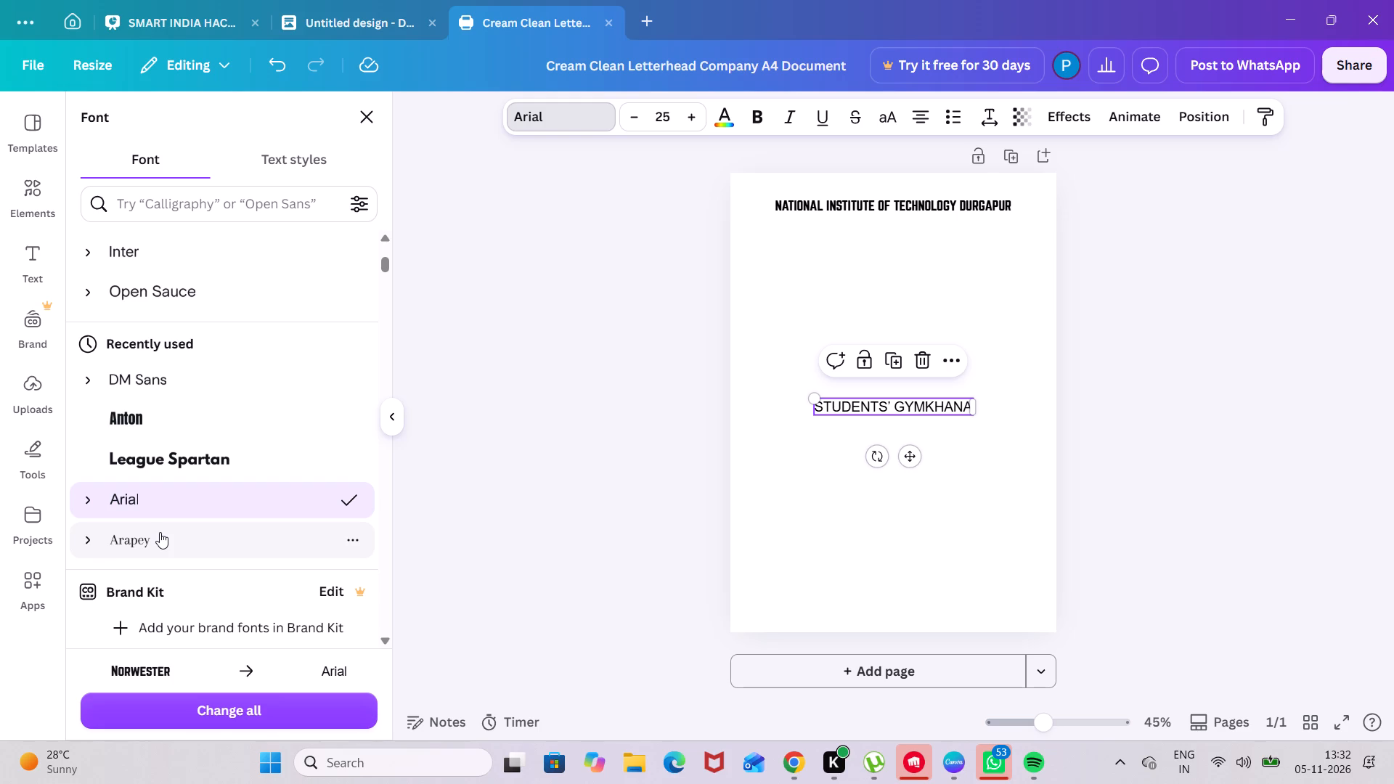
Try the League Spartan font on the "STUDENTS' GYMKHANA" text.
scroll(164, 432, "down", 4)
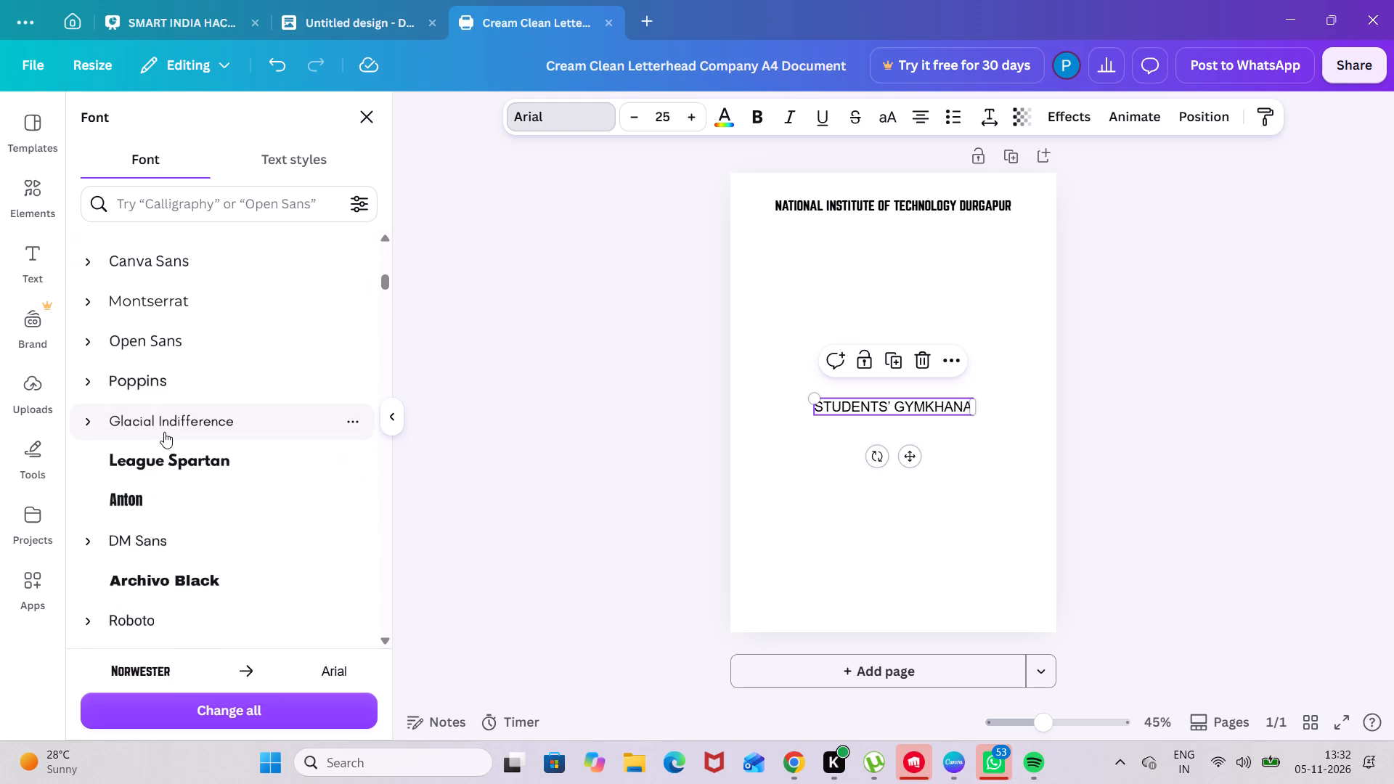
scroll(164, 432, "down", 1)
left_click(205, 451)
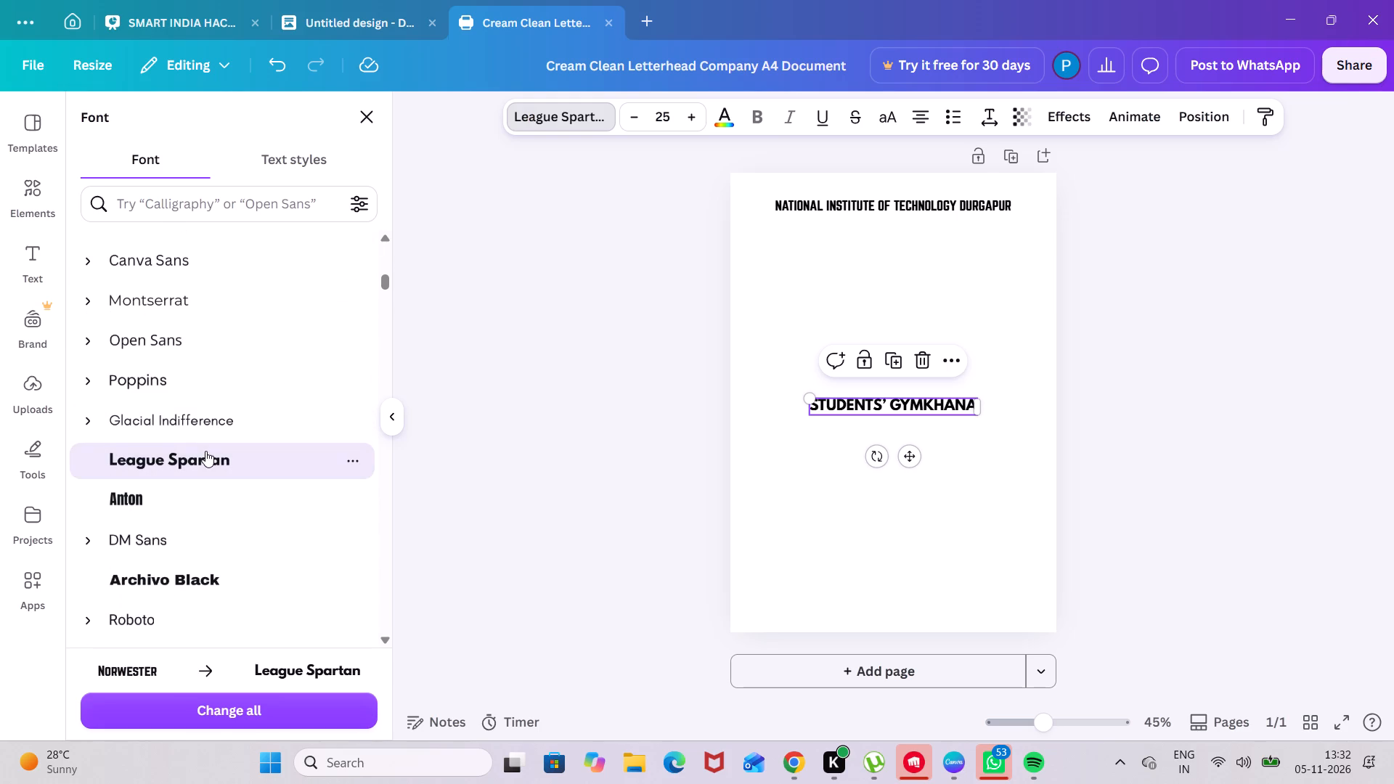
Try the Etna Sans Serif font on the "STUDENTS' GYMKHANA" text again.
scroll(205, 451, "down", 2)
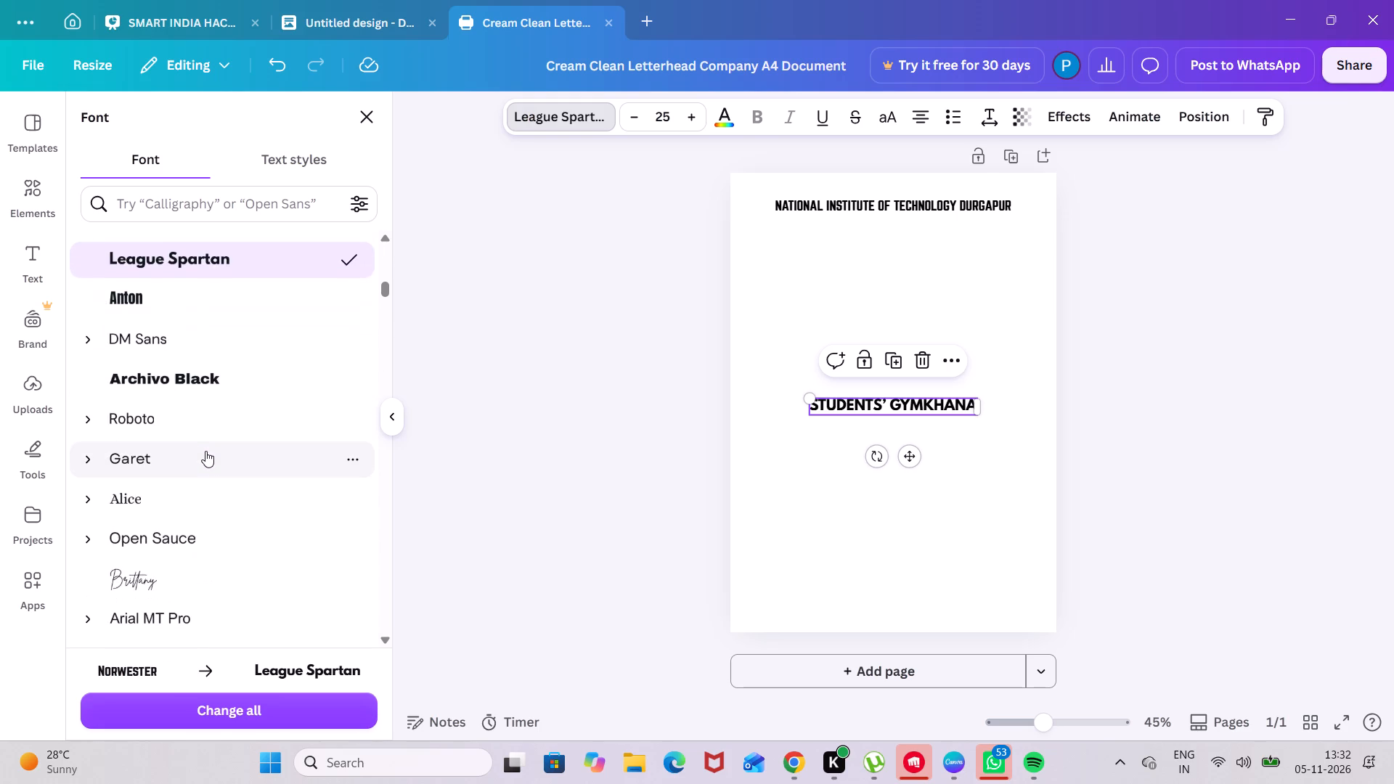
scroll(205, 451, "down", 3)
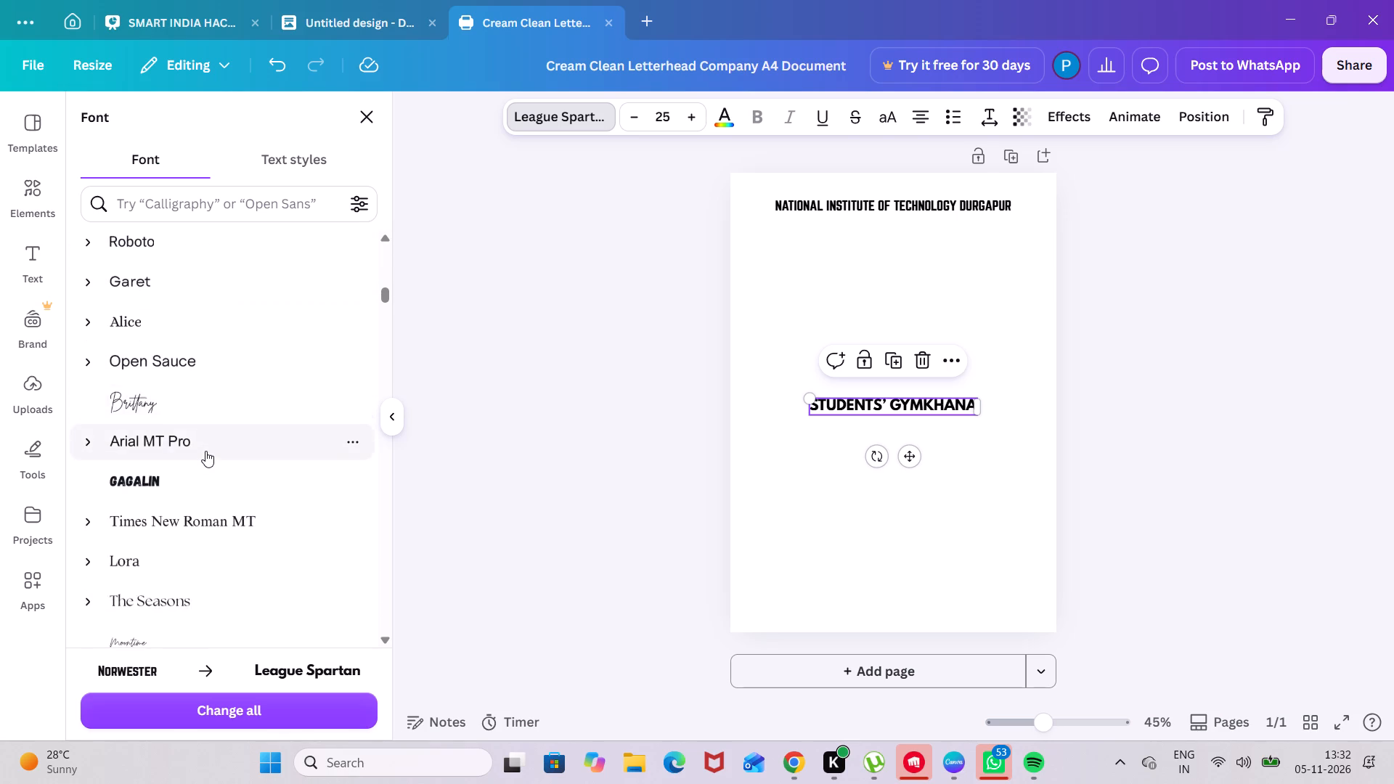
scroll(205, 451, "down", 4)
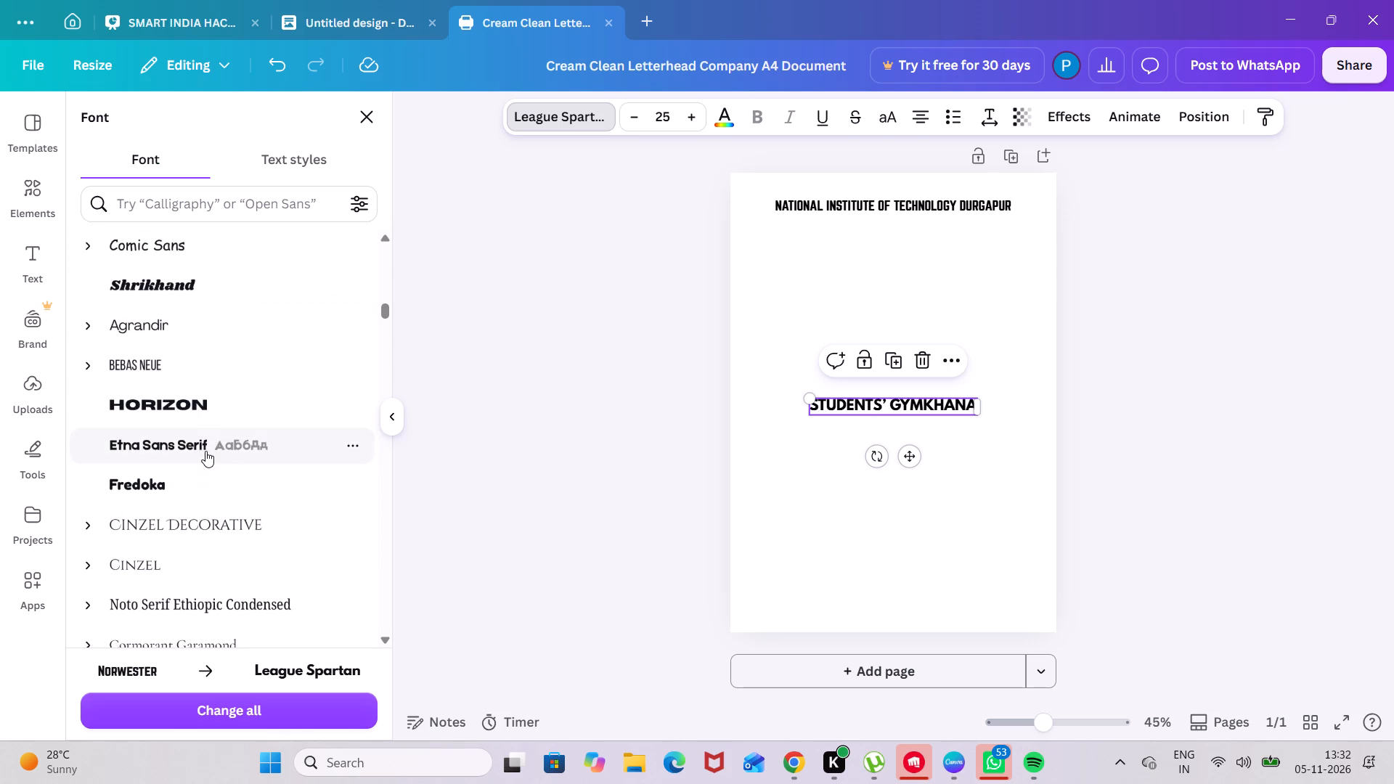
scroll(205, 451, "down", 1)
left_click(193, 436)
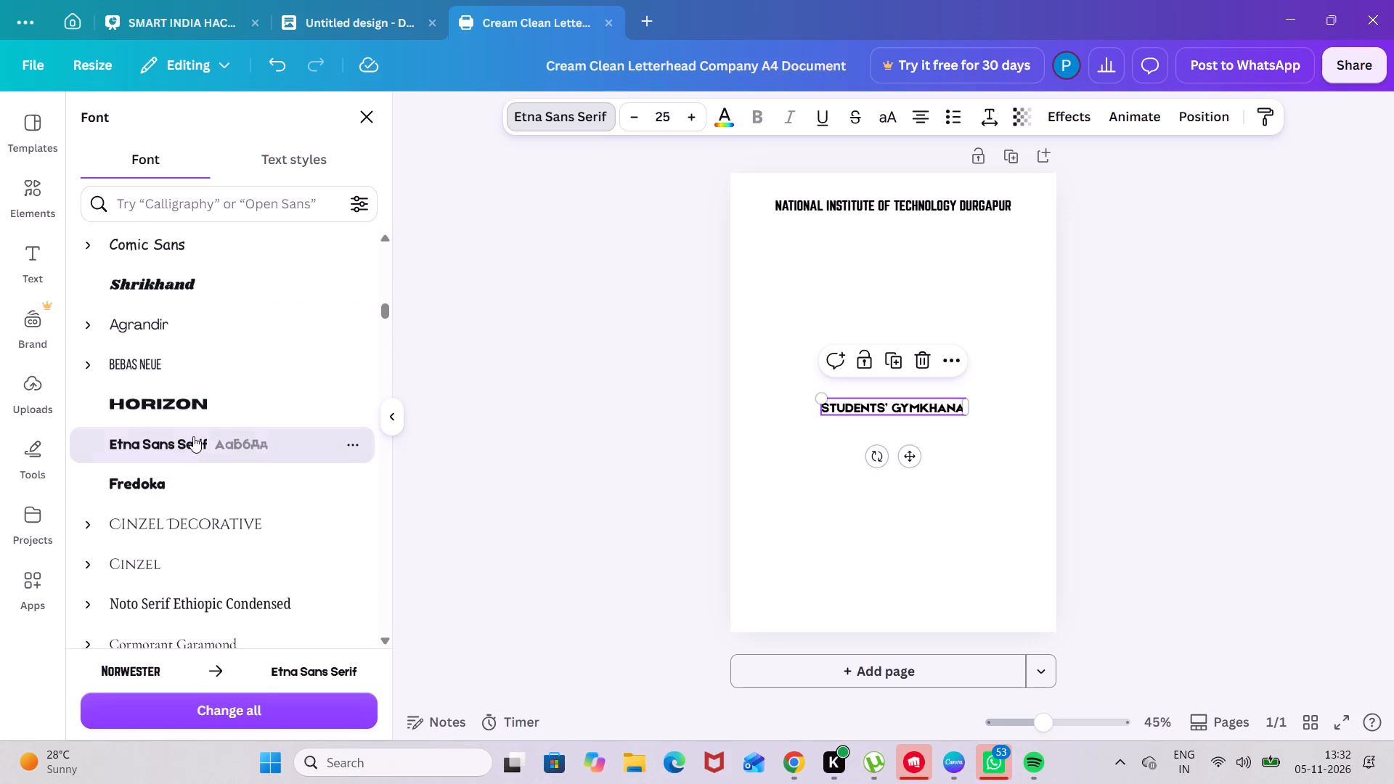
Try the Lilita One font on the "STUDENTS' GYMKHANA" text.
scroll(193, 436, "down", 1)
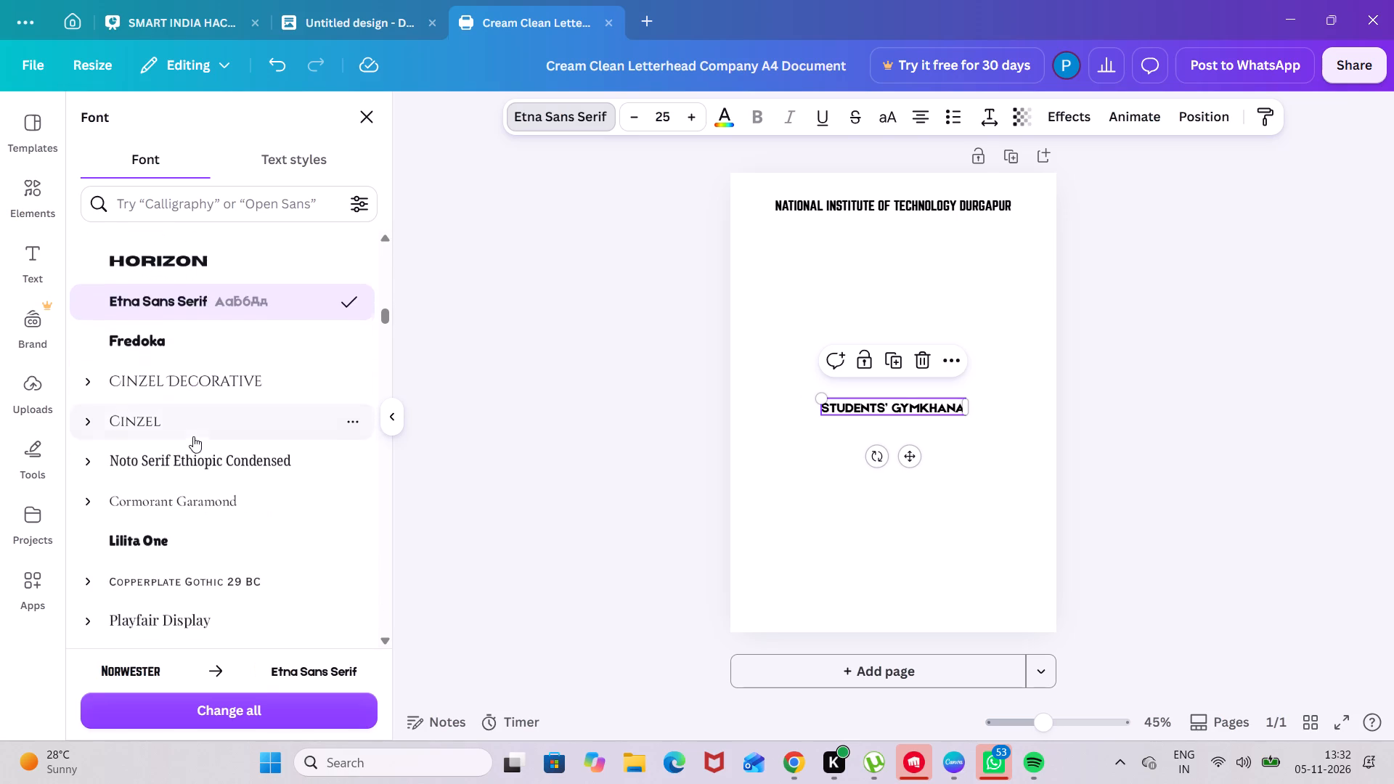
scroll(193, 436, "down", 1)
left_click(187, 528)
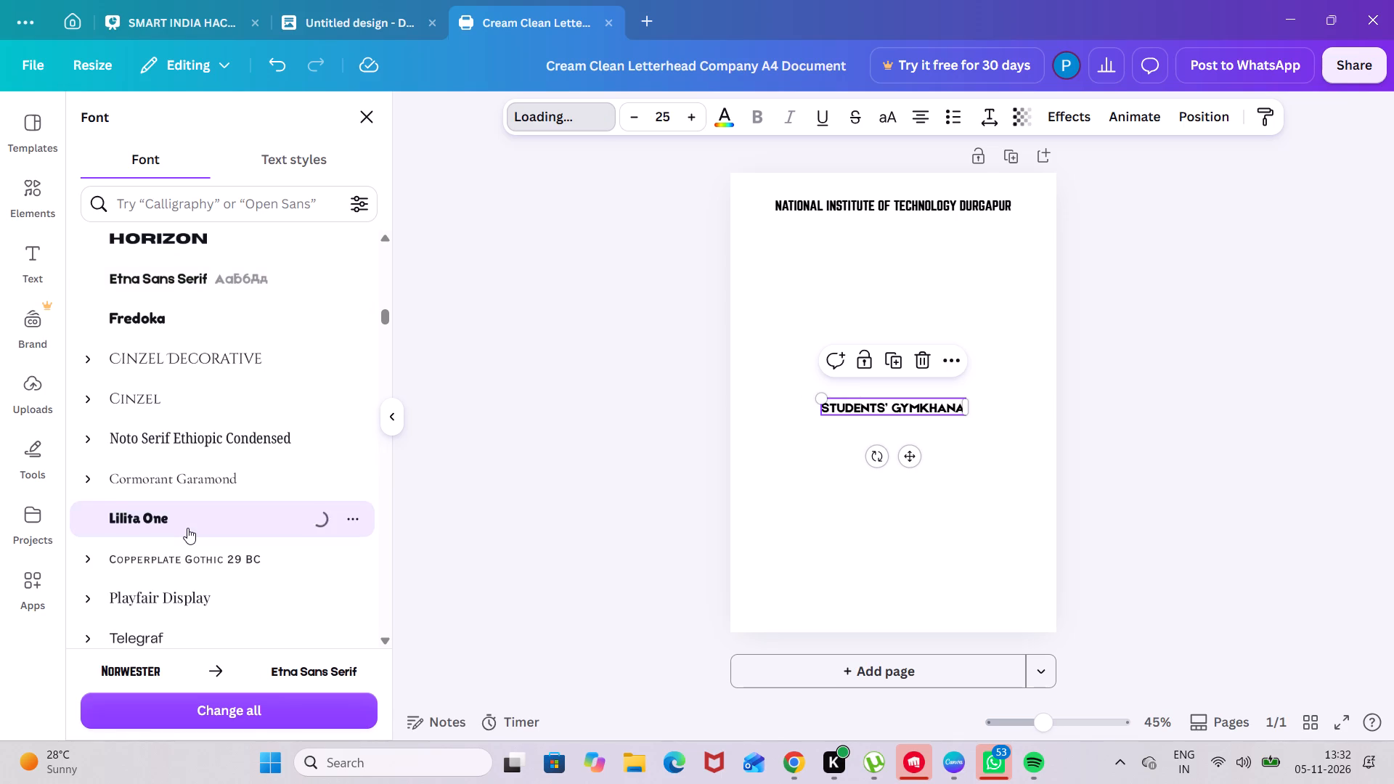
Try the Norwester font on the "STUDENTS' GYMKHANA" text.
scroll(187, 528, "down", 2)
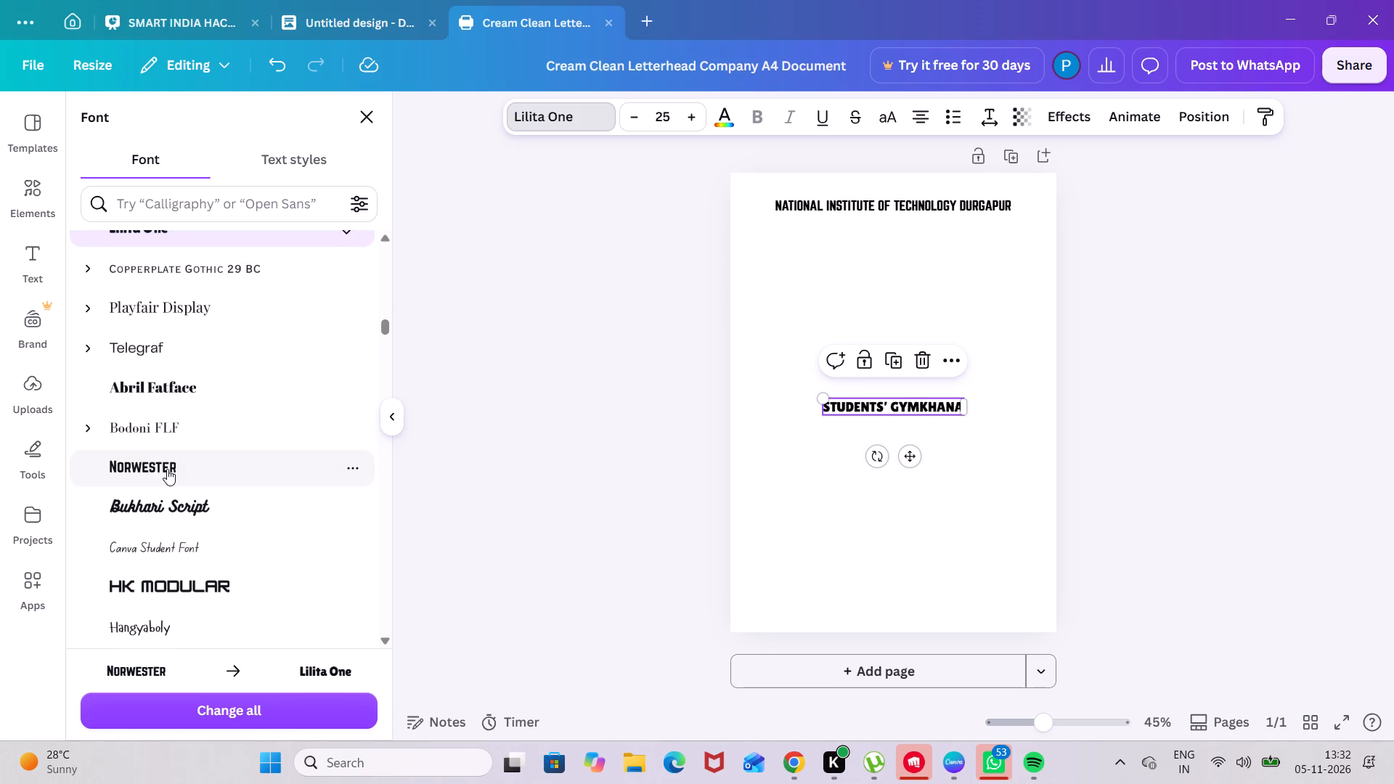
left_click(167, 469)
Change the font of the "STUDENTS' GYMKHANA" text to XB Niloofar.
scroll(167, 469, "down", 1)
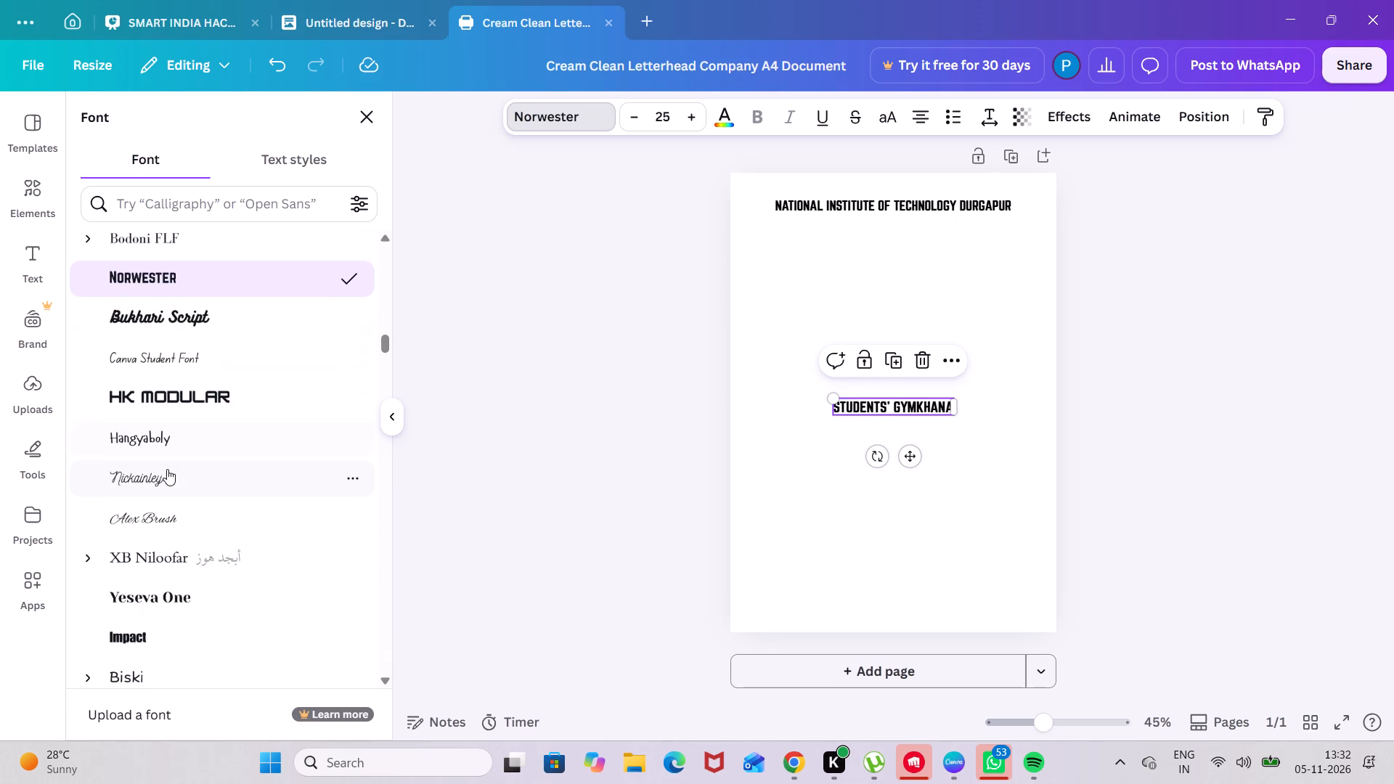
scroll(167, 469, "down", 1)
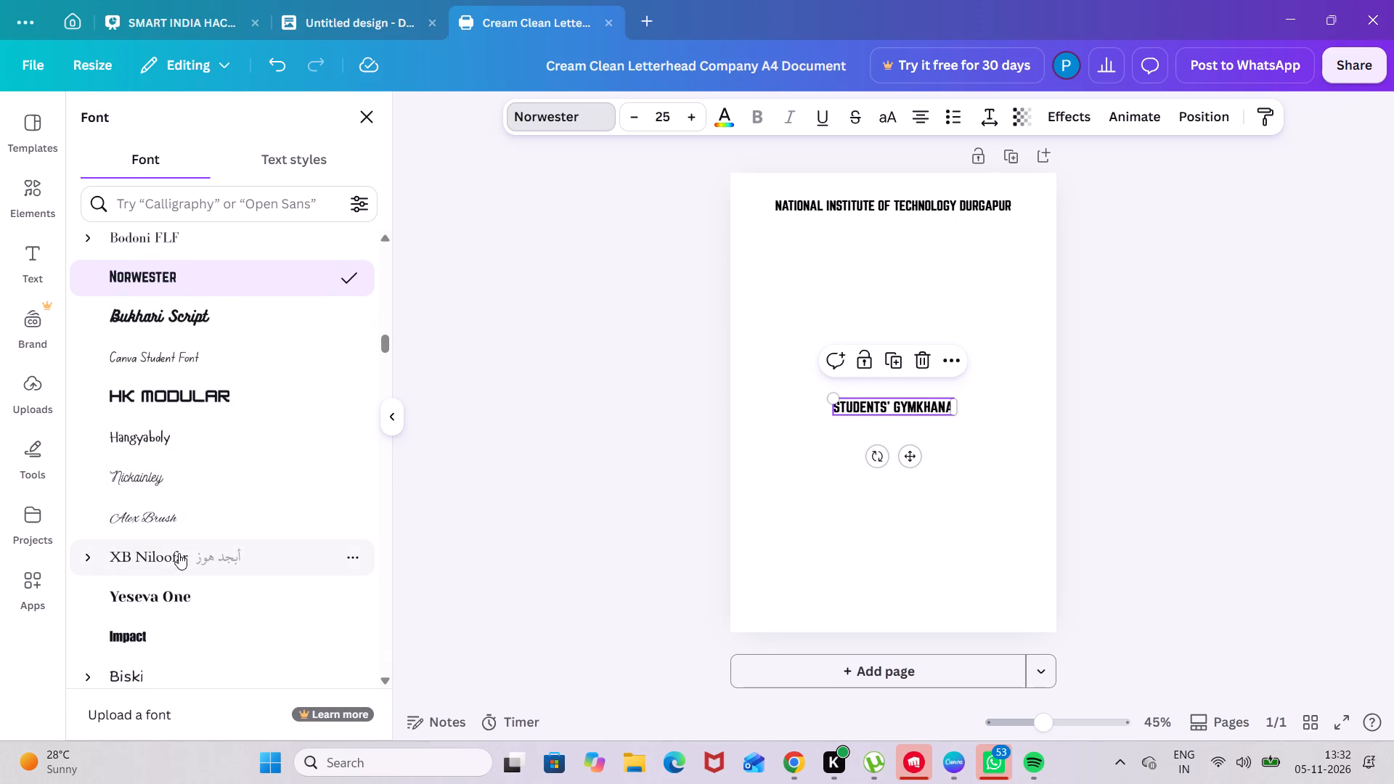
left_click(158, 564)
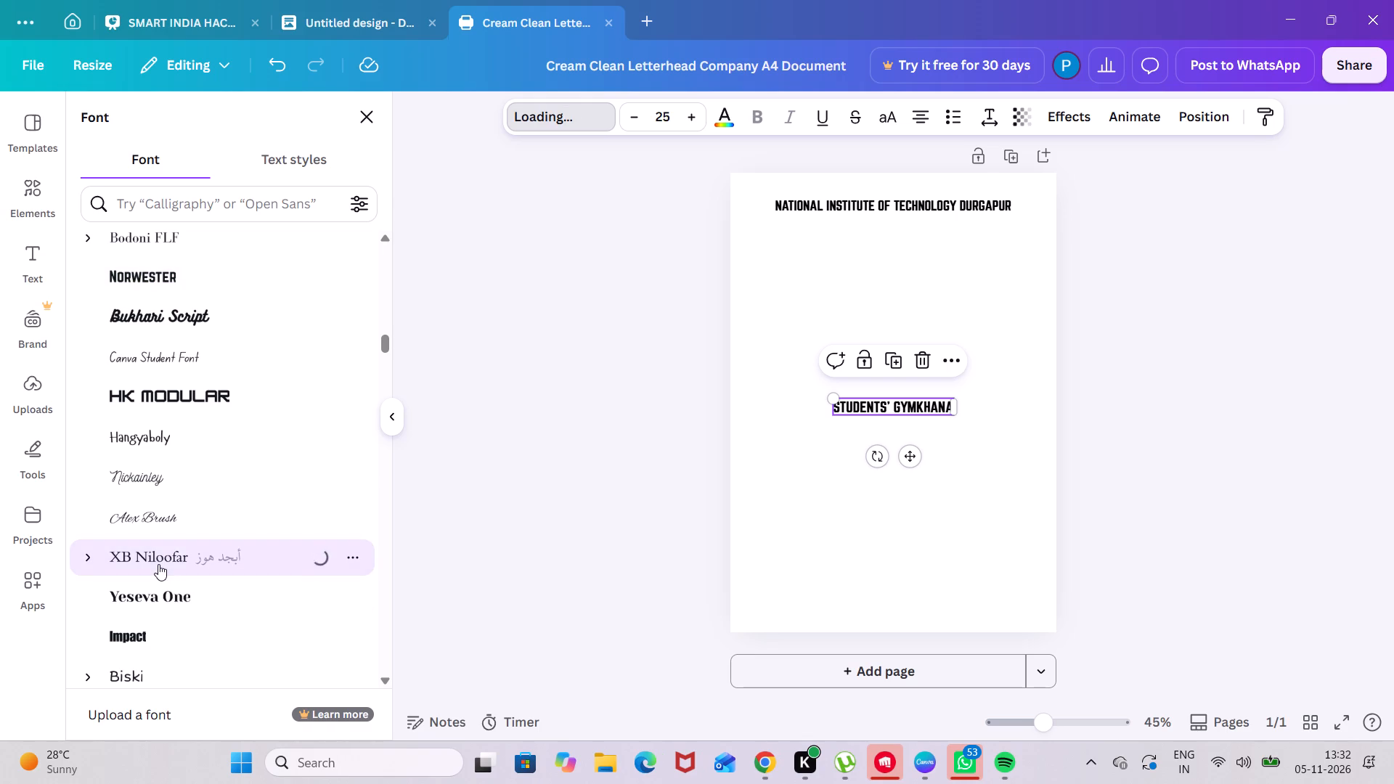
scroll(158, 564, "down", 2)
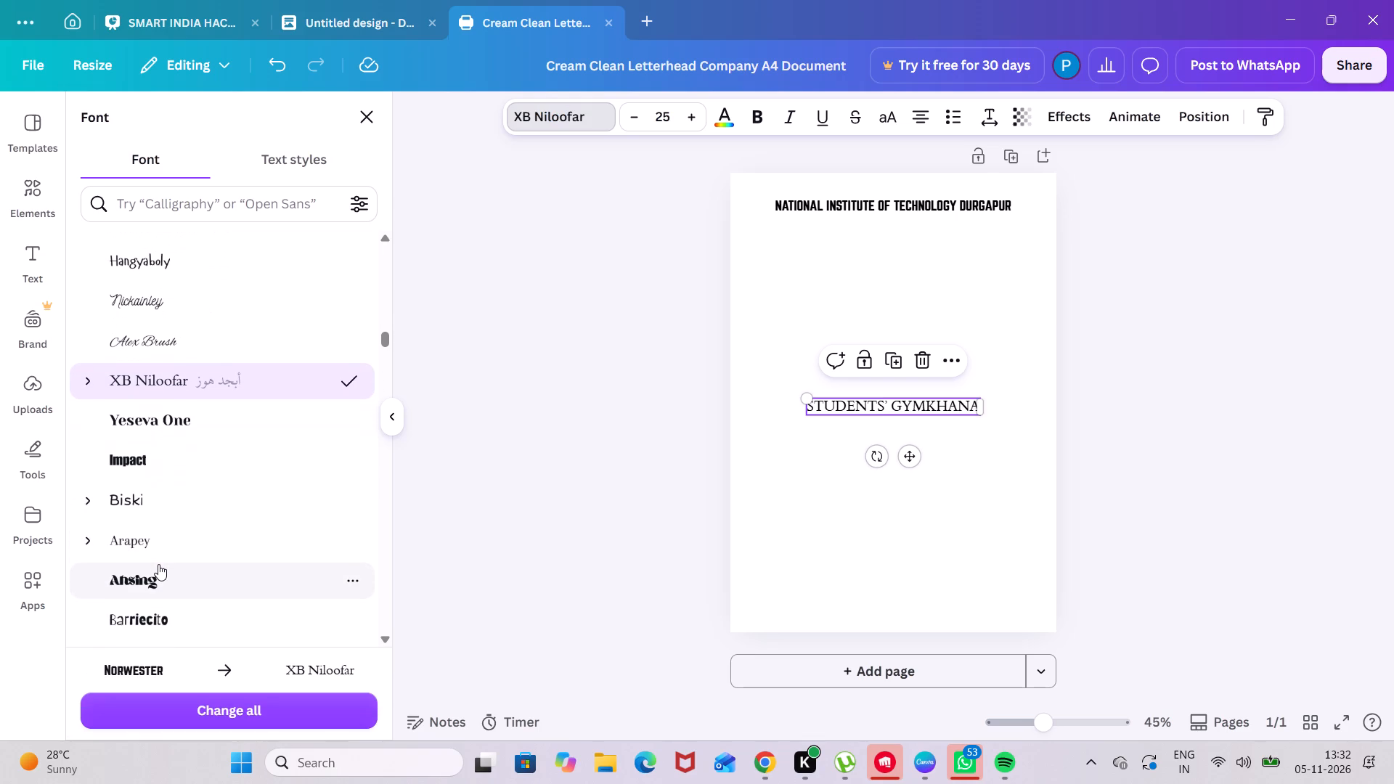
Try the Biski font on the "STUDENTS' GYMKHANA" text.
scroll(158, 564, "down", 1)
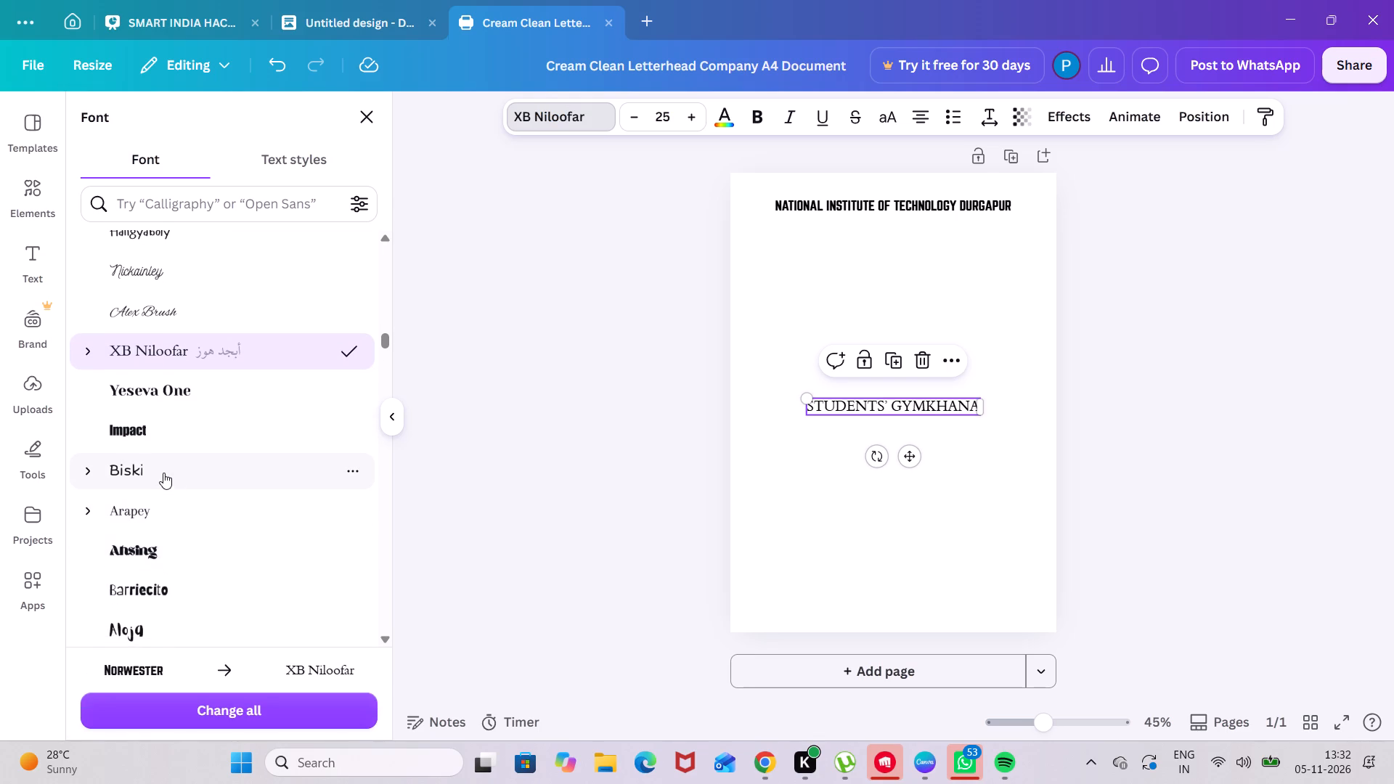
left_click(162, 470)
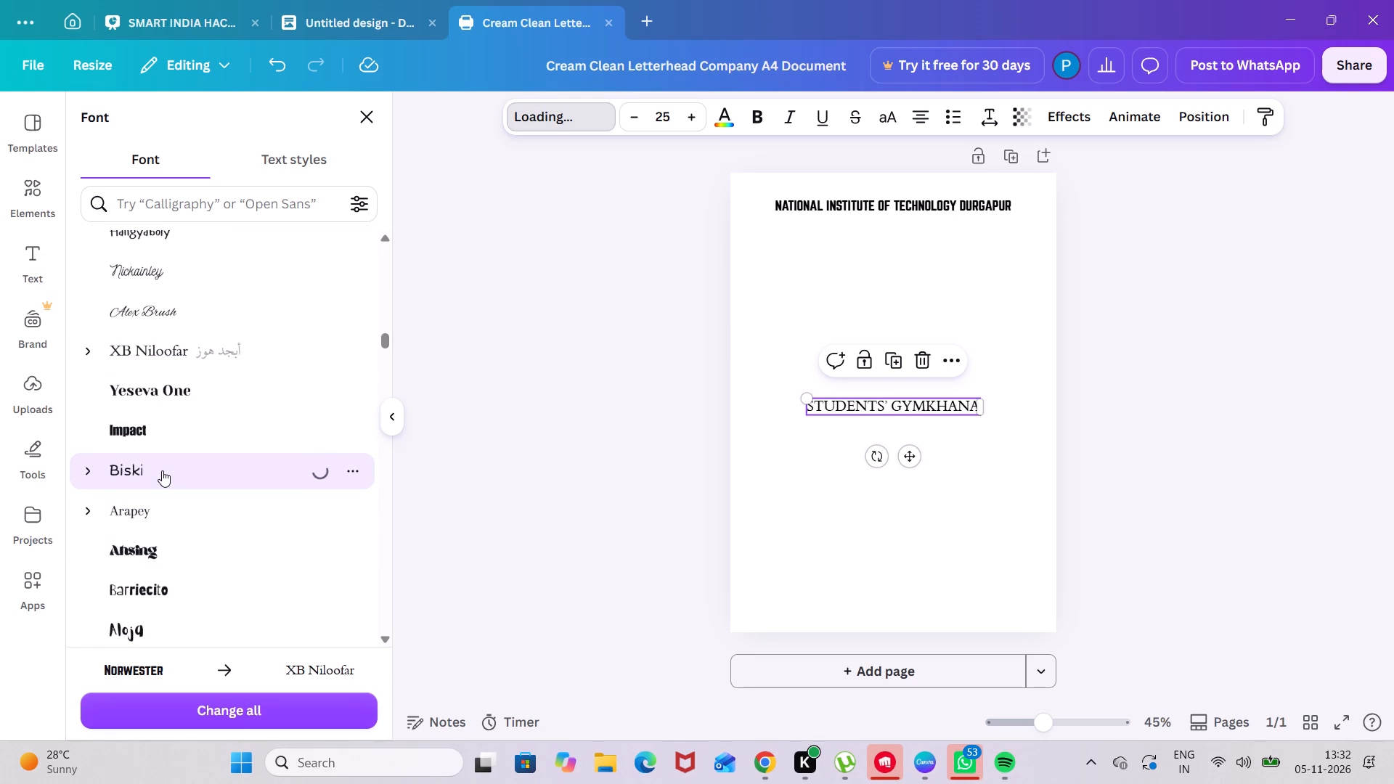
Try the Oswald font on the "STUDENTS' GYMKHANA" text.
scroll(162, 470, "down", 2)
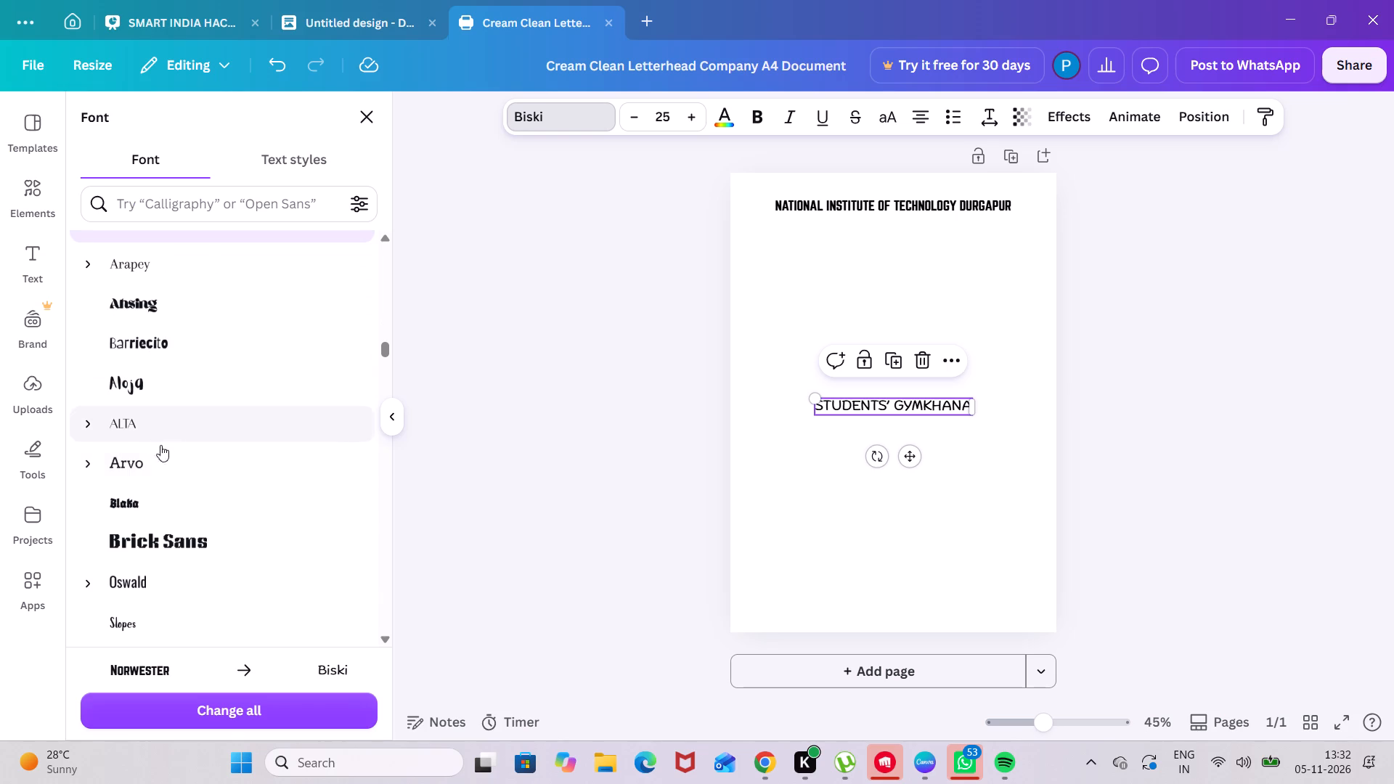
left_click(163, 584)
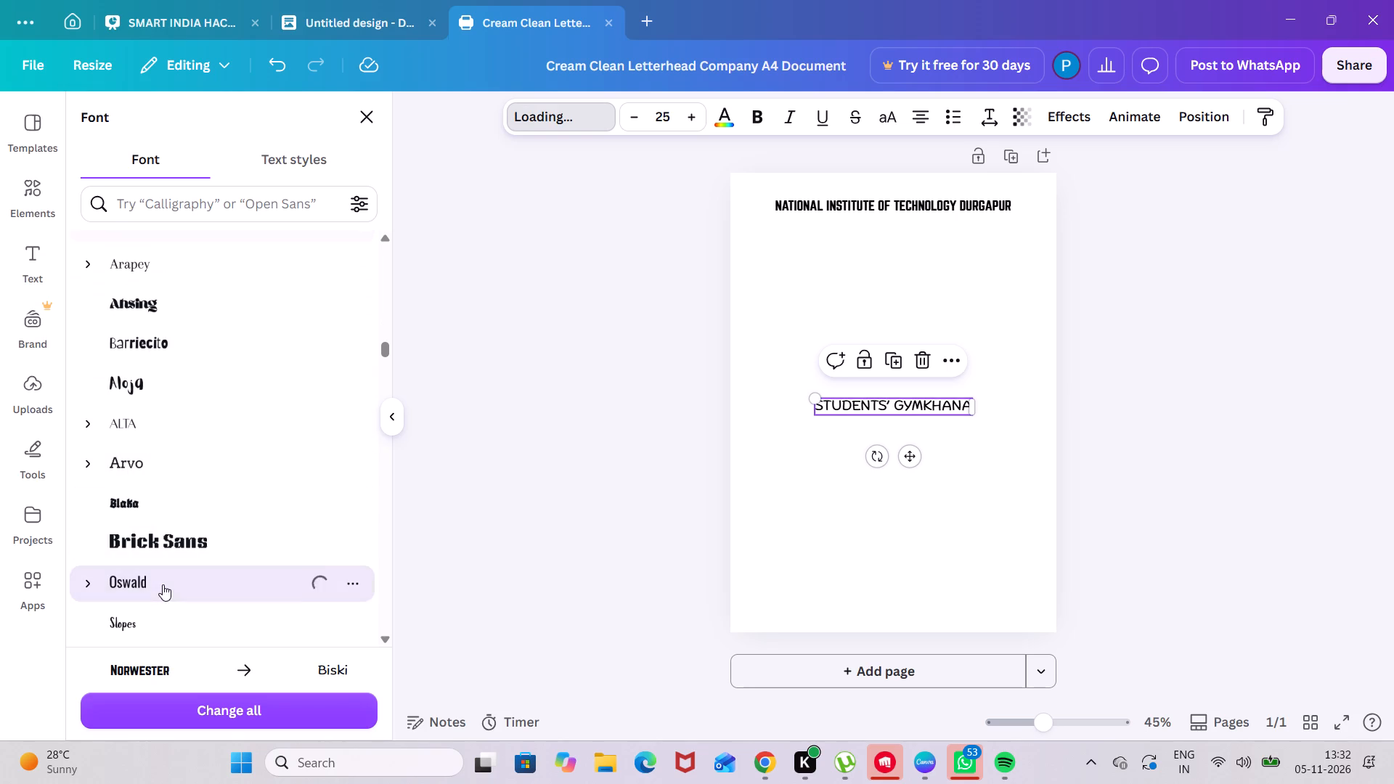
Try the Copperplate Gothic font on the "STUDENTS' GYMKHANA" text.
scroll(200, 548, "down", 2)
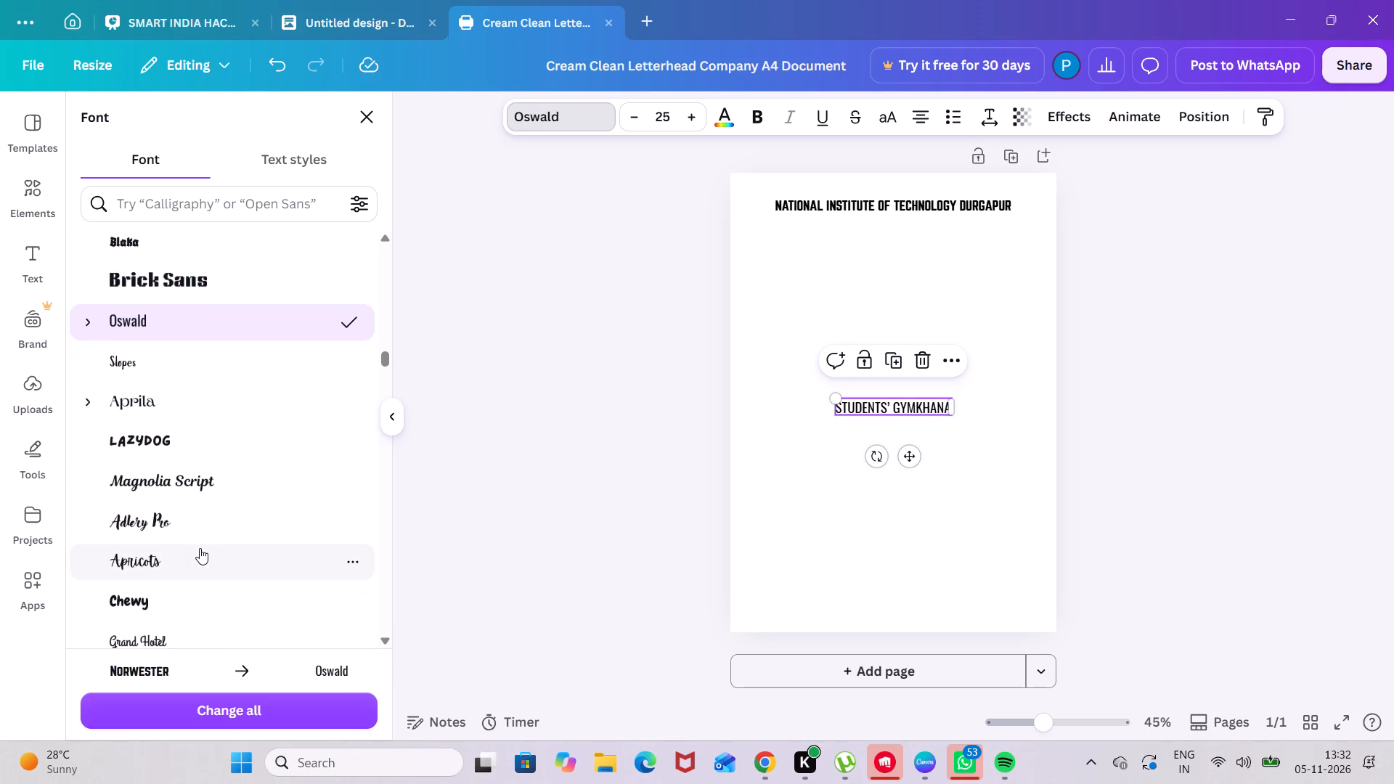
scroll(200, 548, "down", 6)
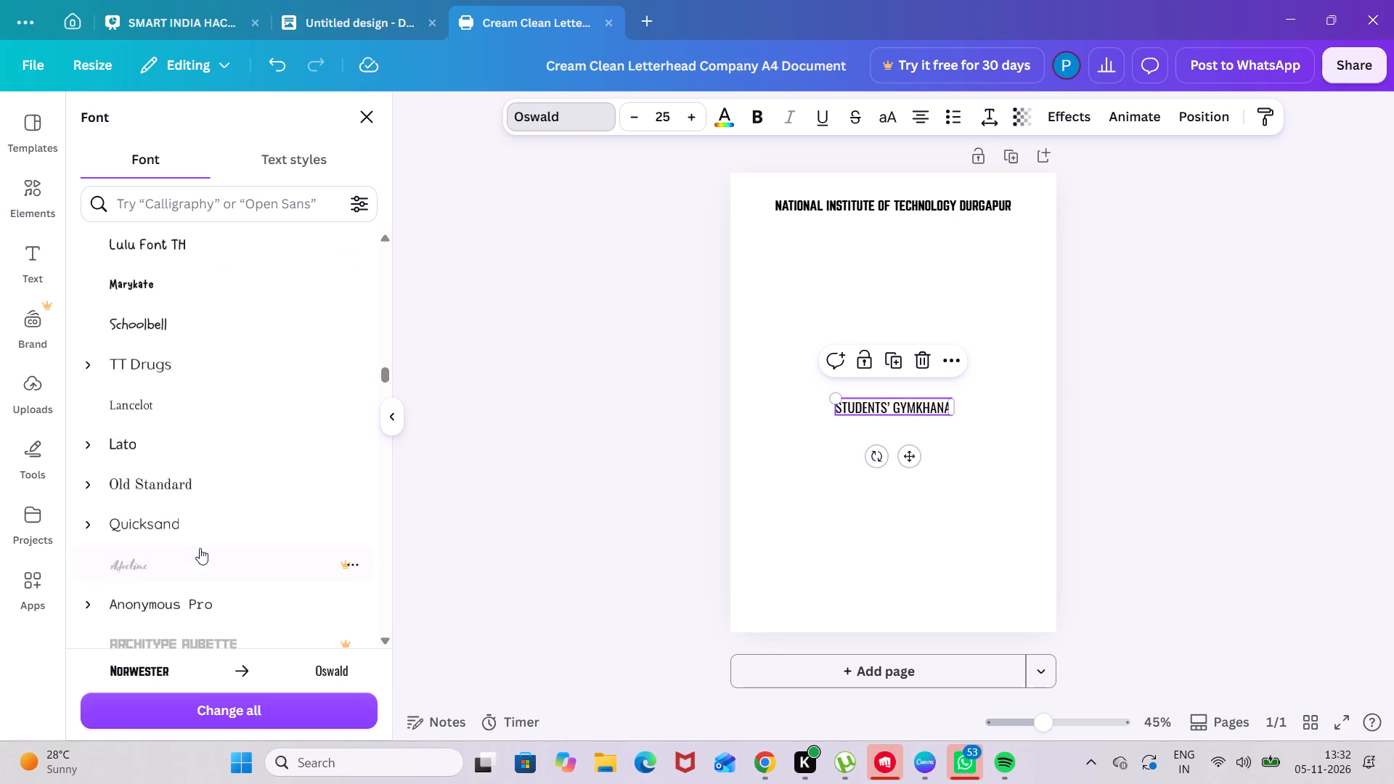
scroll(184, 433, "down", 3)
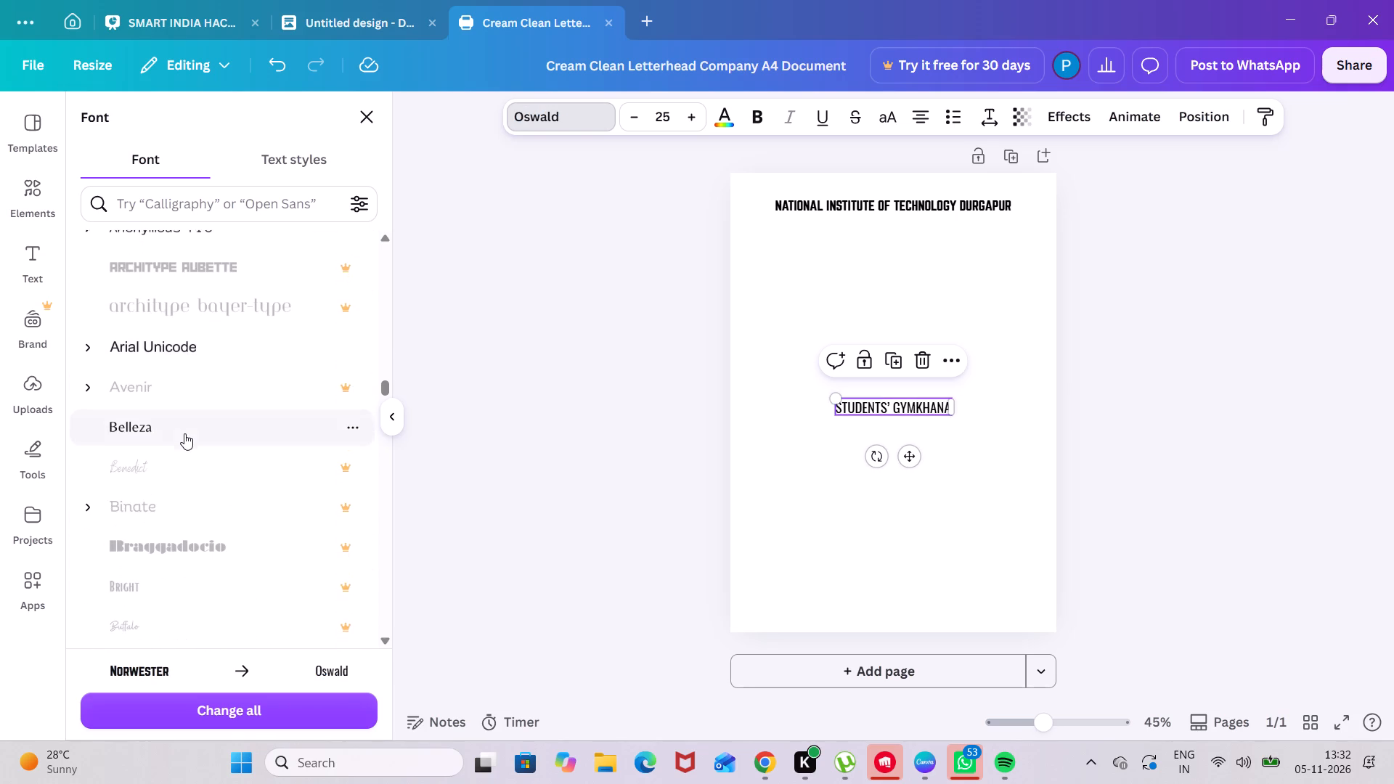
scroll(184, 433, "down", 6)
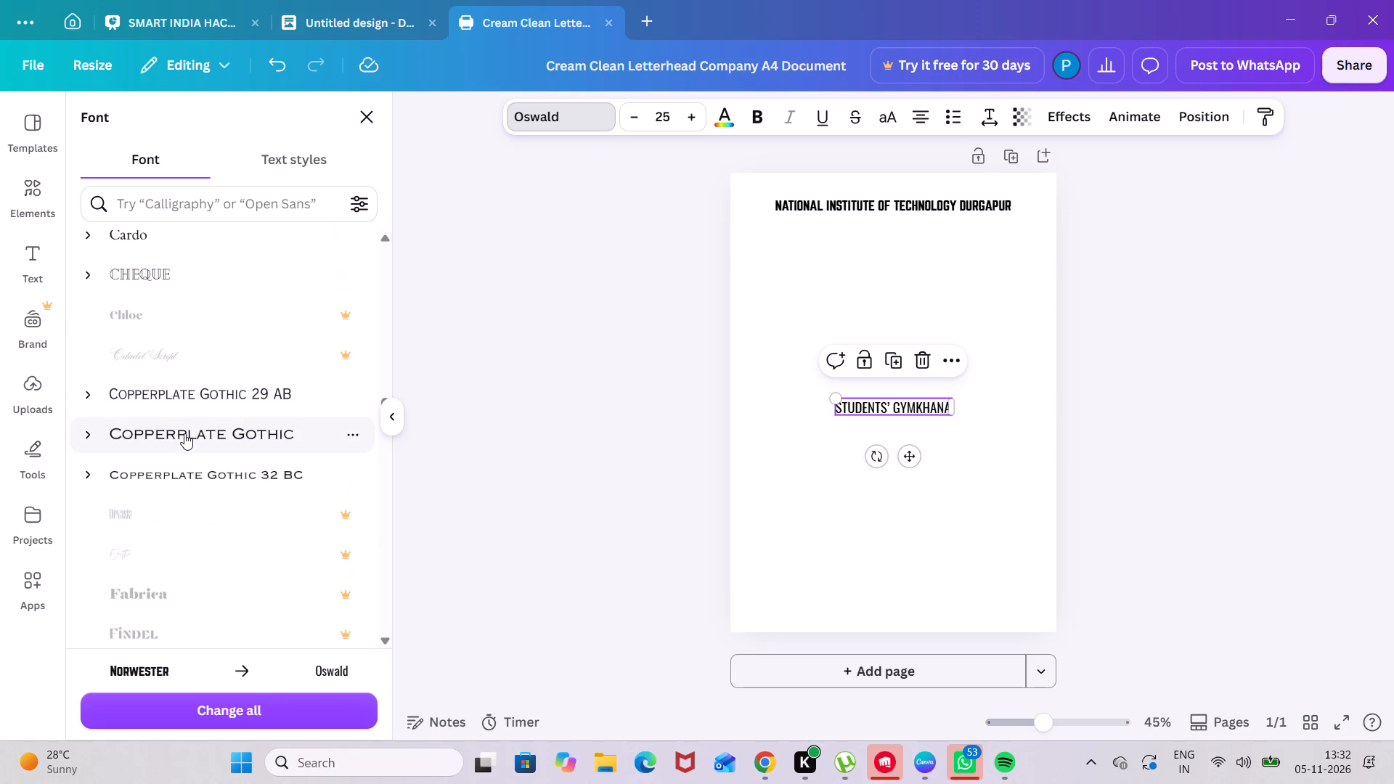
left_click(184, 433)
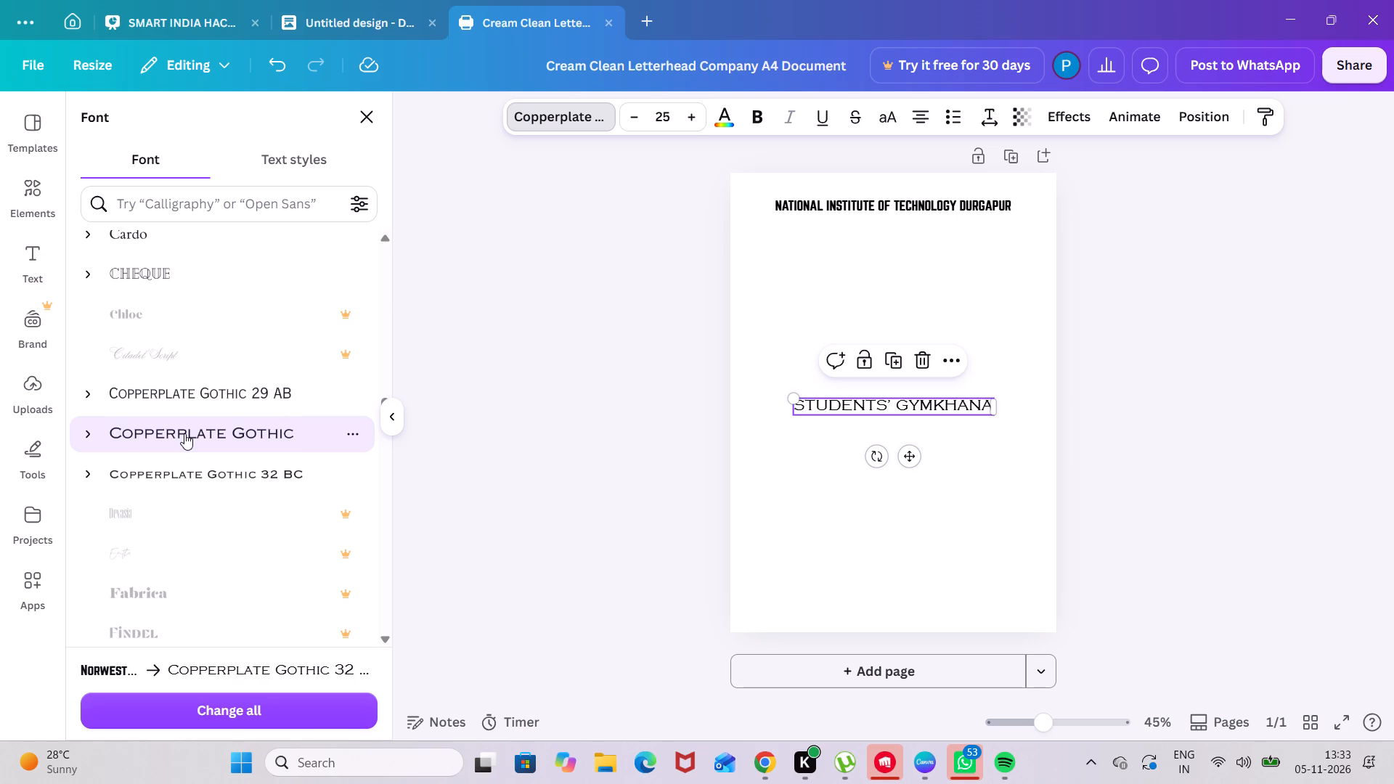
Change the font of the "STUDENTS' GYMKHANA" text to Agrandir Grand.
scroll(269, 522, "down", 4)
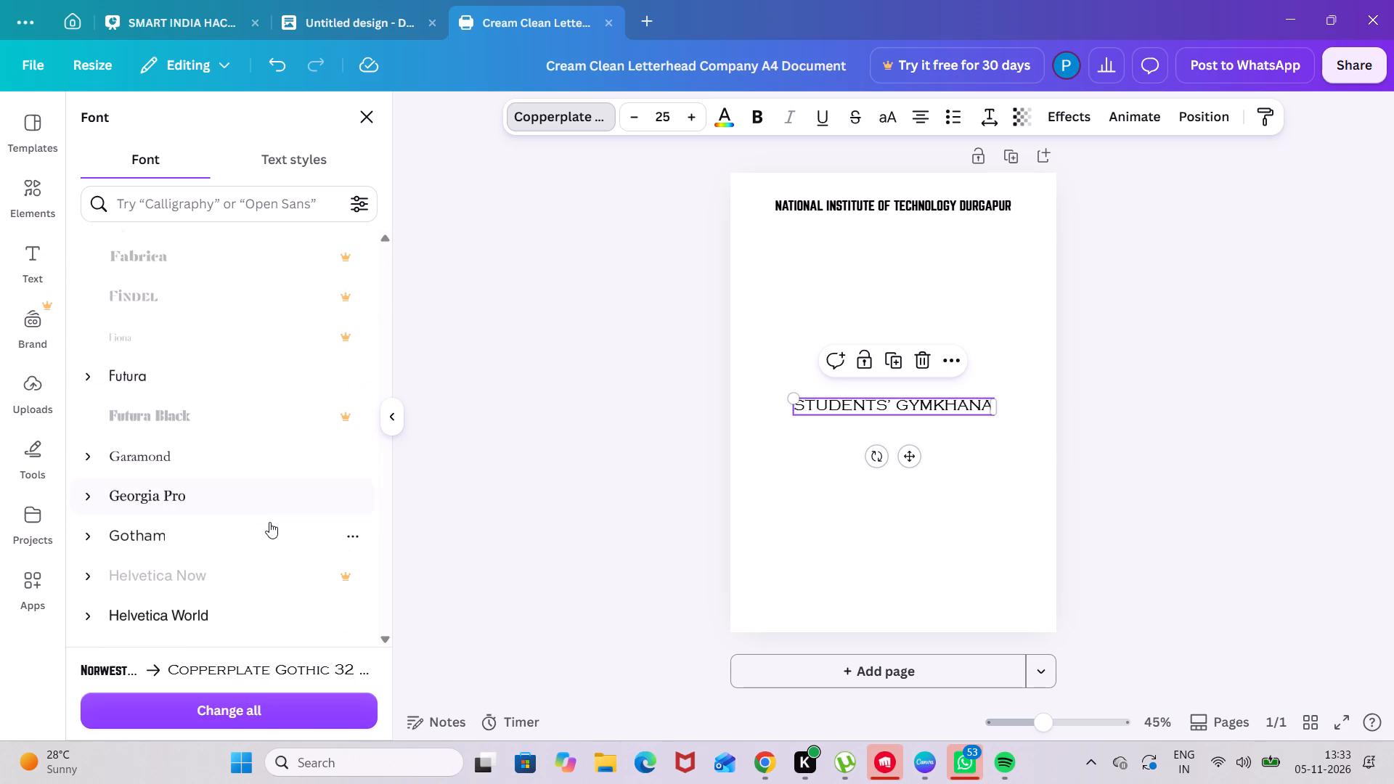
scroll(269, 522, "down", 6)
scroll(269, 522, "up", 1)
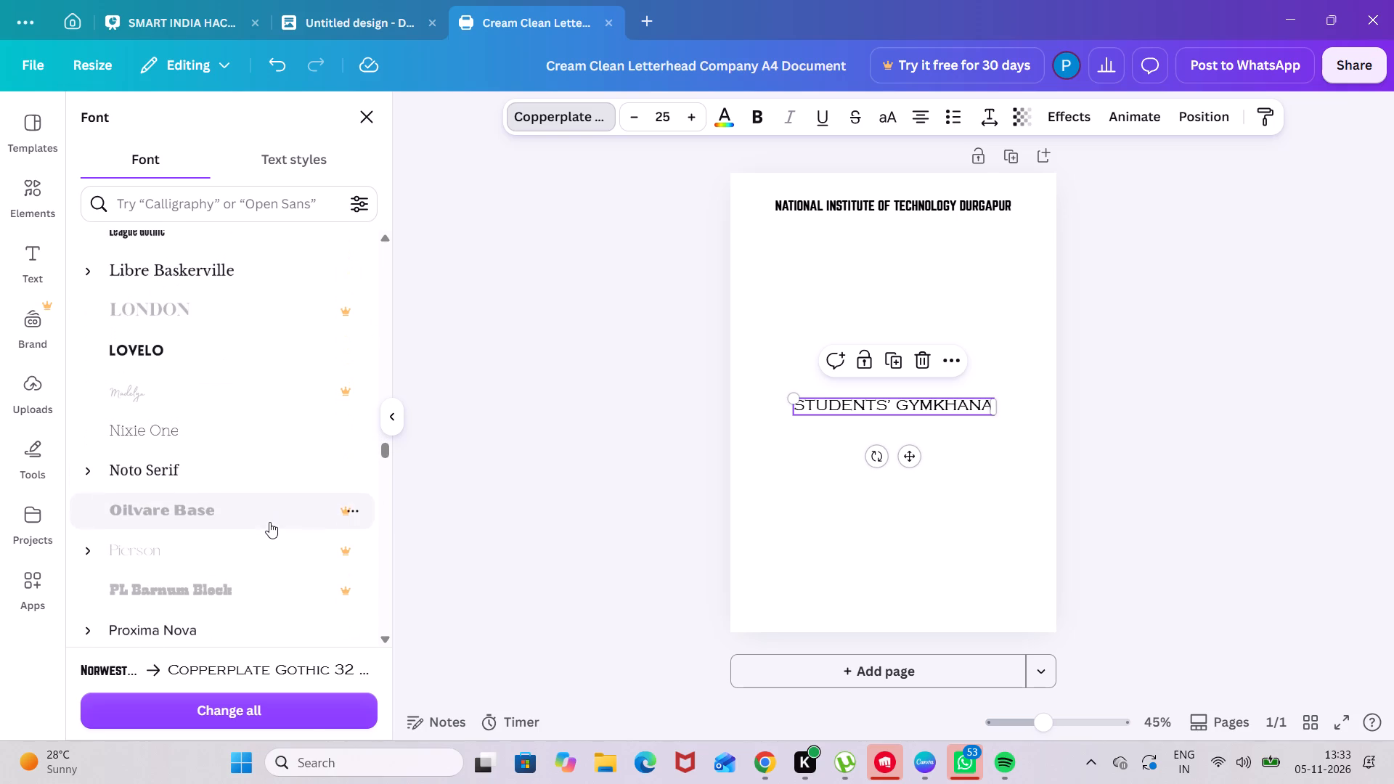
scroll(269, 522, "up", 1)
scroll(195, 494, "down", 5)
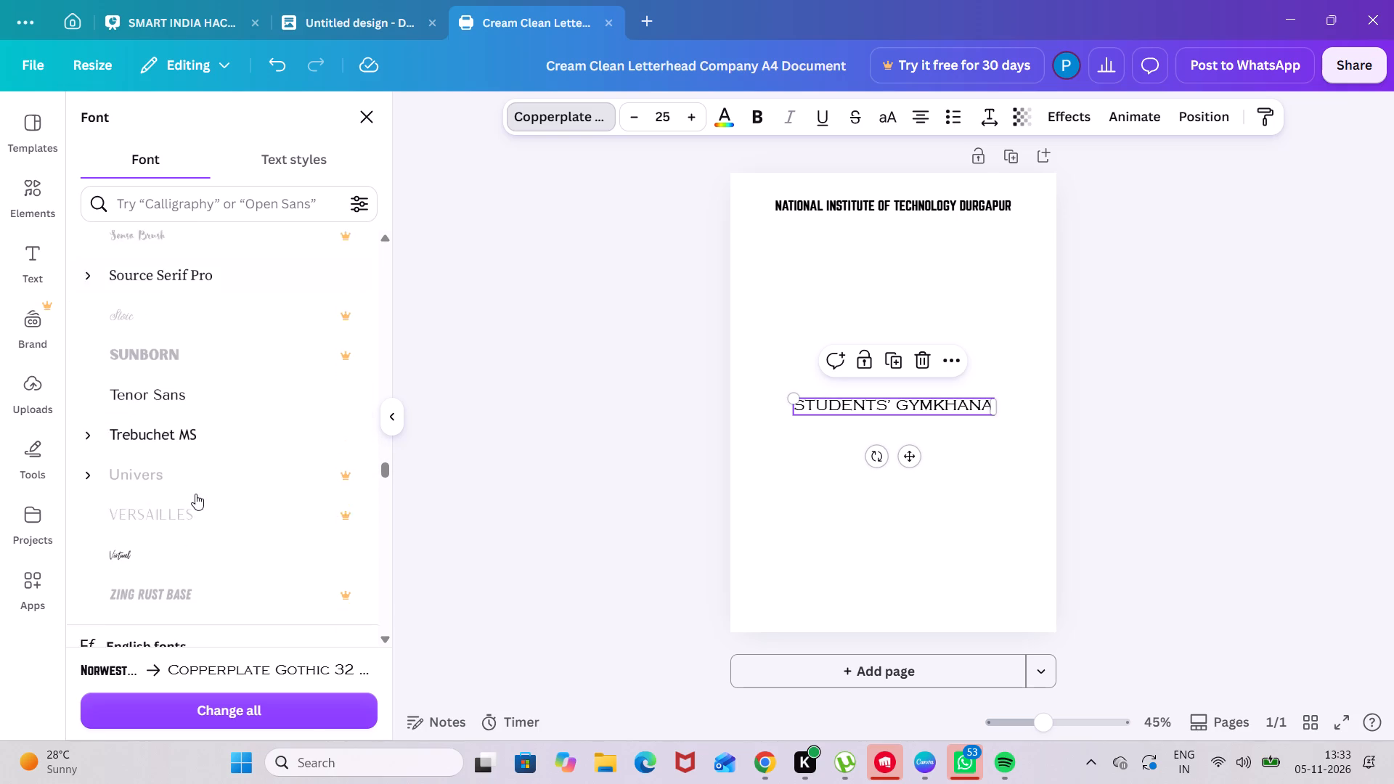
scroll(195, 494, "down", 1)
scroll(184, 414, "down", 3)
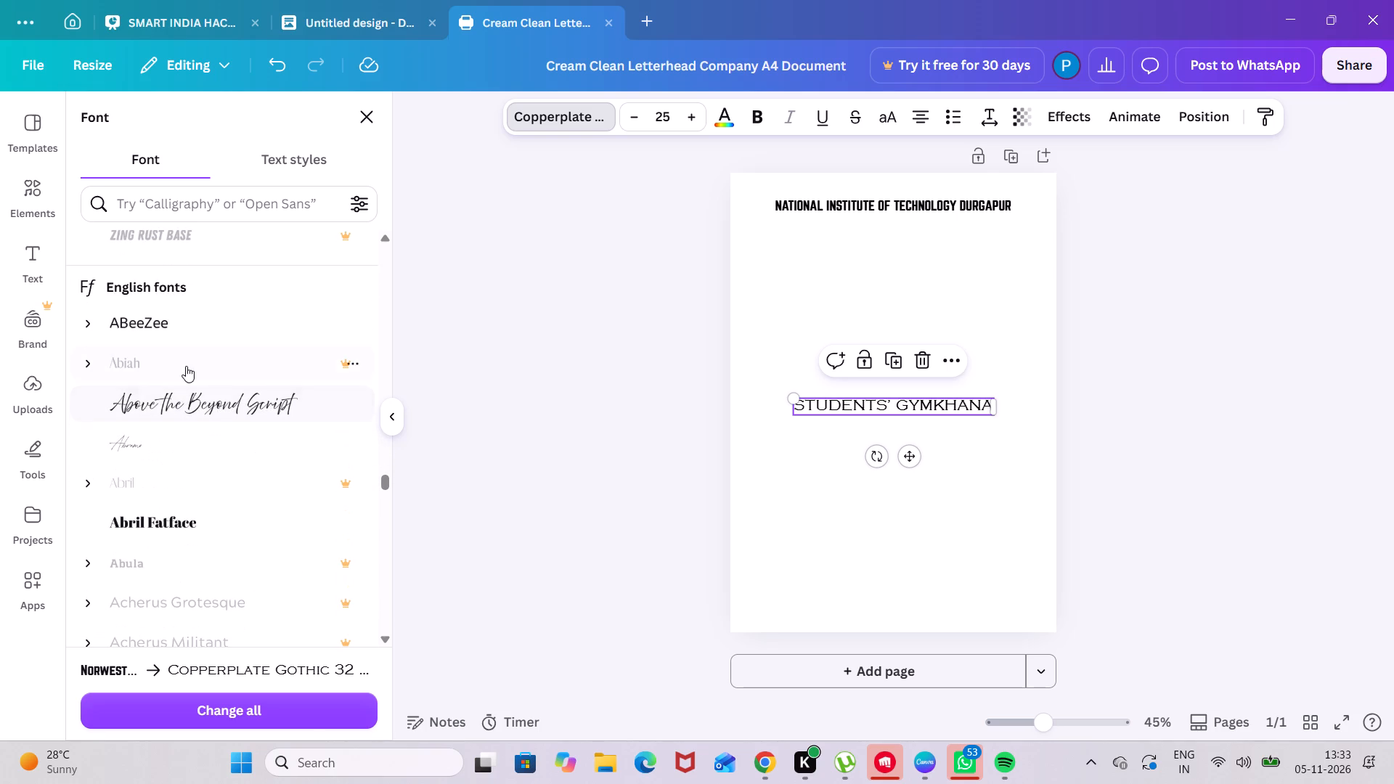
scroll(178, 510, "down", 3)
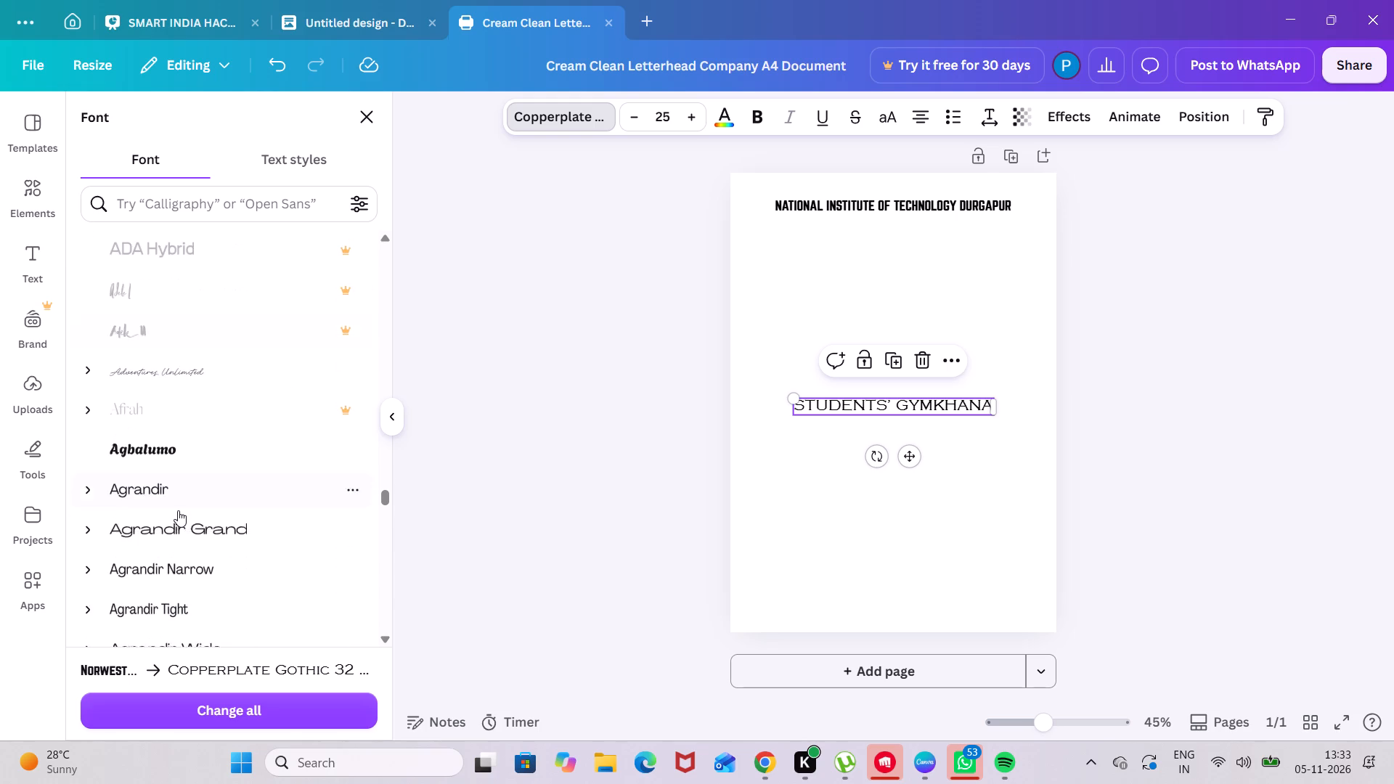
scroll(178, 510, "down", 1)
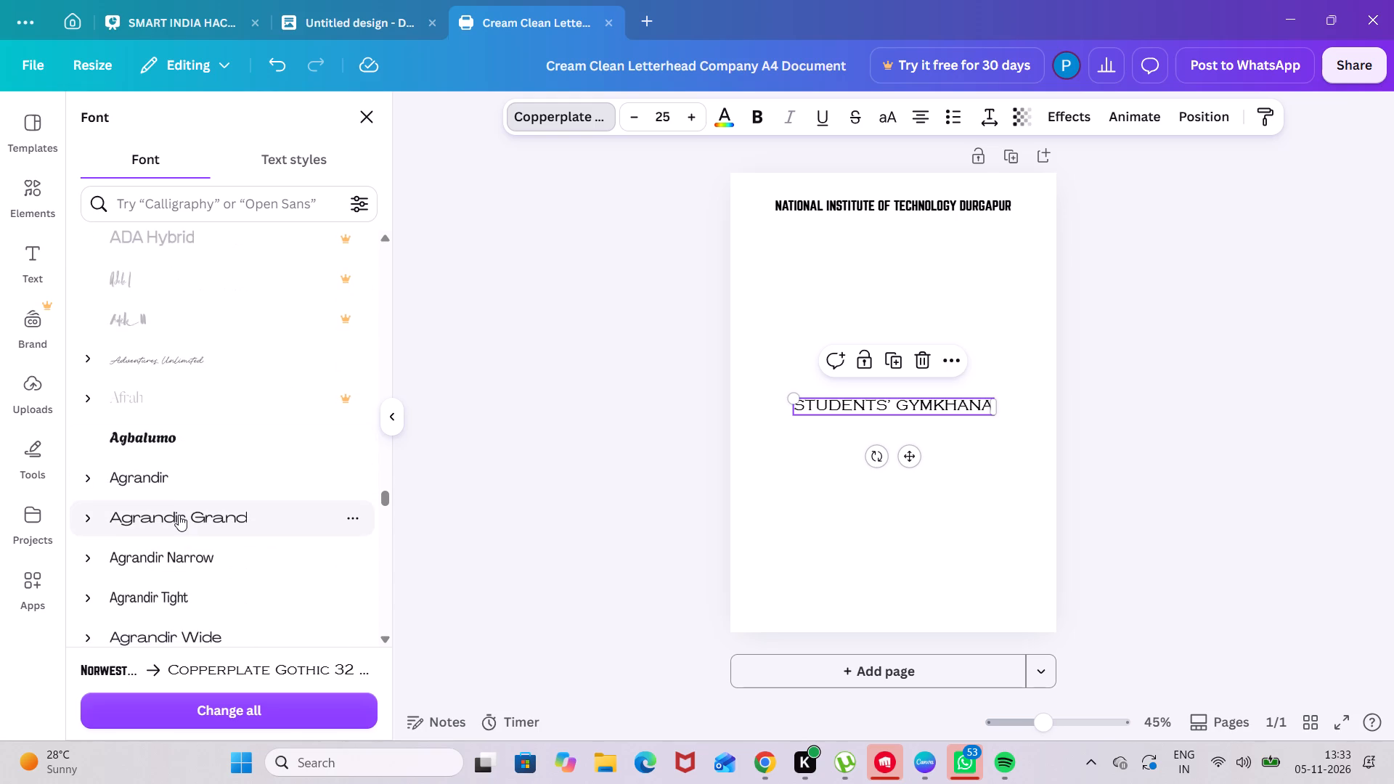
left_click(179, 515)
scroll(179, 515, "down", 3)
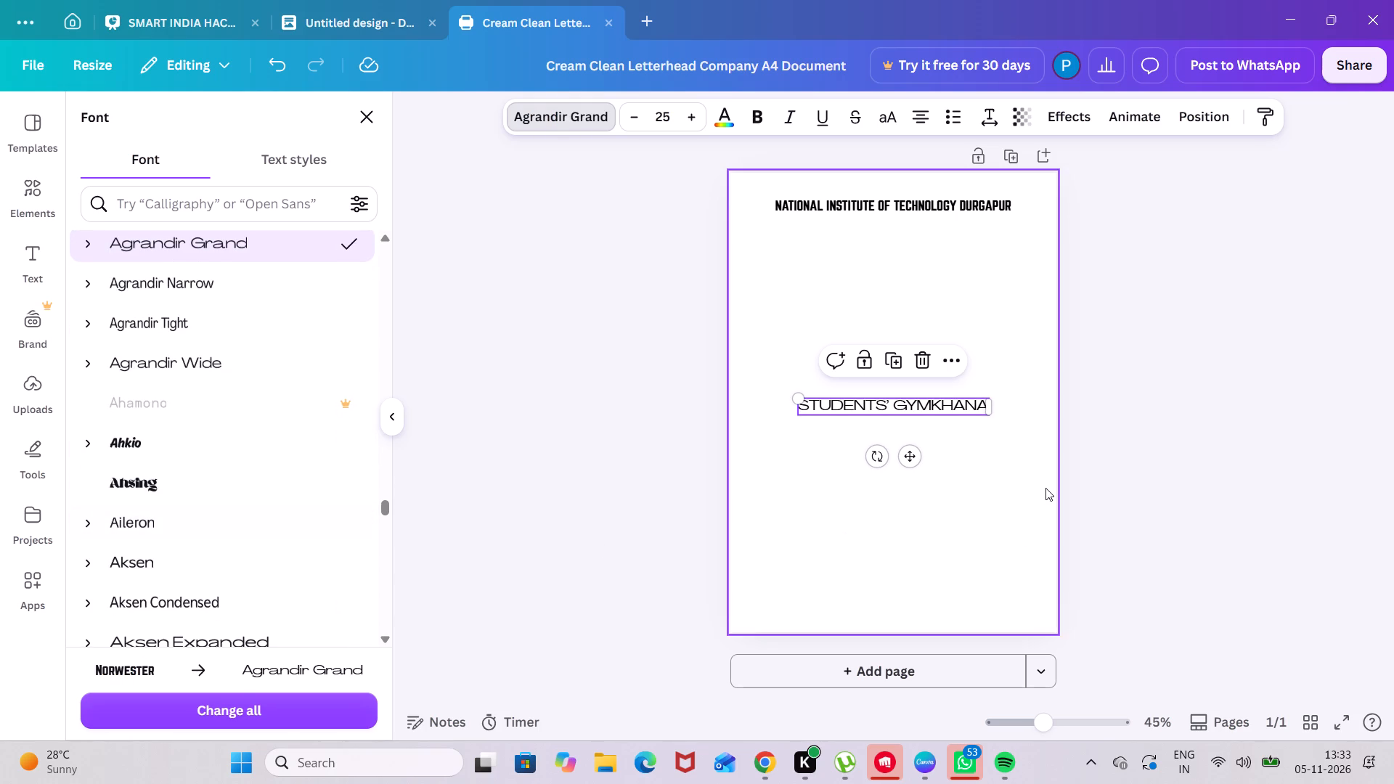
Reduce the font size of the "STUDENTS' GYMKHANA" text to 21.
triple_click(630, 121)
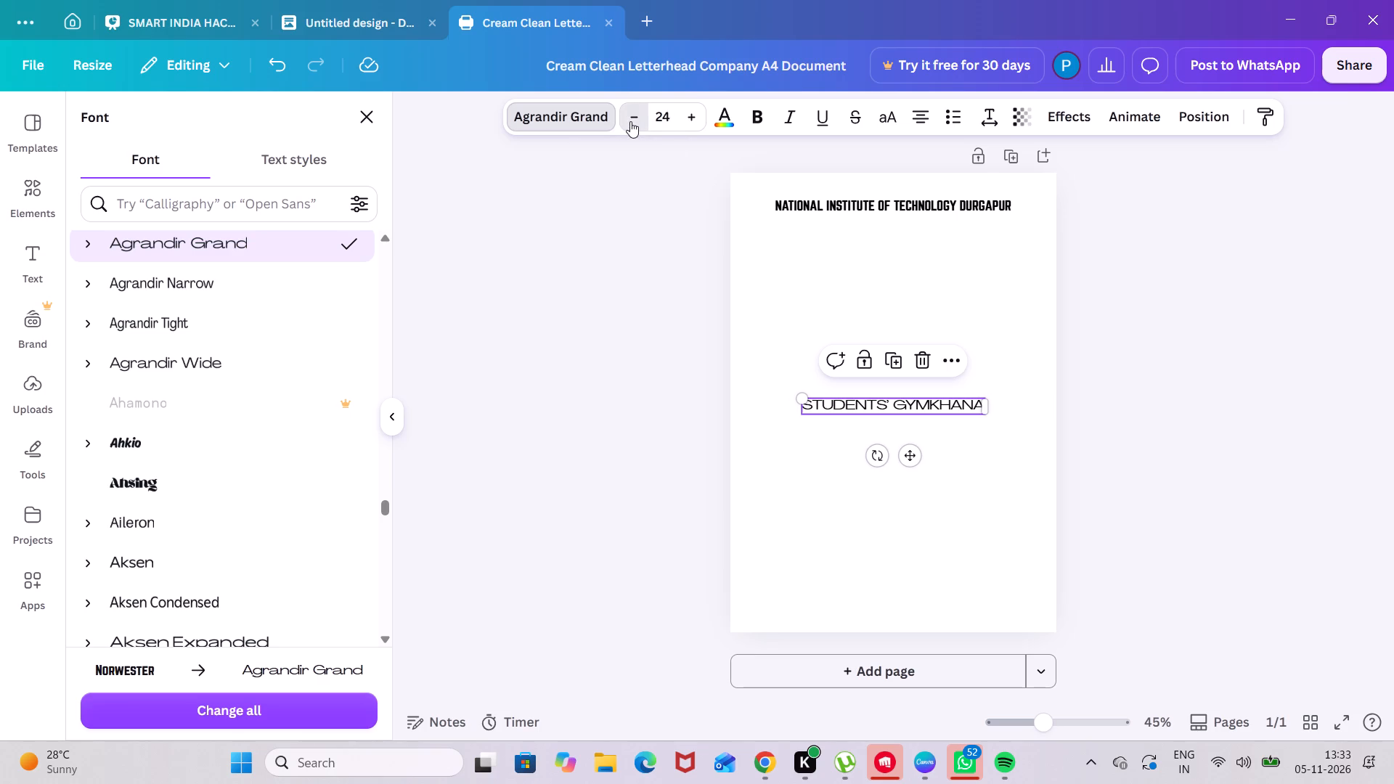
left_click(630, 121)
left_click(1278, 268)
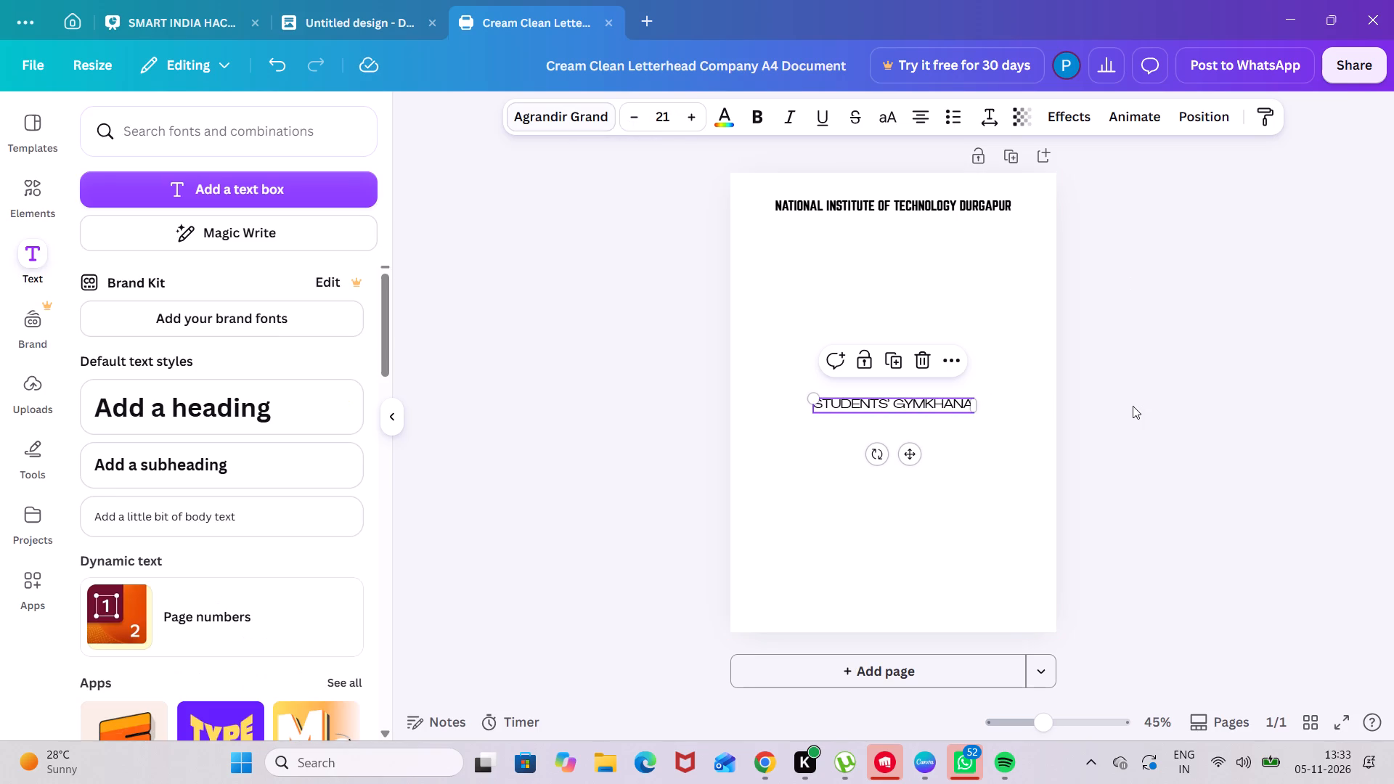
left_click(1133, 406)
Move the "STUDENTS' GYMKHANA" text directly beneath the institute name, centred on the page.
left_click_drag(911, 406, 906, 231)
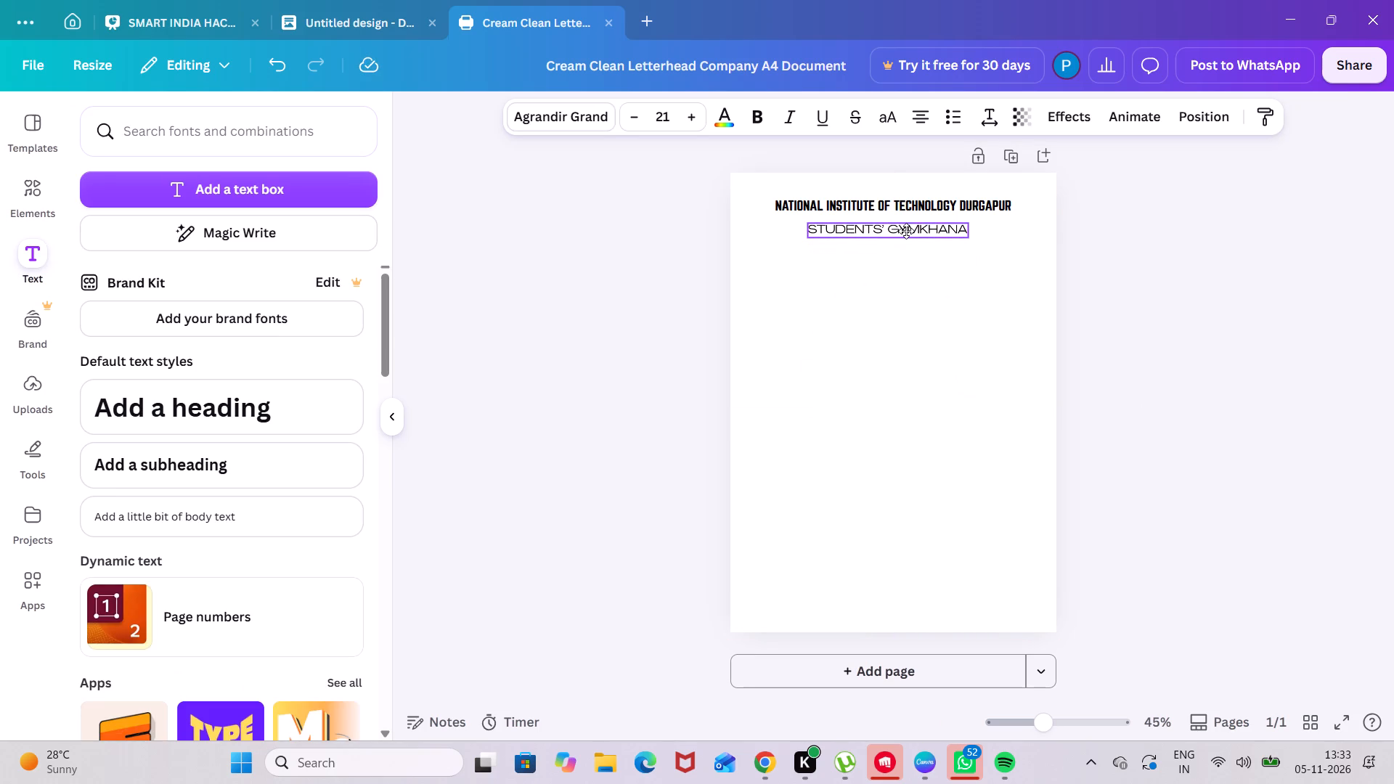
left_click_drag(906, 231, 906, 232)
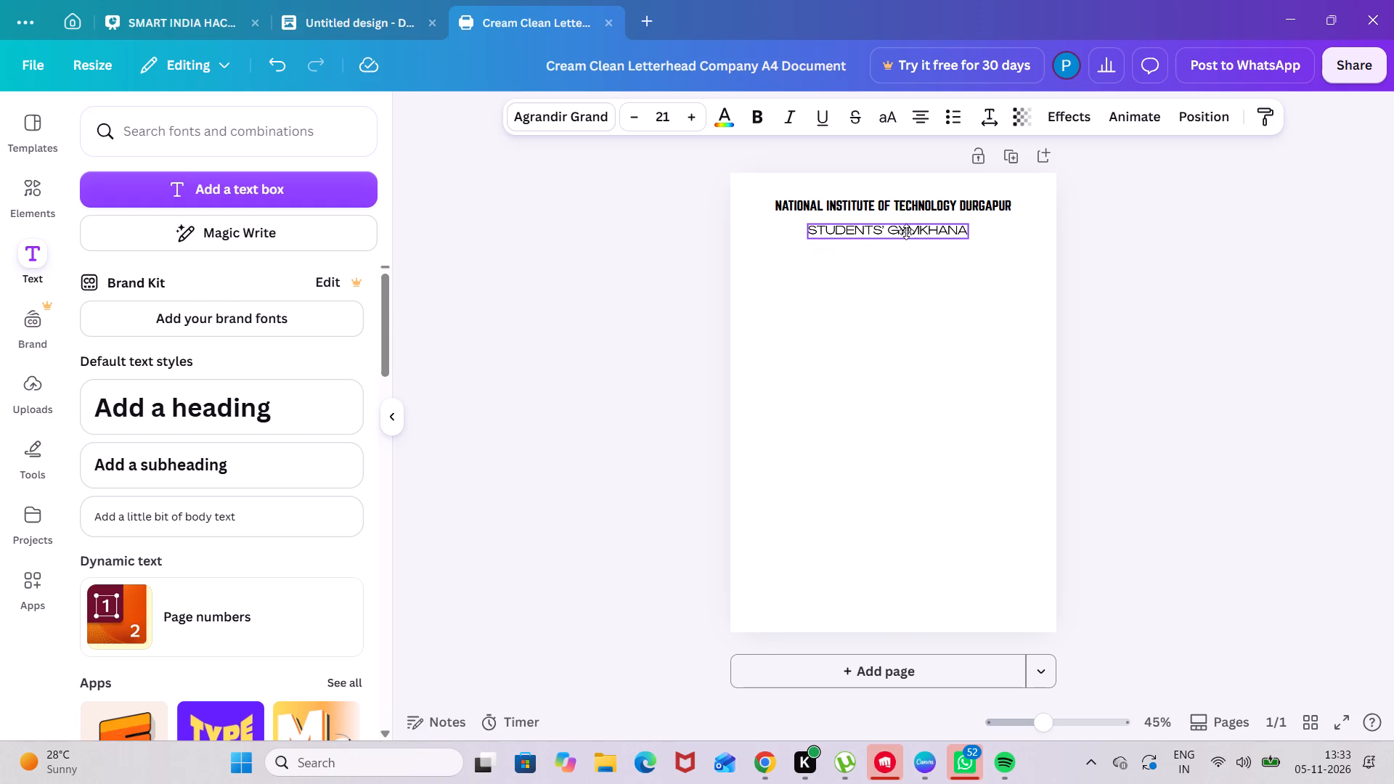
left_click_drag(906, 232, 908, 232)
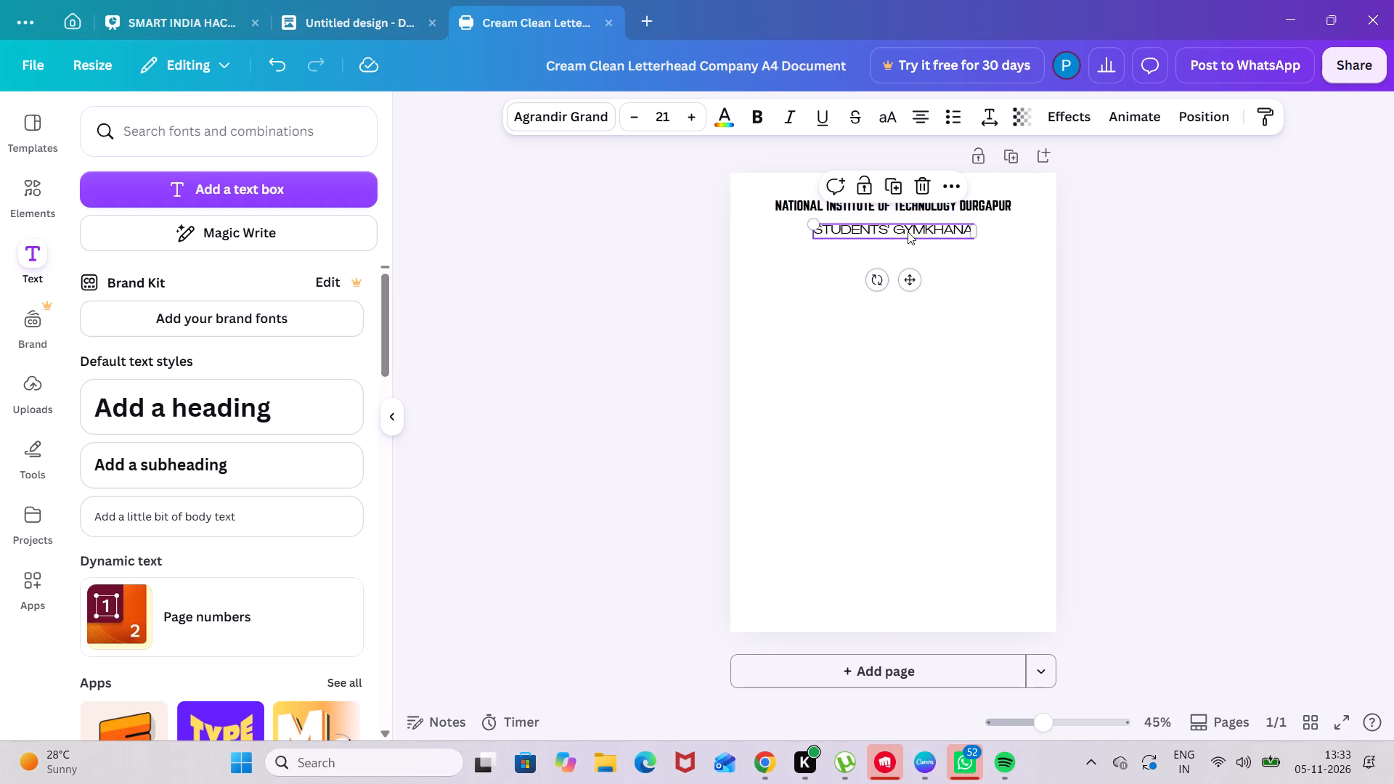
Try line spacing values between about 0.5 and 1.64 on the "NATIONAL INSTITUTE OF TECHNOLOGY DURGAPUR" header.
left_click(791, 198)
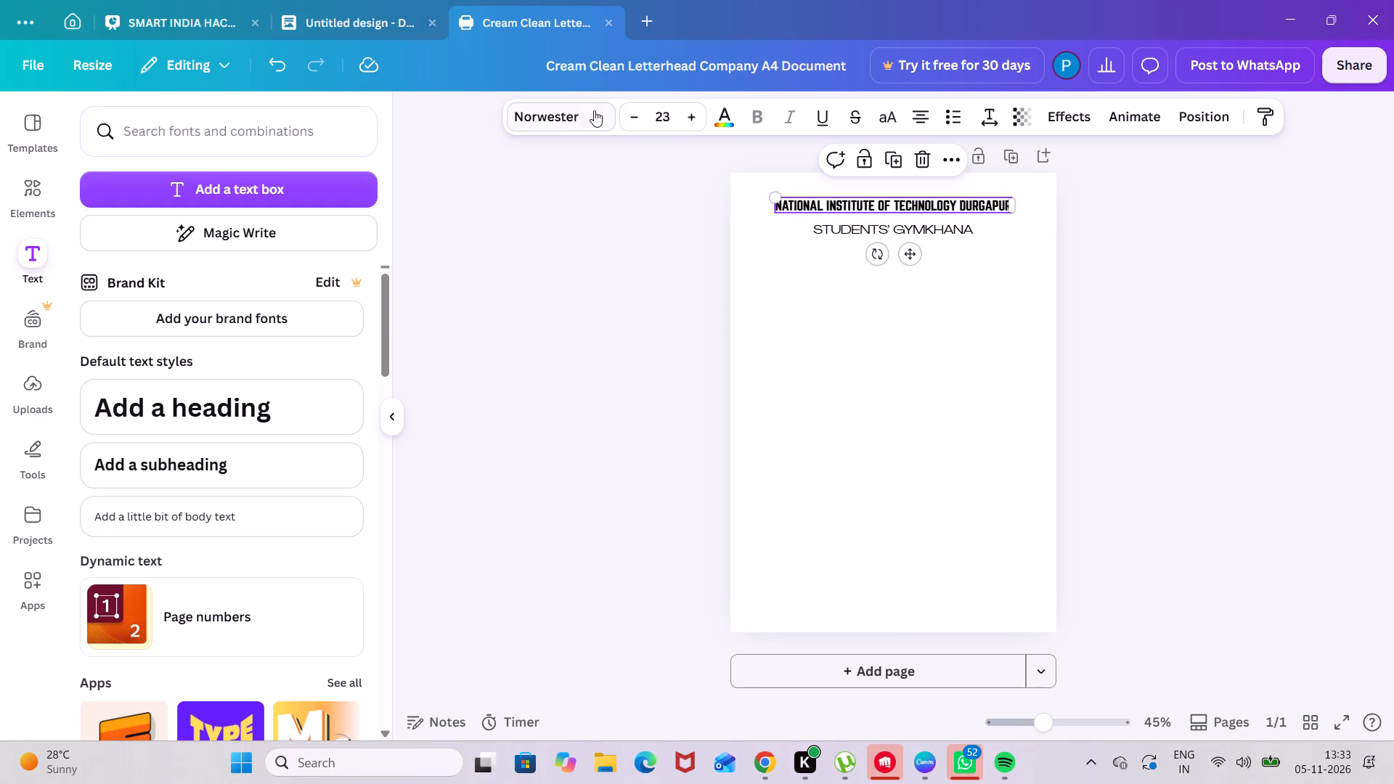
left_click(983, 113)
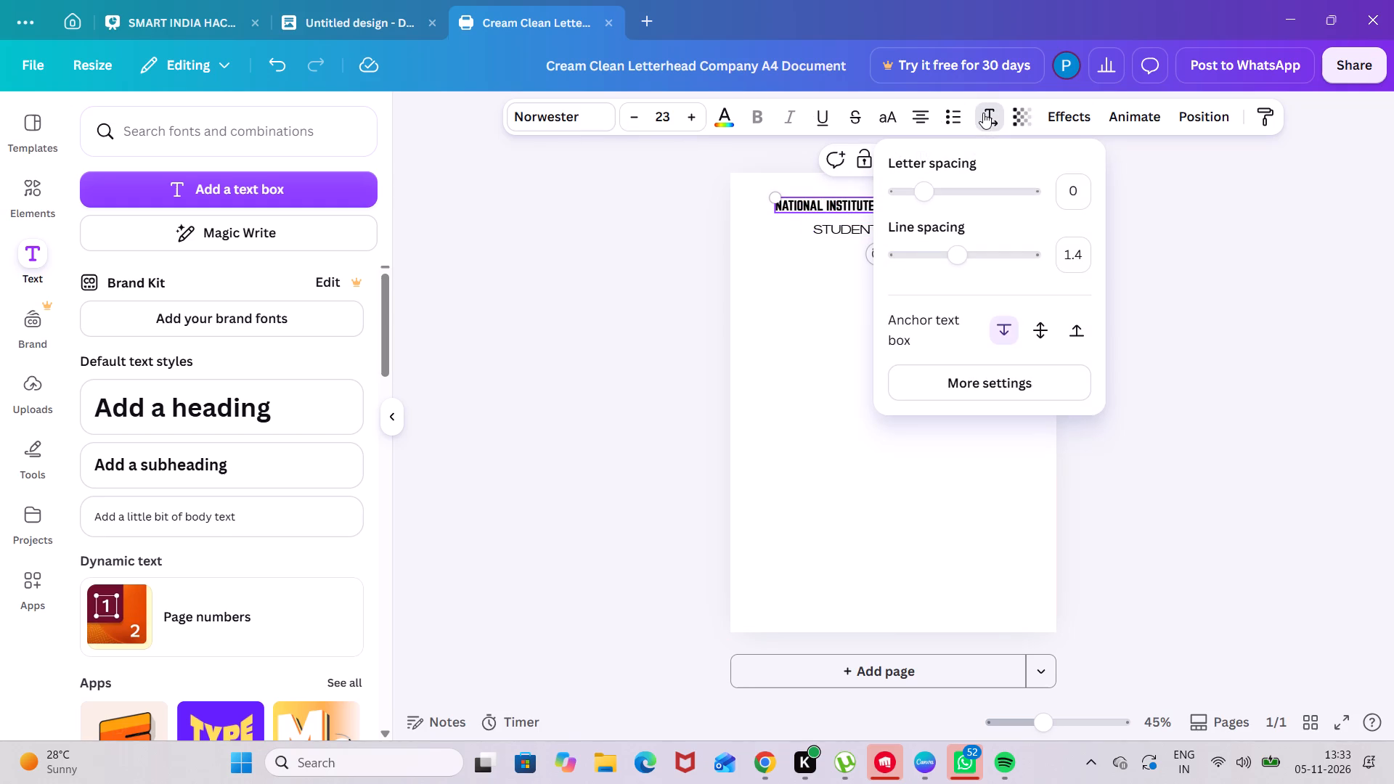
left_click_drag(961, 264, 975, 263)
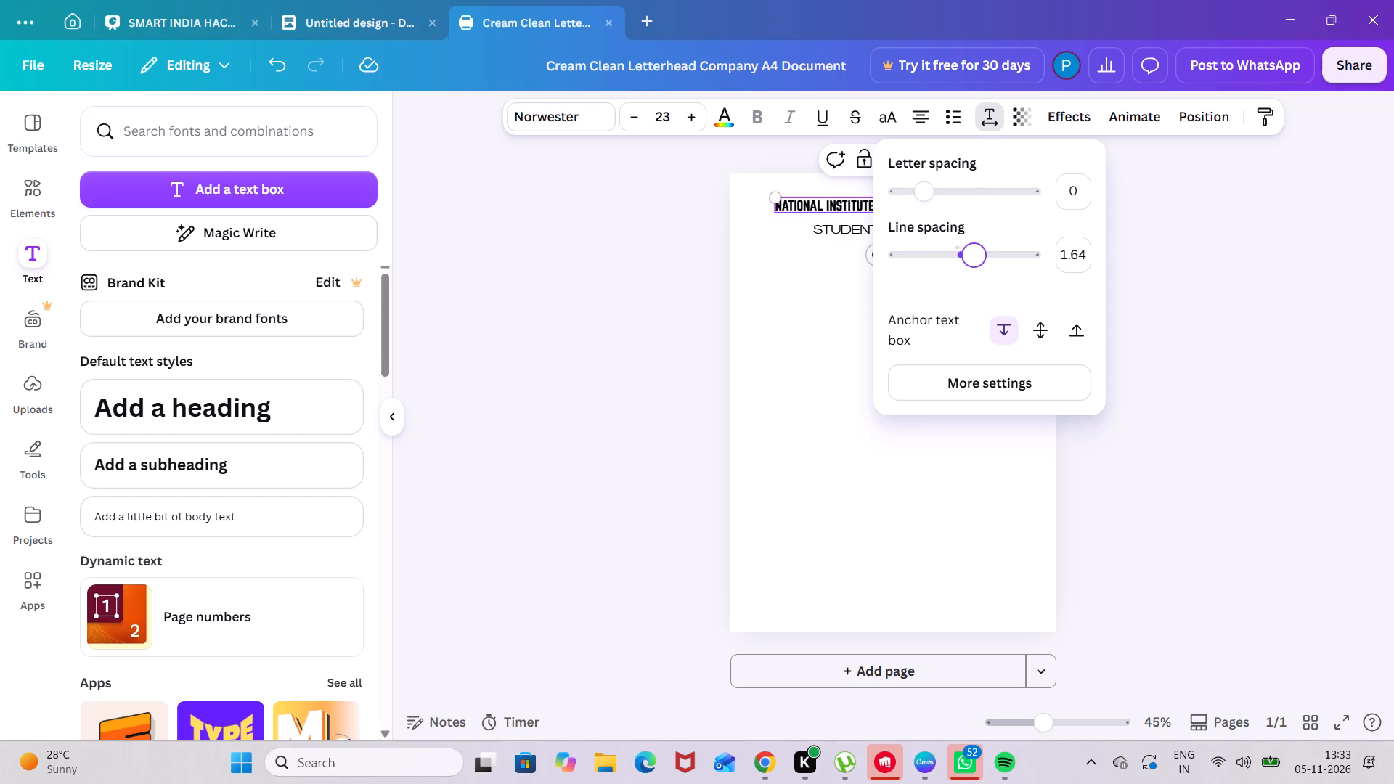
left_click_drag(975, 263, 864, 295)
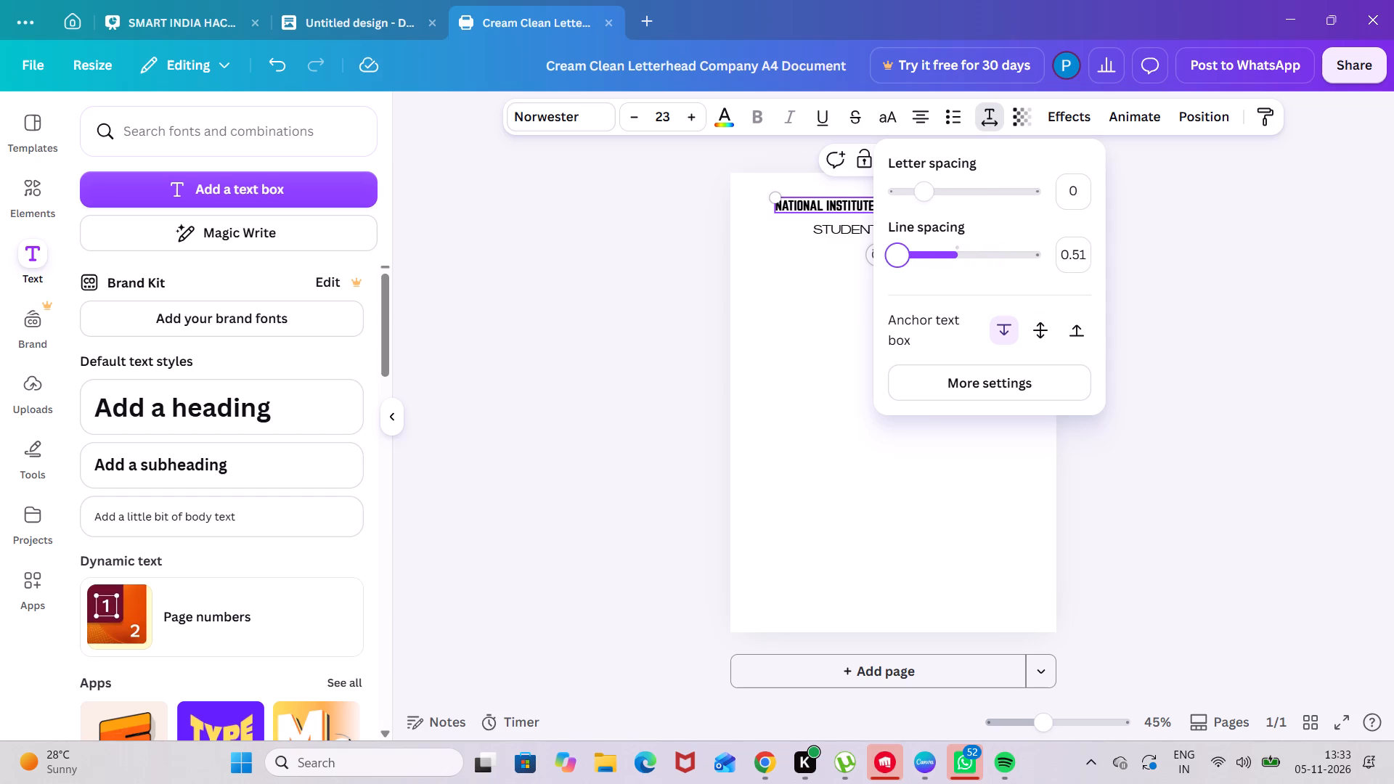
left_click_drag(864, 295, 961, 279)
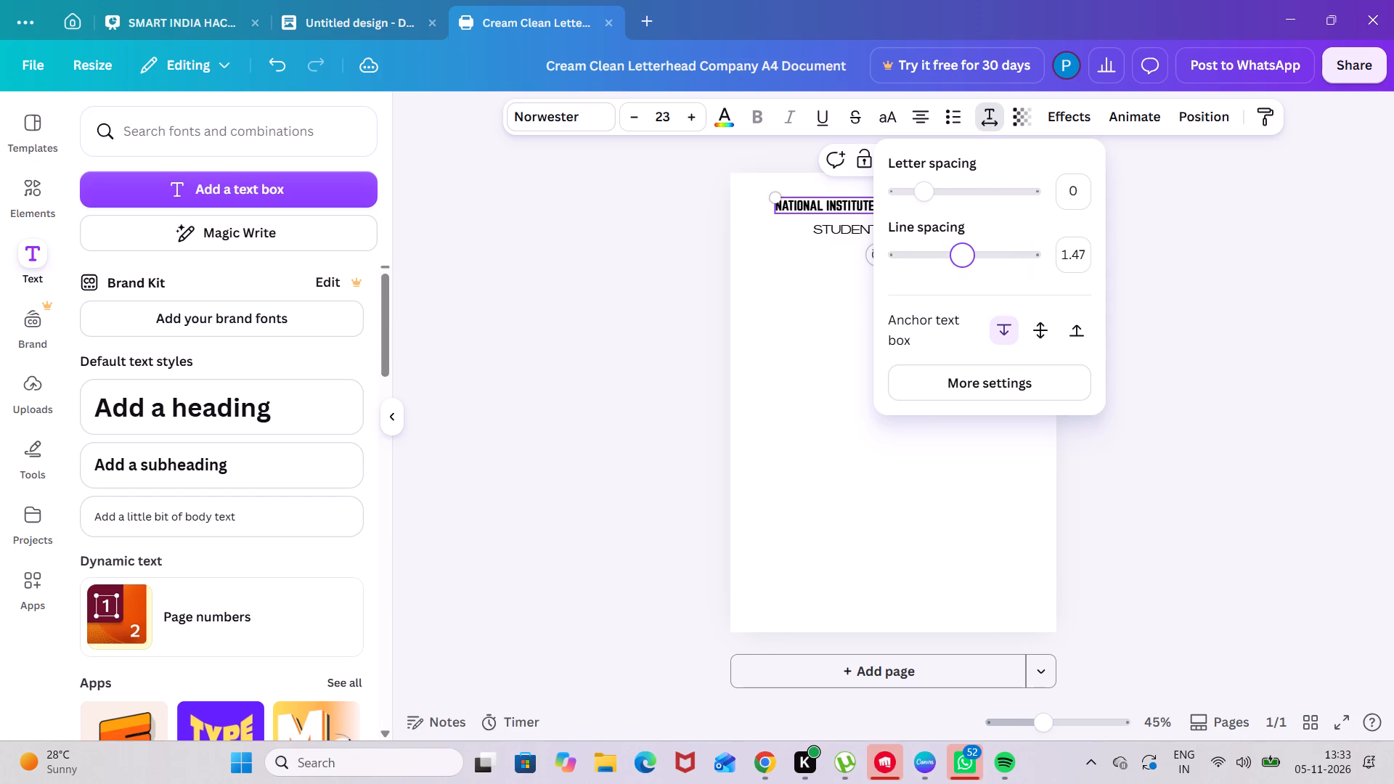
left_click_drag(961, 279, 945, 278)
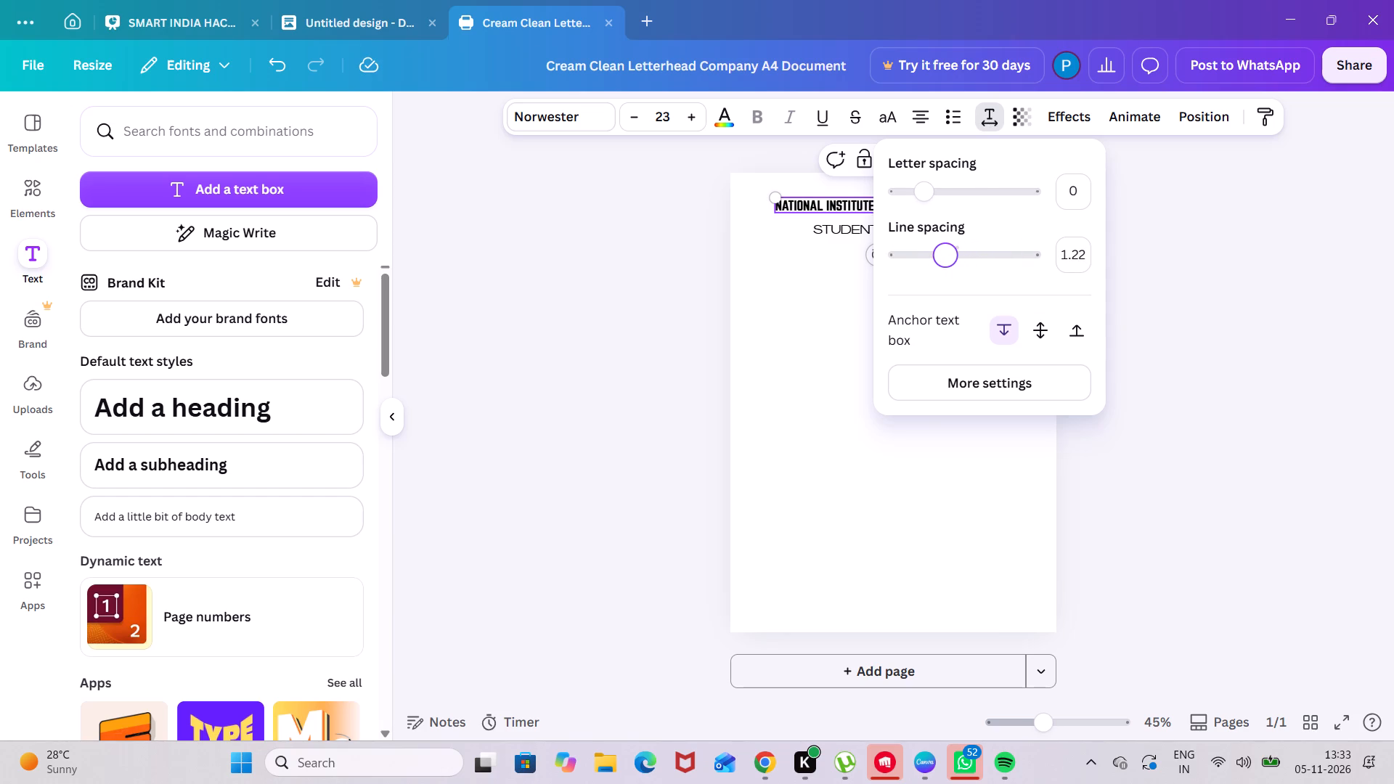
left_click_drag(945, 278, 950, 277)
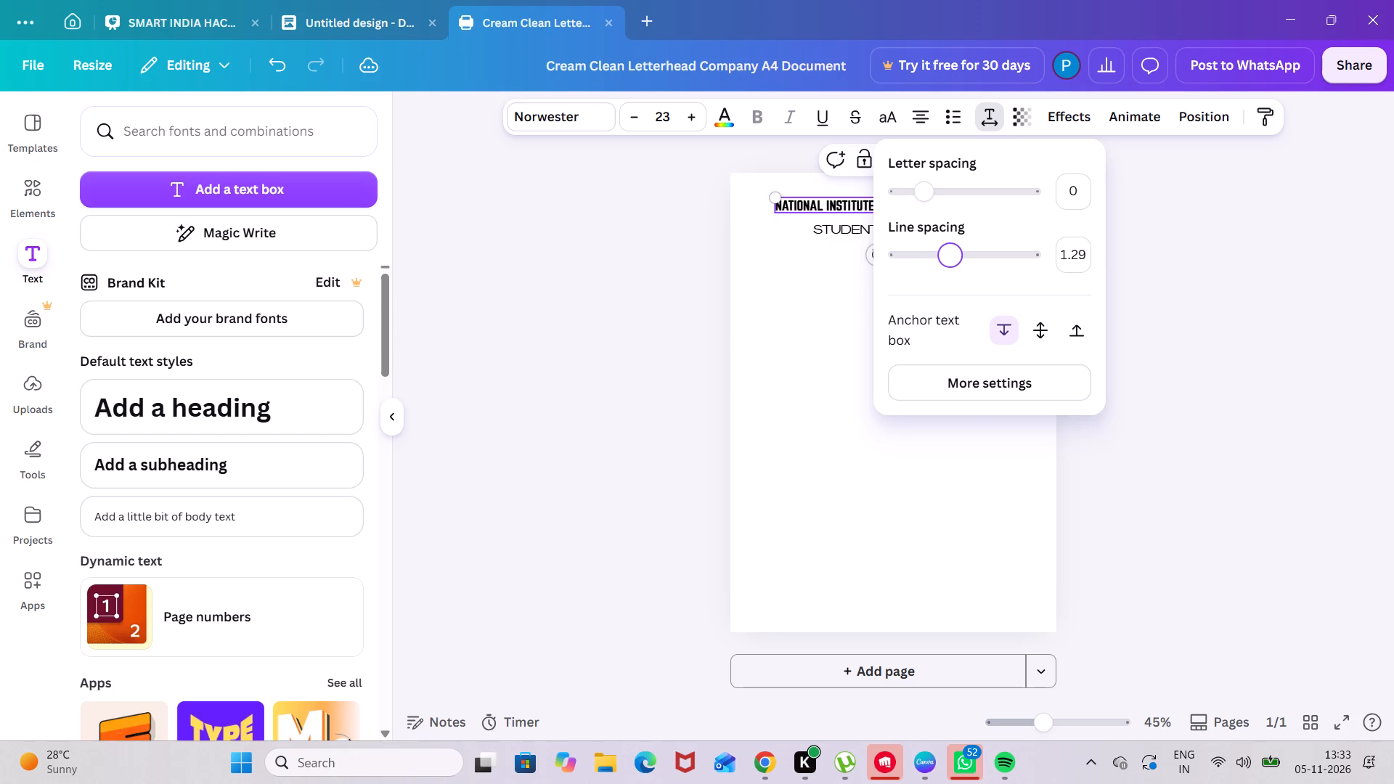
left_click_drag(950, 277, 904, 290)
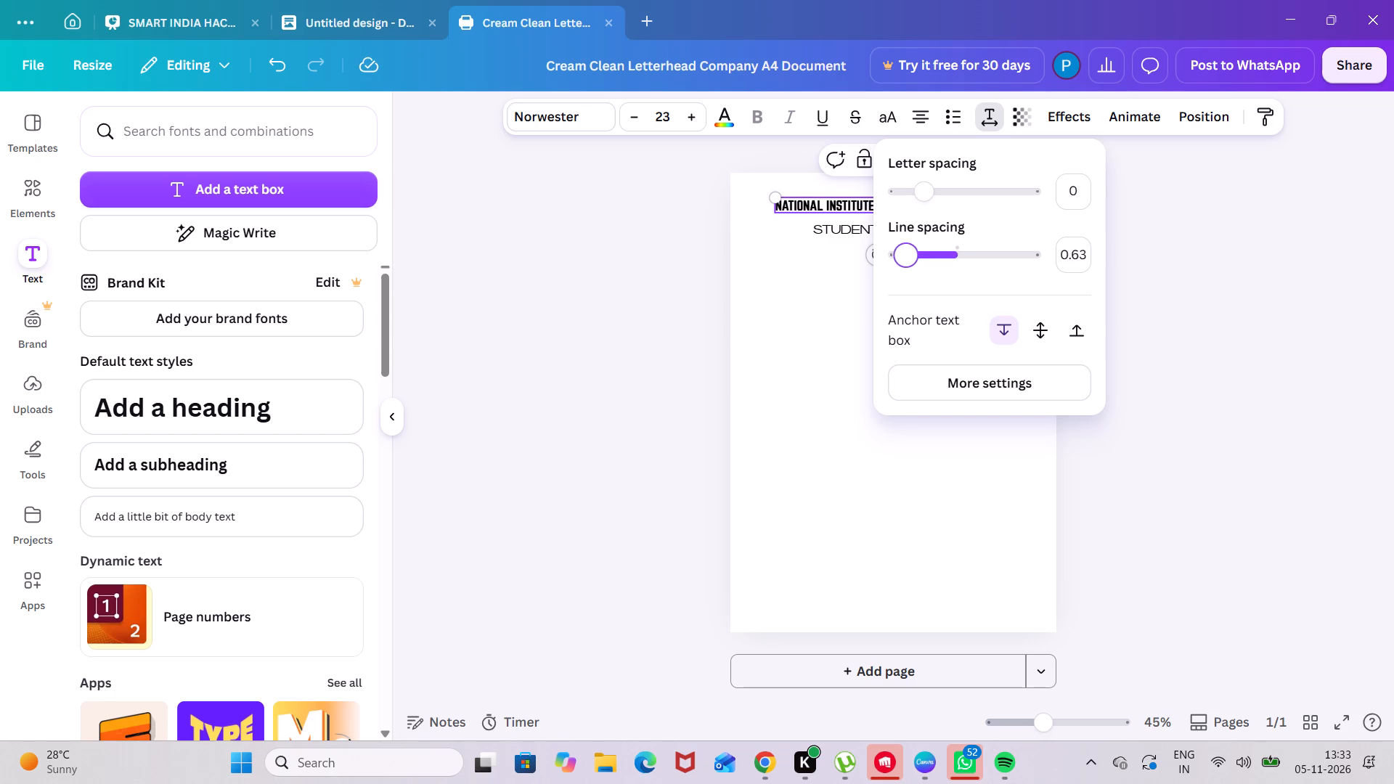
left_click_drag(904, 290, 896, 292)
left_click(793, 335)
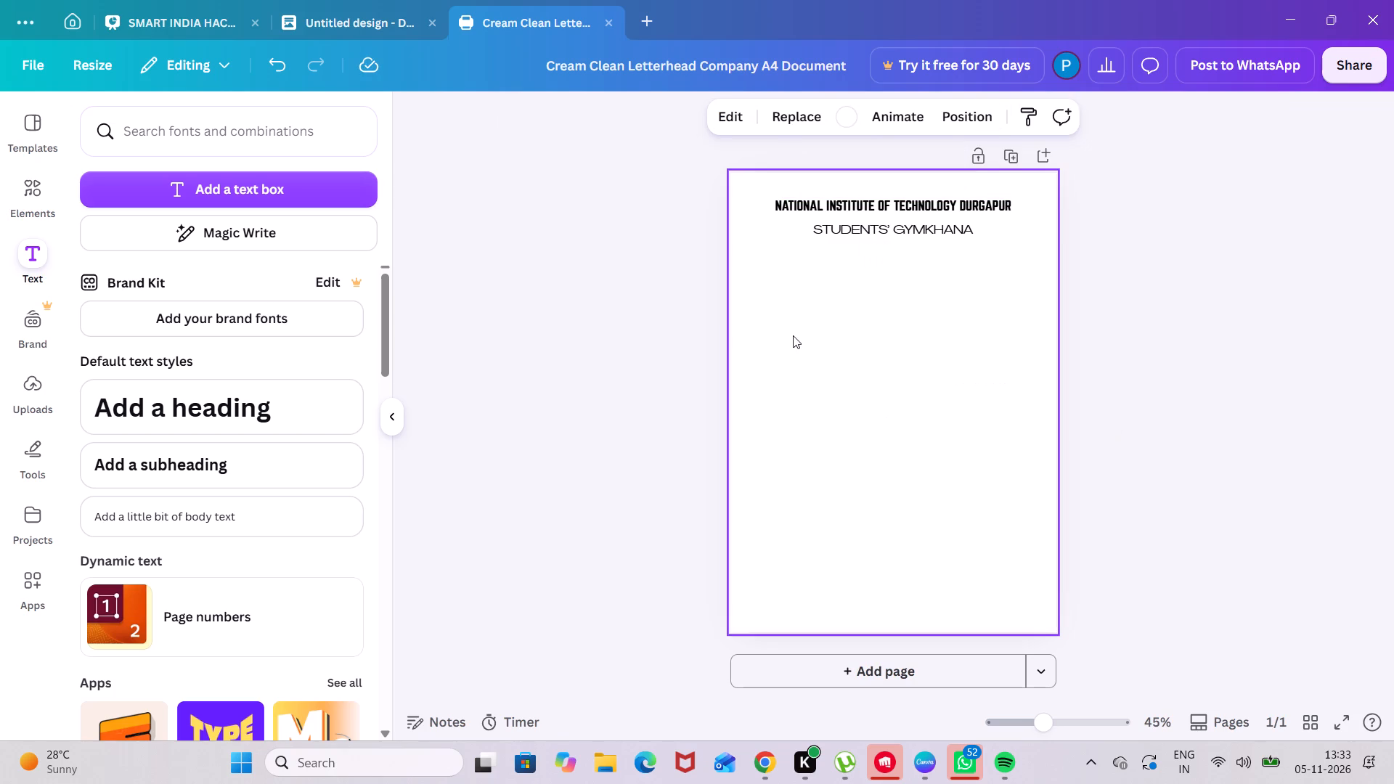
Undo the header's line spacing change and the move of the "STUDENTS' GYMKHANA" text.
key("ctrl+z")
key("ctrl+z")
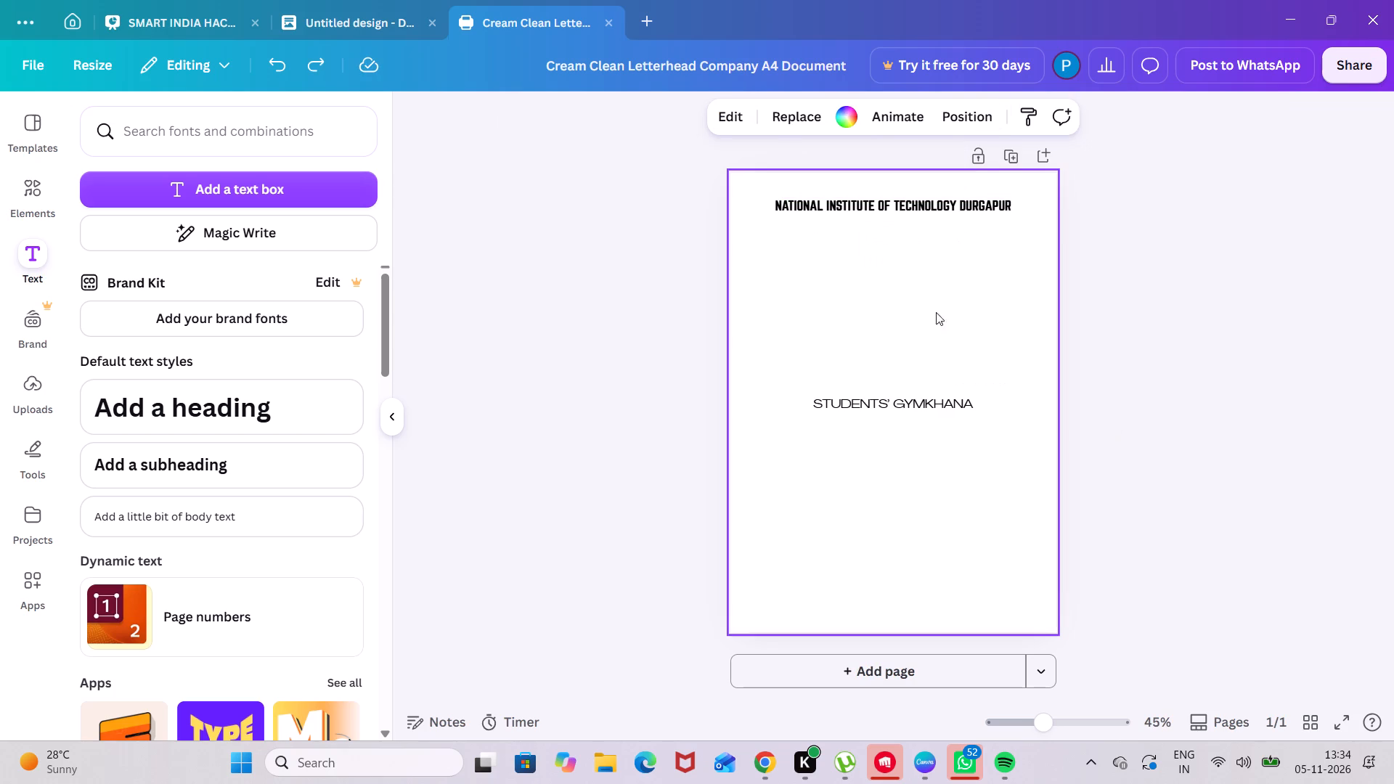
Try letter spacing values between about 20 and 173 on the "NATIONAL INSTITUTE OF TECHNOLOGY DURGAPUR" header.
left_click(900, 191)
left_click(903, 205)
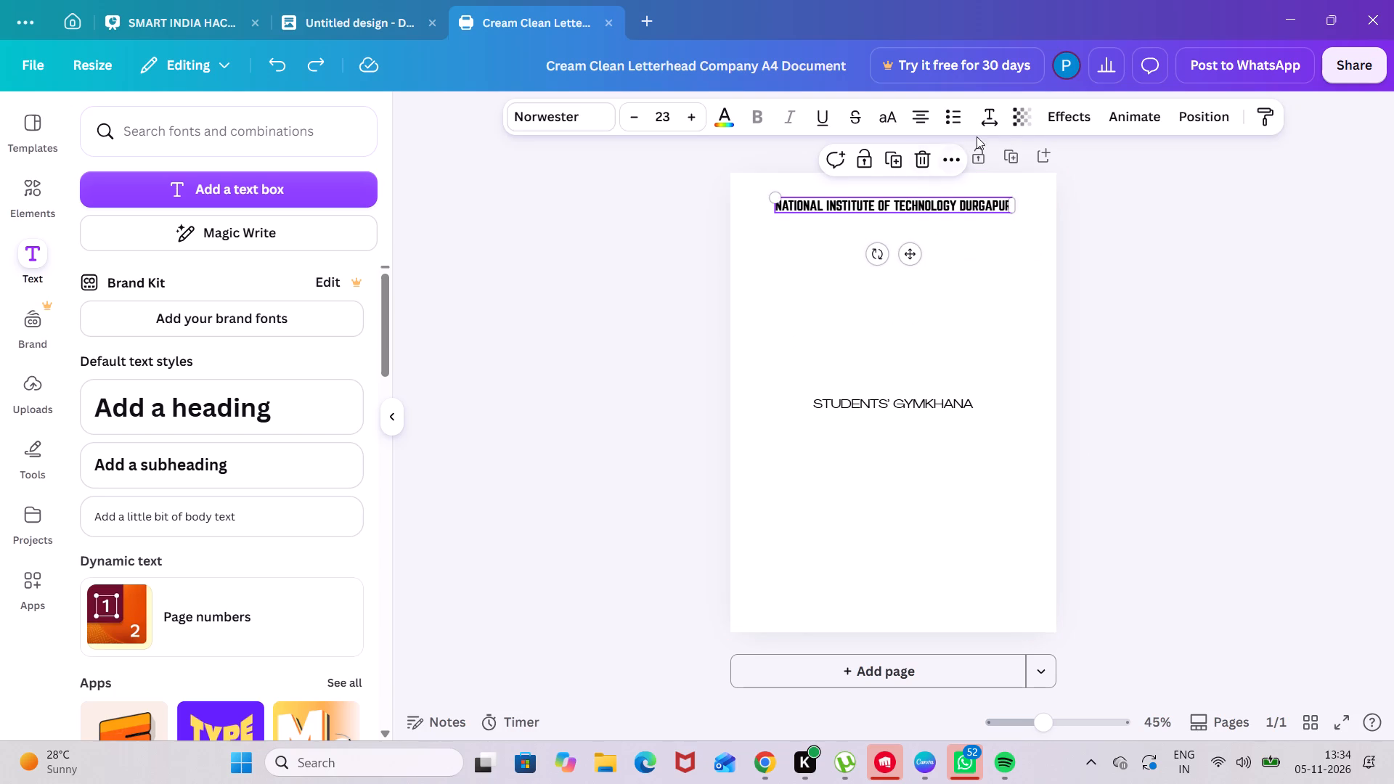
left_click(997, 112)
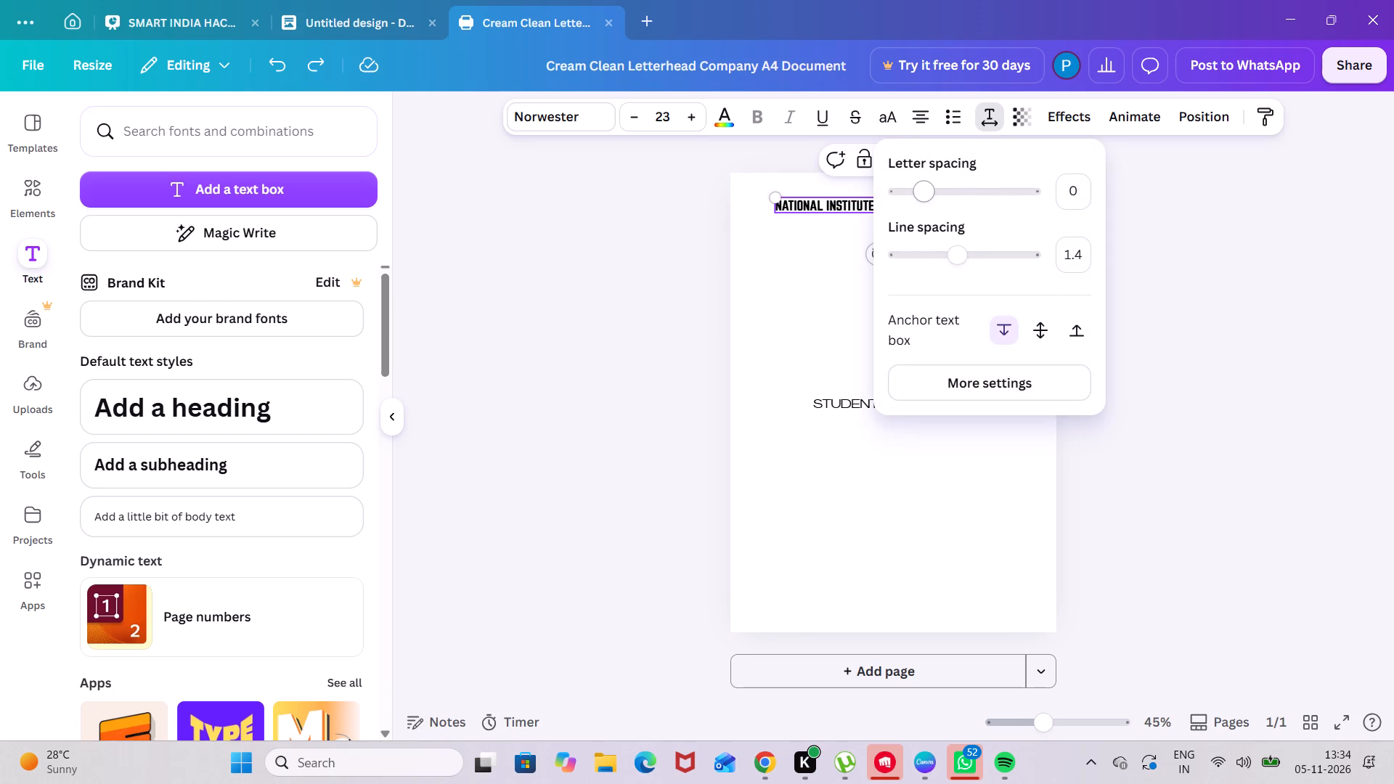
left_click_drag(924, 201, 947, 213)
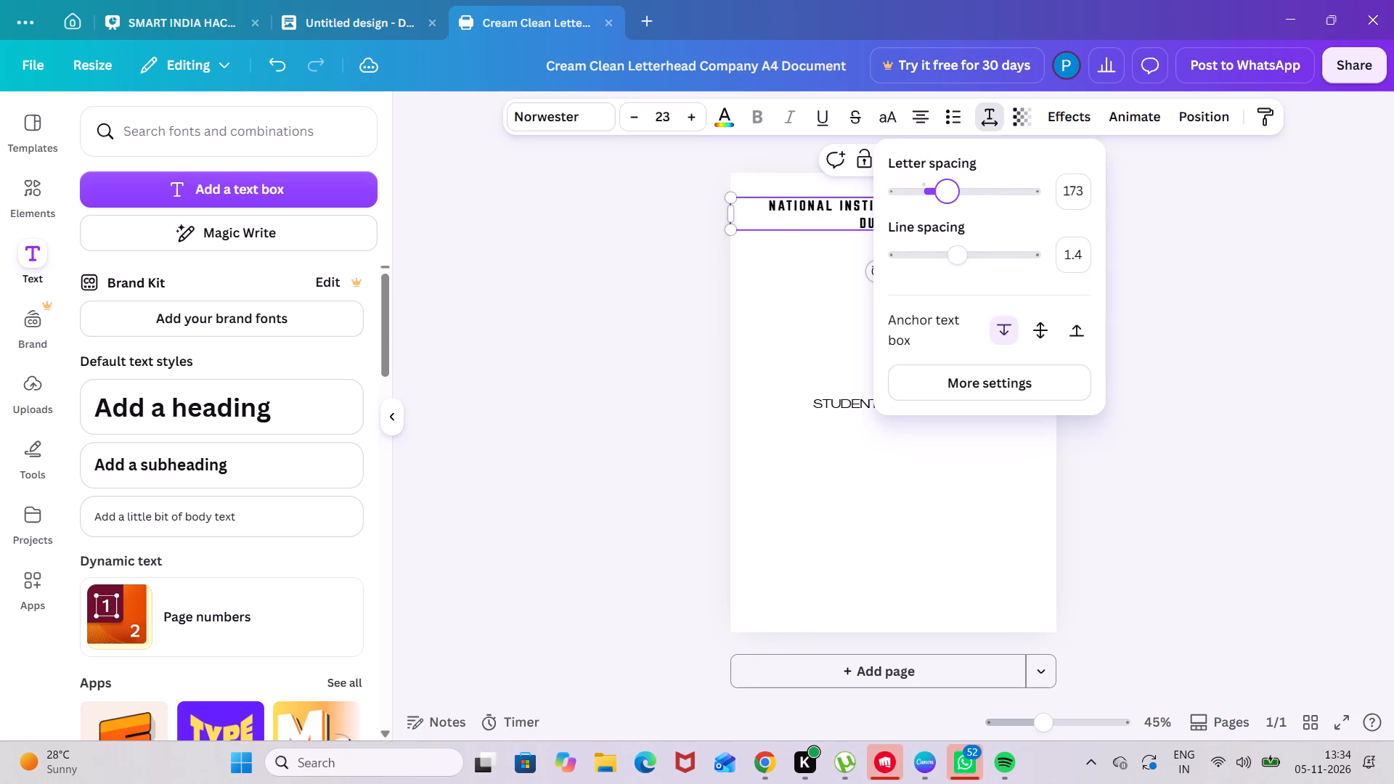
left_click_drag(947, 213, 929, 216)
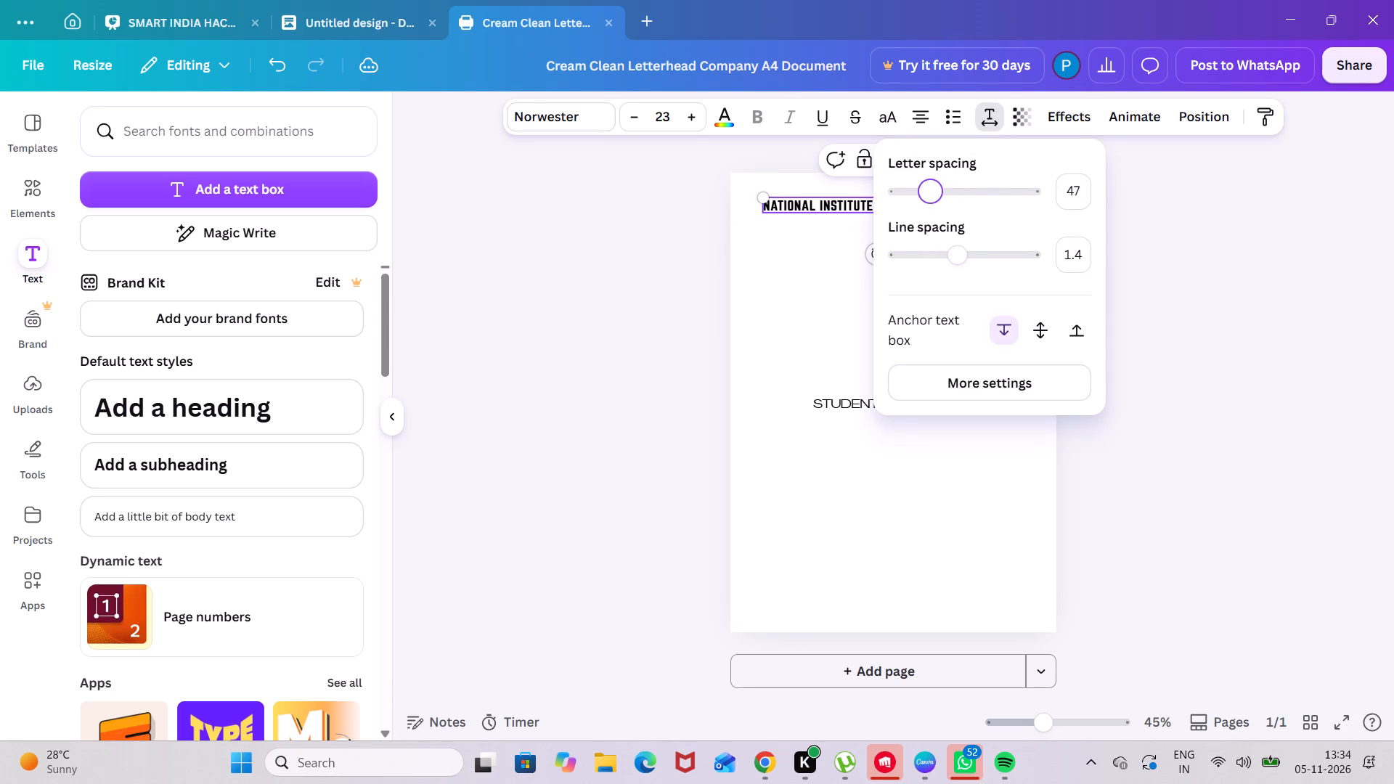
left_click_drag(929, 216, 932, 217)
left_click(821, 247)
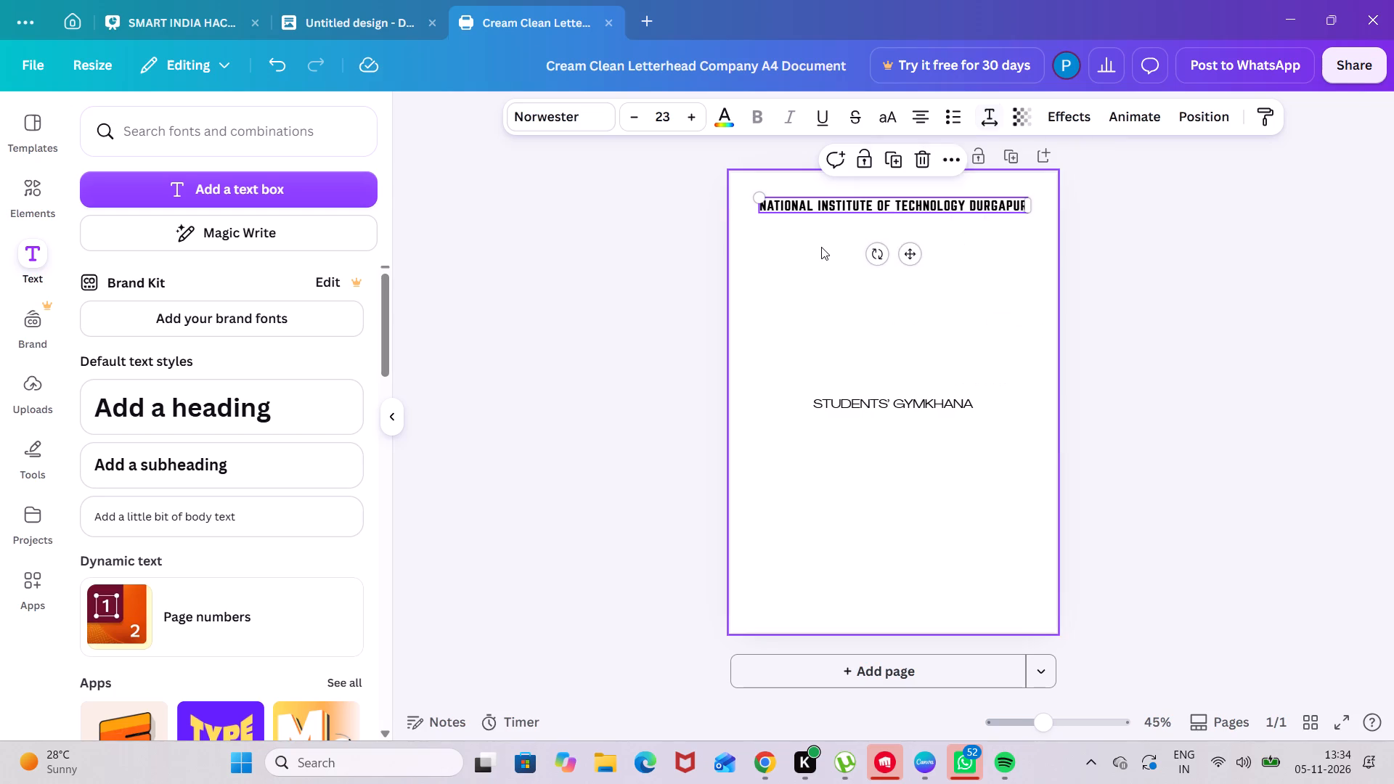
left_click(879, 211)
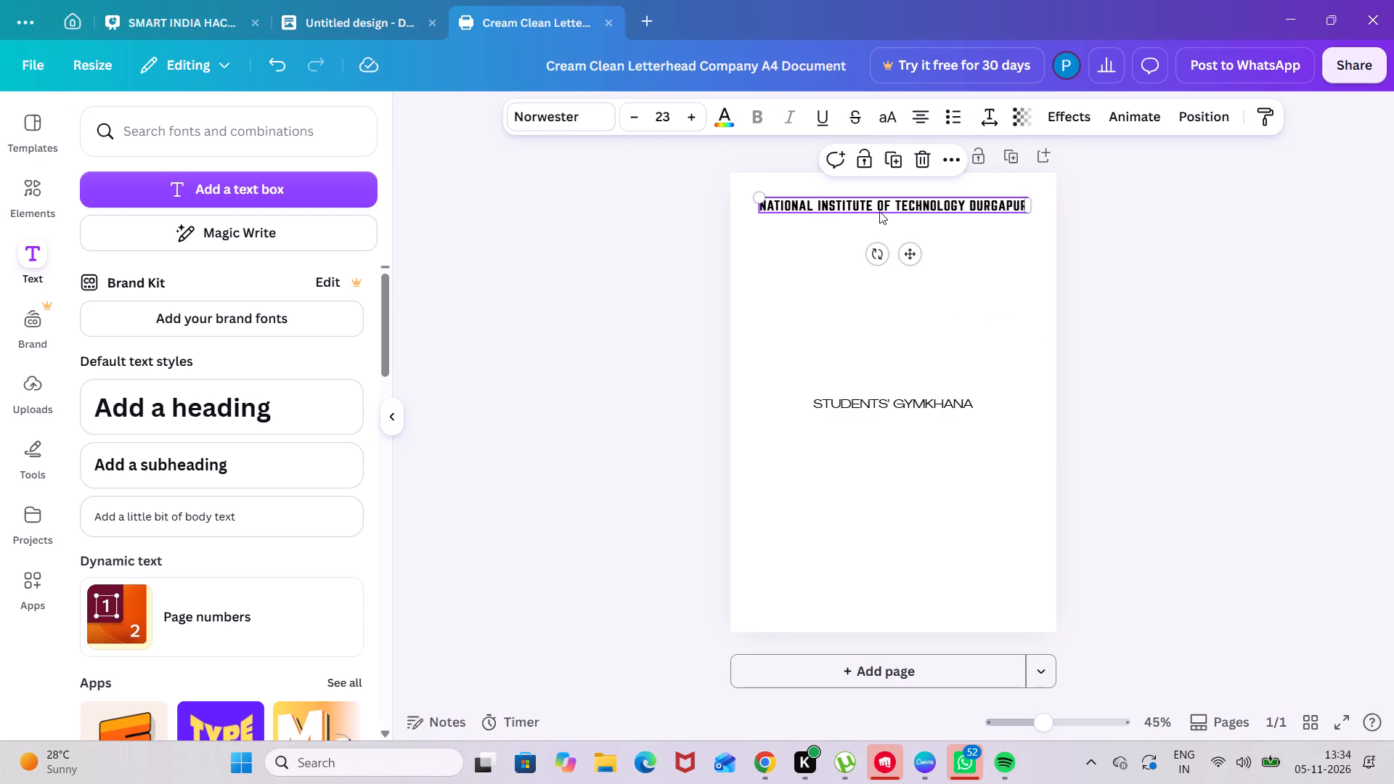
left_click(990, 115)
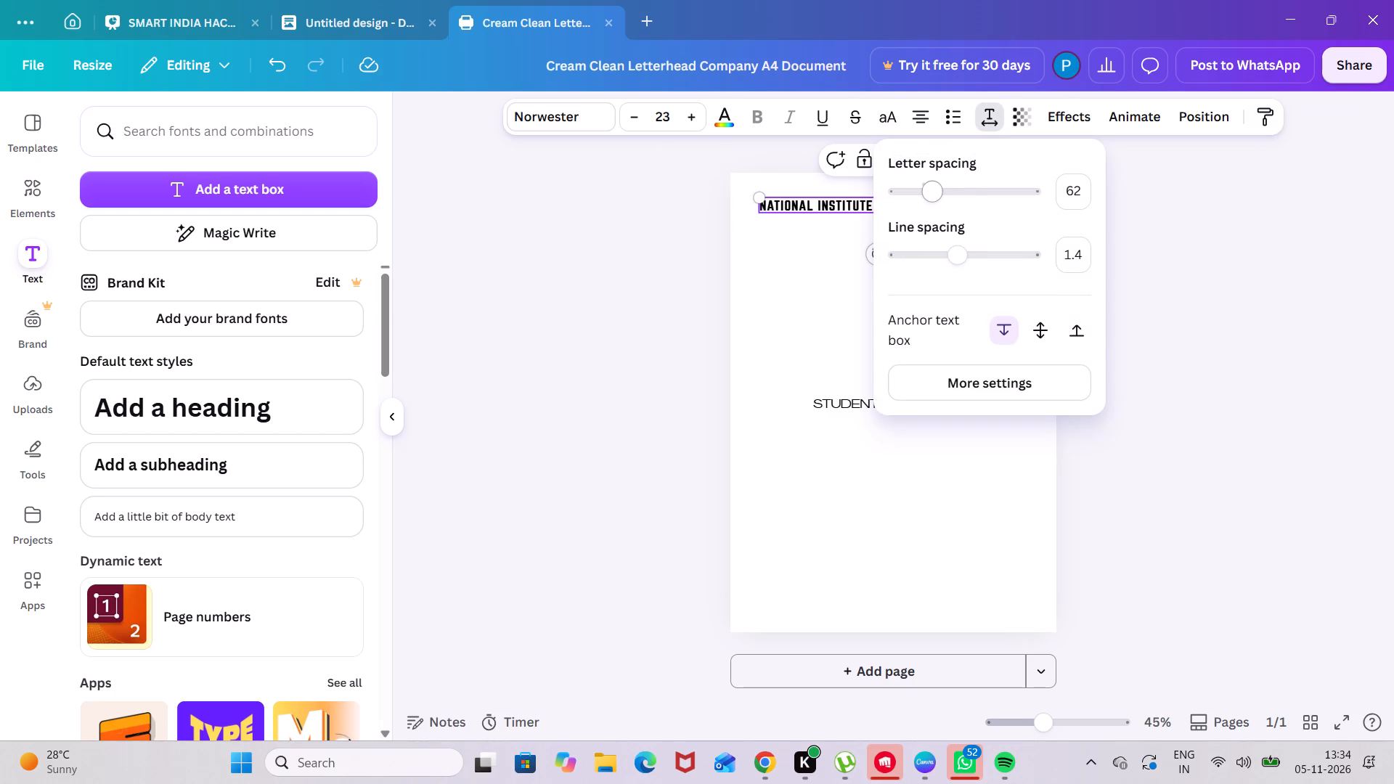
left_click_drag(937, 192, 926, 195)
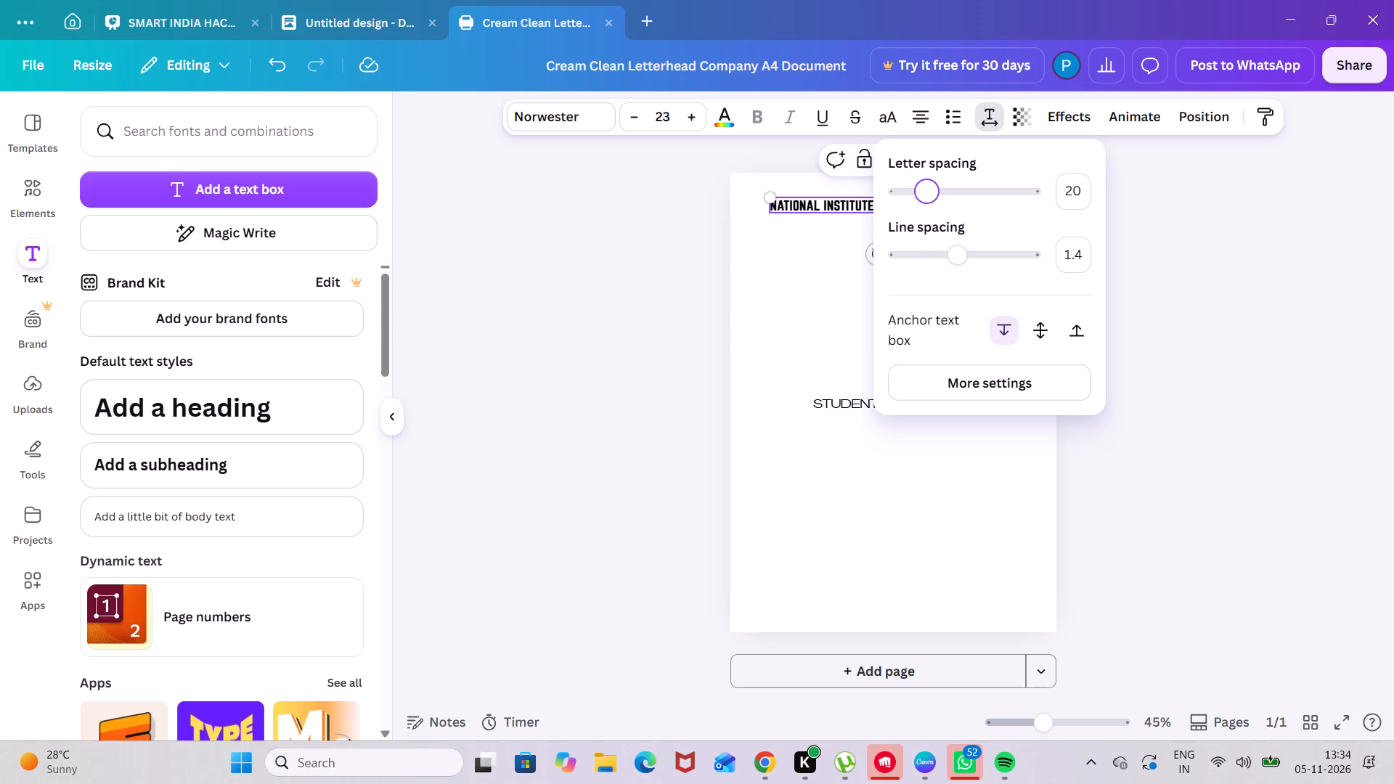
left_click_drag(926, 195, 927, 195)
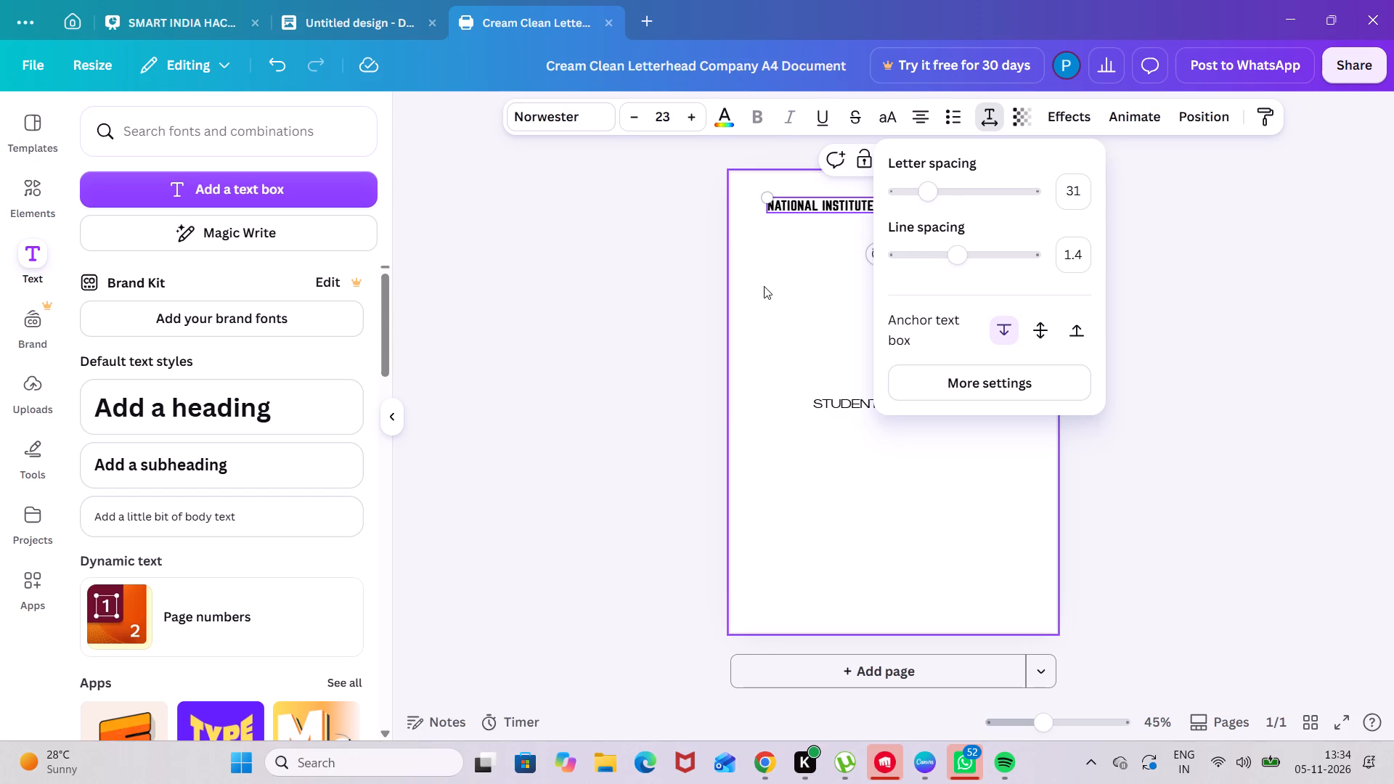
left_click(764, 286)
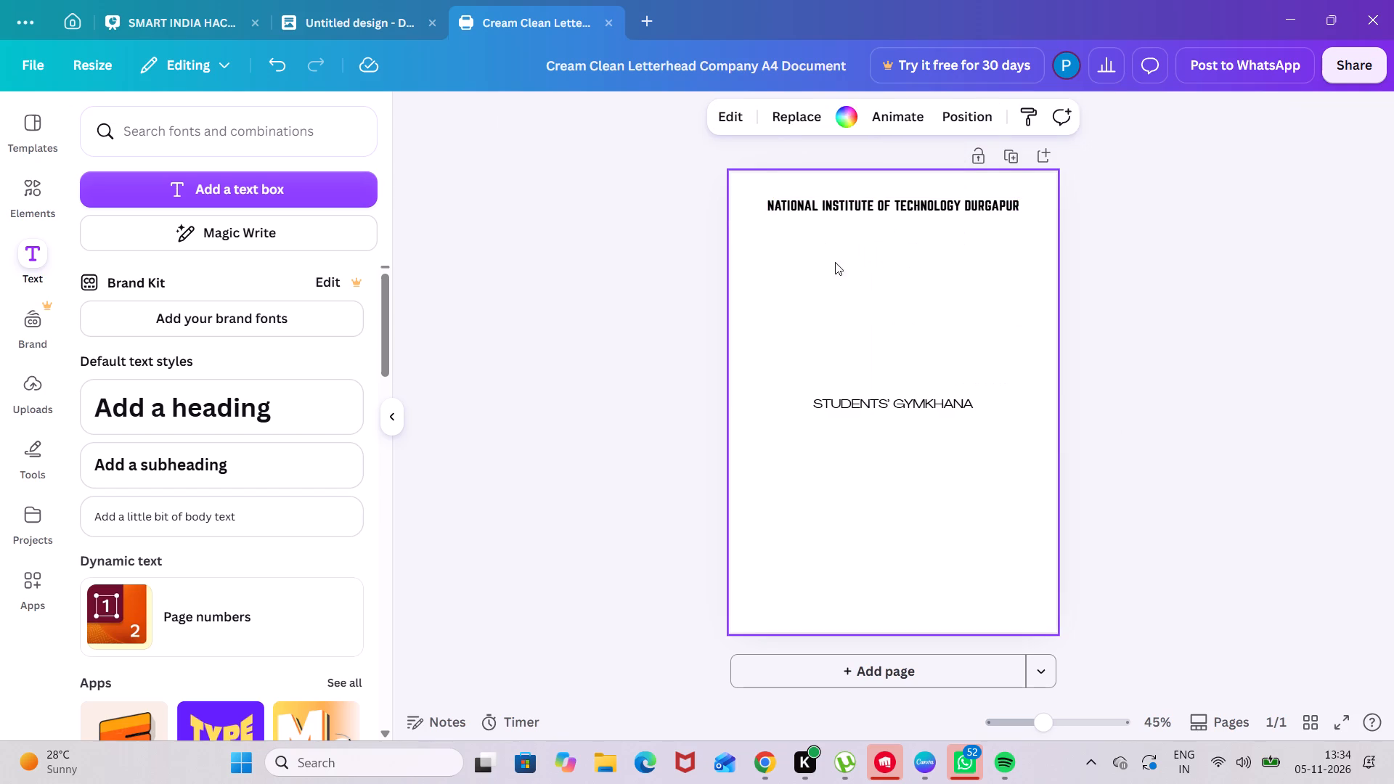
Set the letter spacing of the "NATIONAL INSTITUTE OF TECHNOLOGY DURGAPUR" header to about 15.
left_click(858, 205)
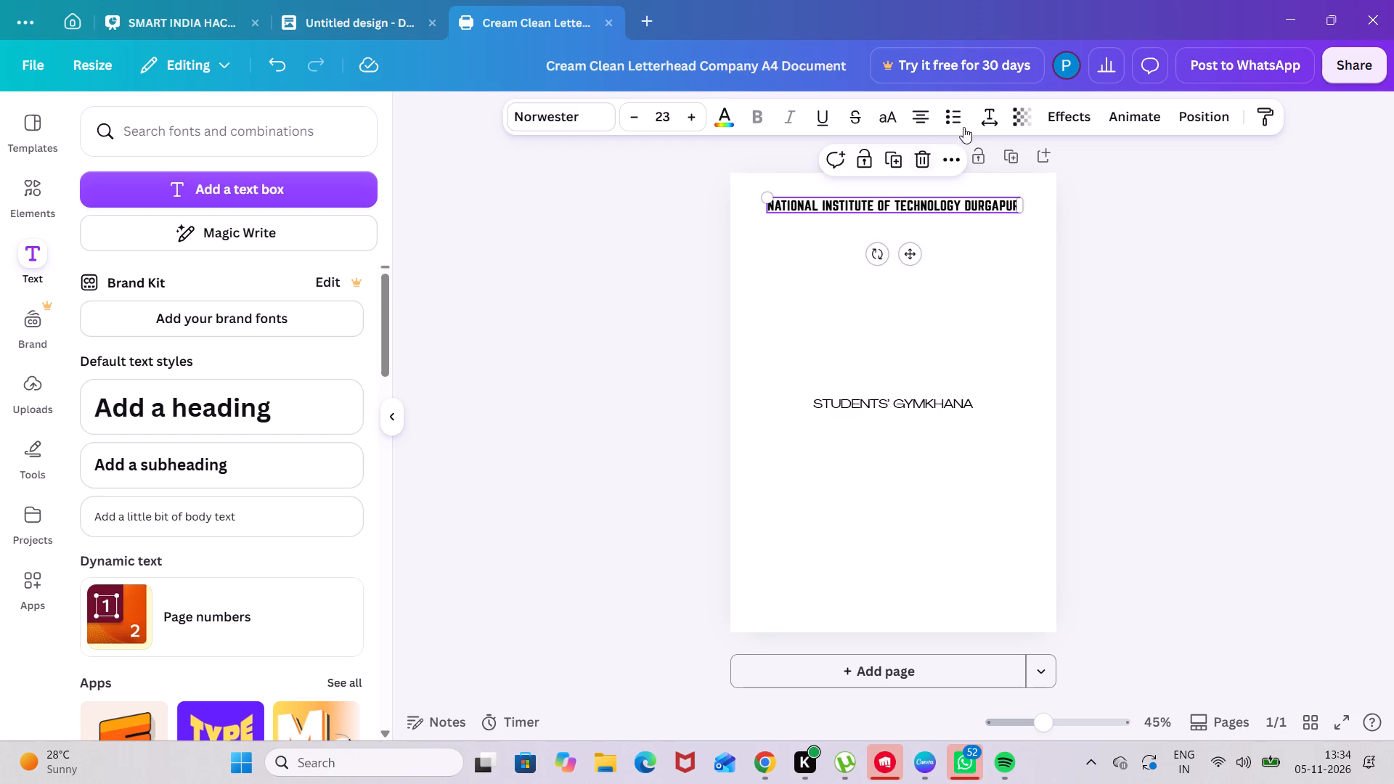
left_click(987, 110)
left_click(928, 204)
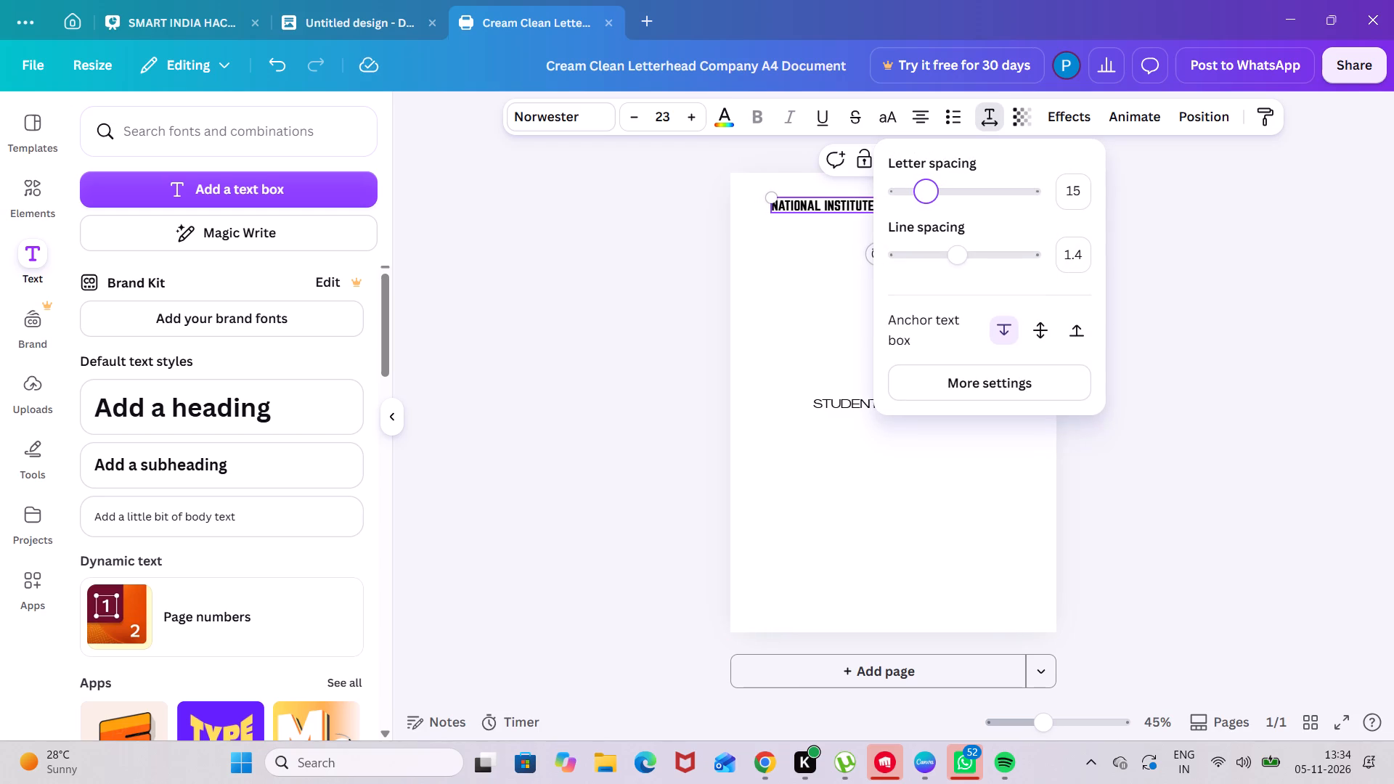
left_click(801, 264)
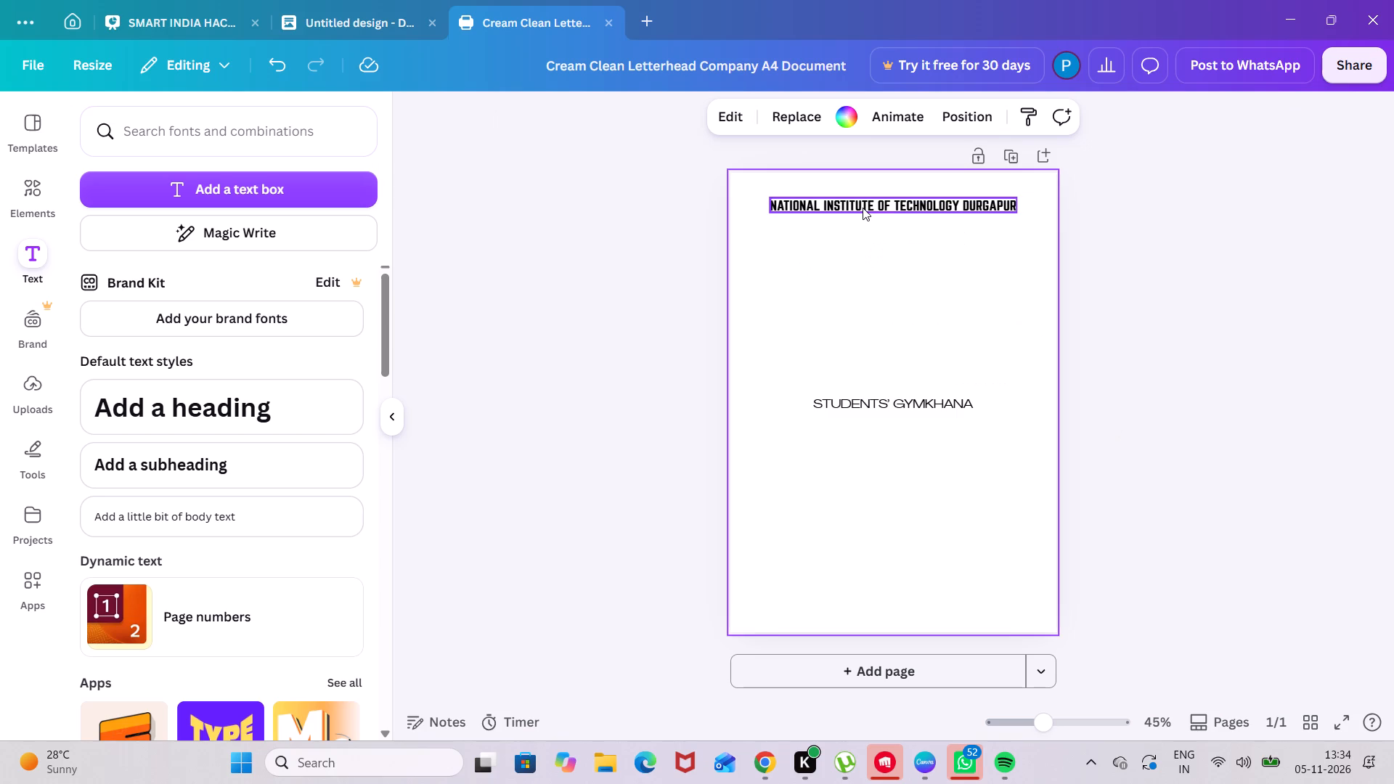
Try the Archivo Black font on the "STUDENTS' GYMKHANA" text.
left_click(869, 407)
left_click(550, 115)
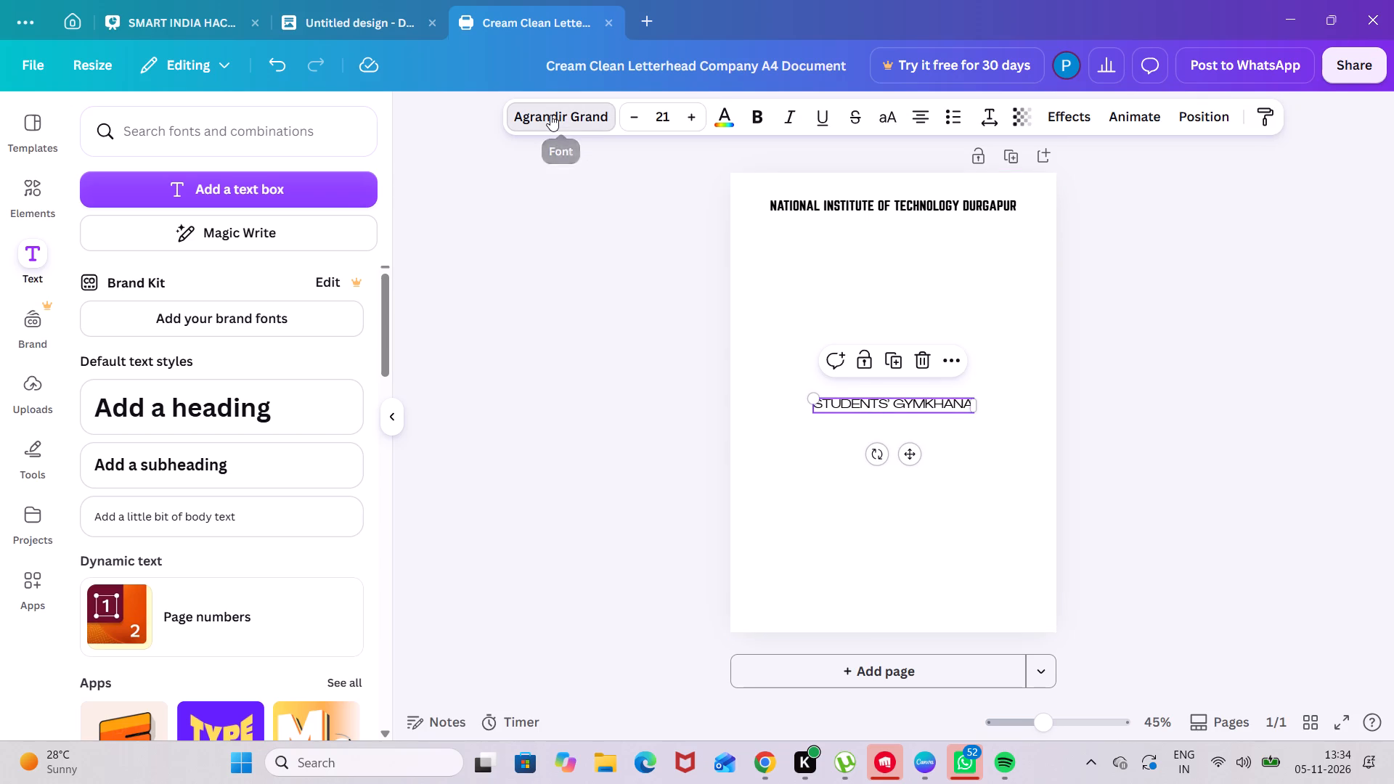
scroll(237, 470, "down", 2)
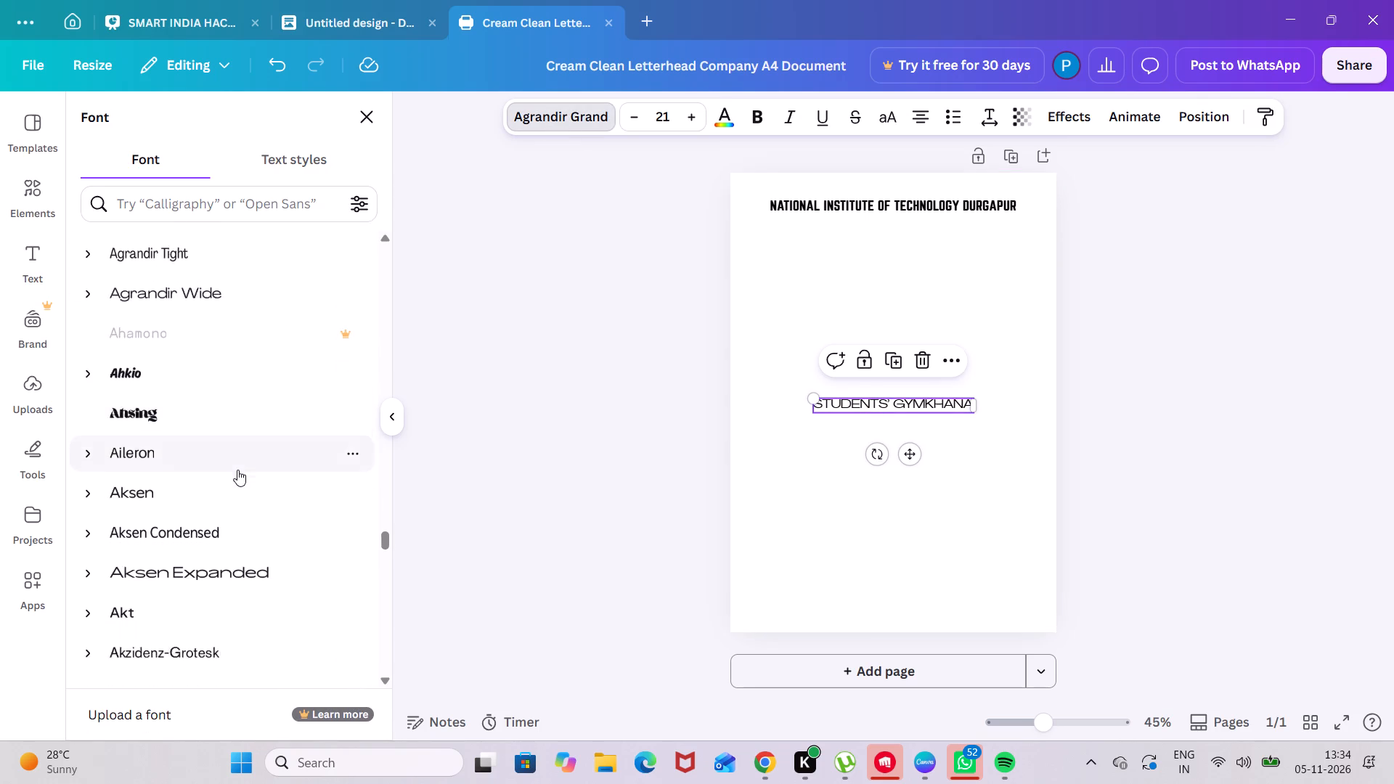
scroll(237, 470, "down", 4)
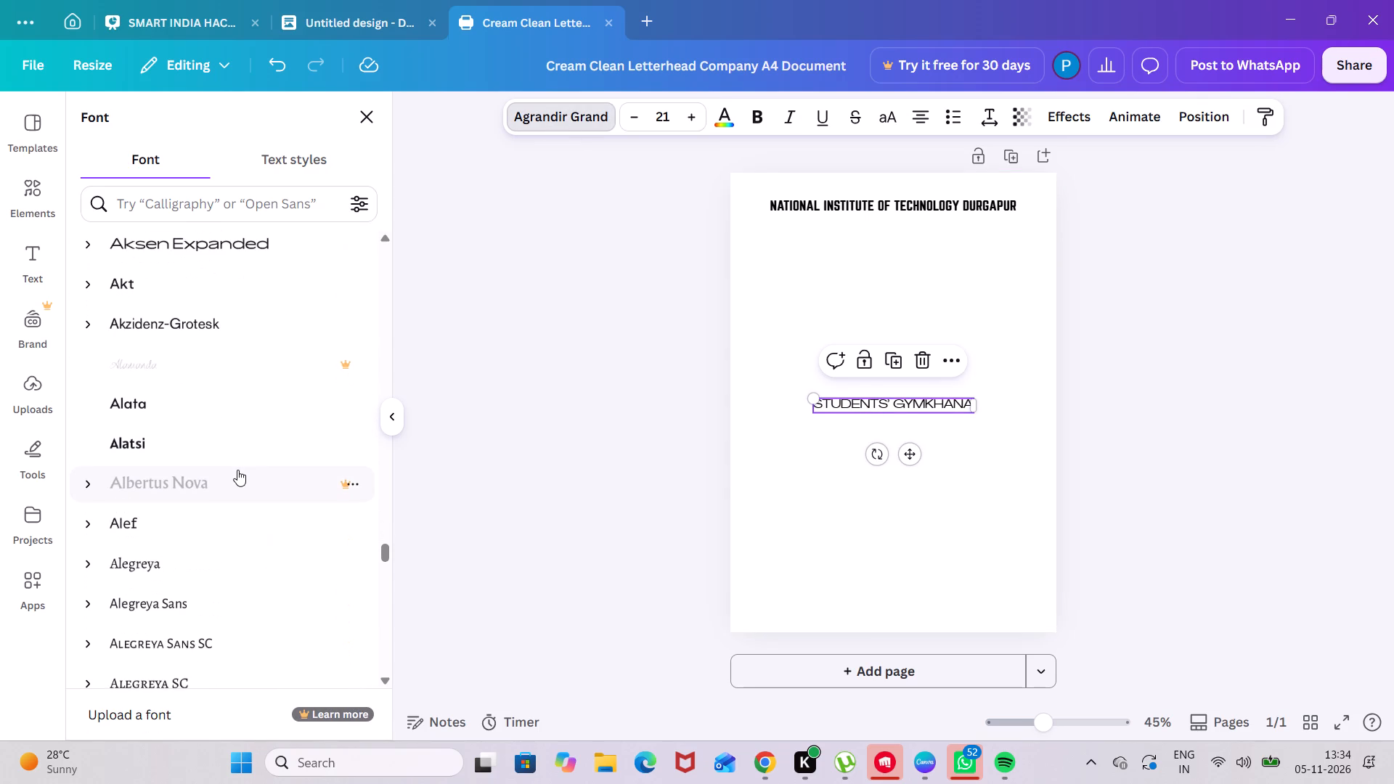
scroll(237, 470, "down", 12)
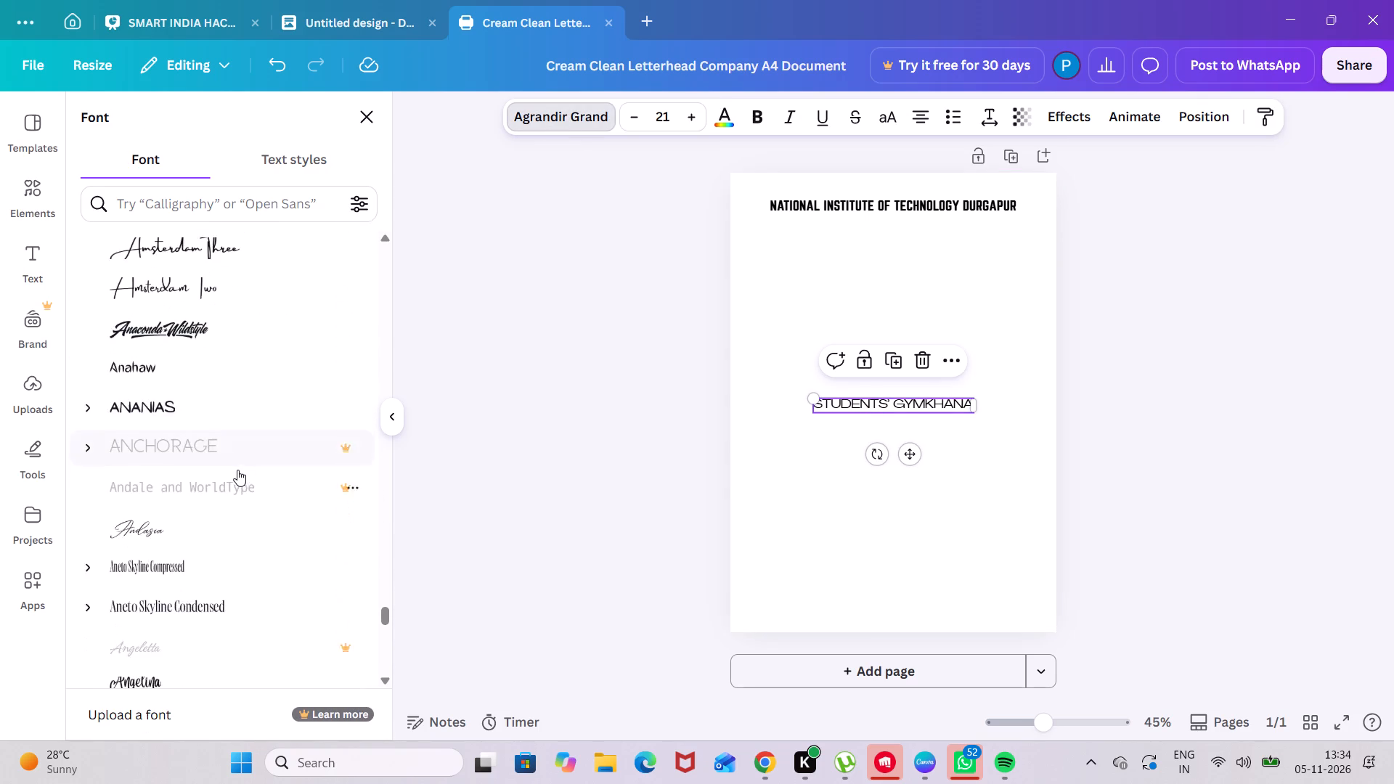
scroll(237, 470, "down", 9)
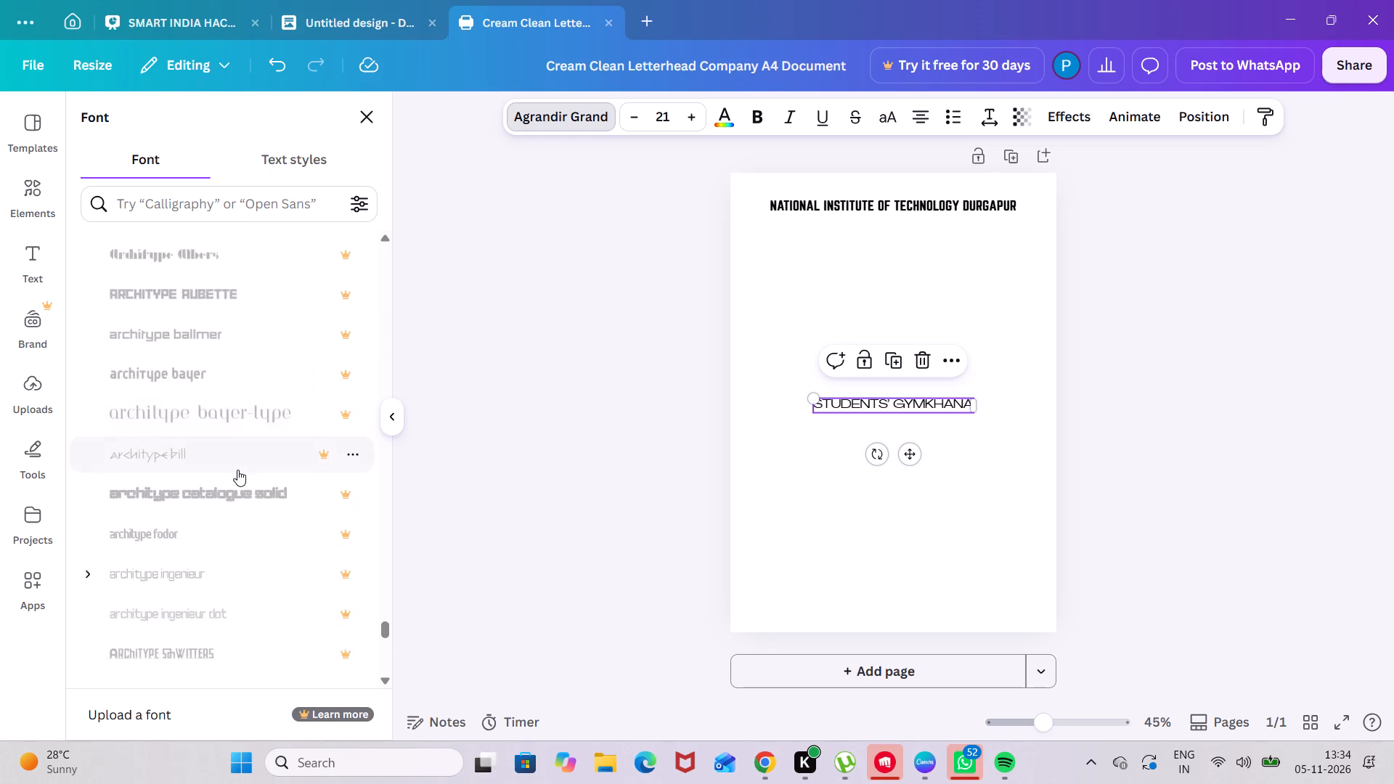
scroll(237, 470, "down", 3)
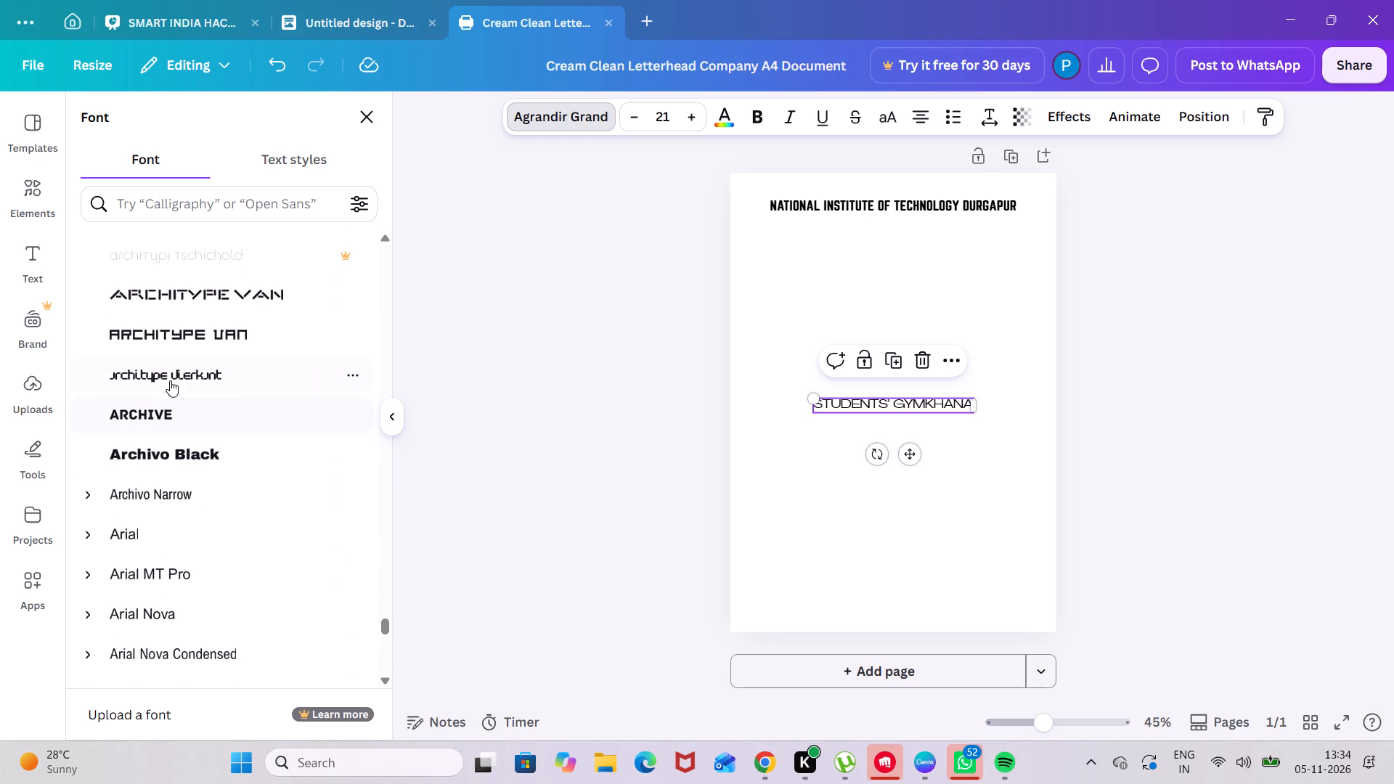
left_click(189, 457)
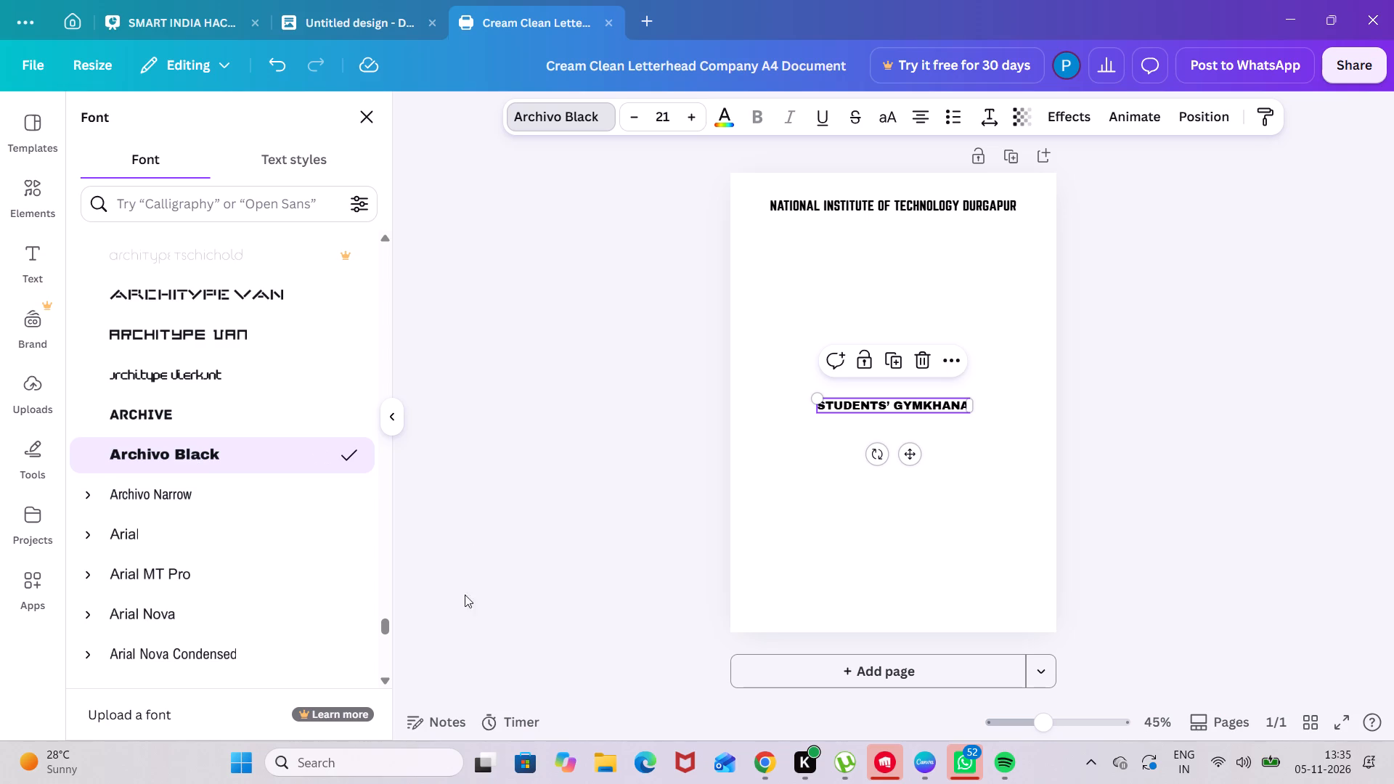
Change the font of the "STUDENTS' GYMKHANA" text to Baron.
scroll(199, 526, "down", 11)
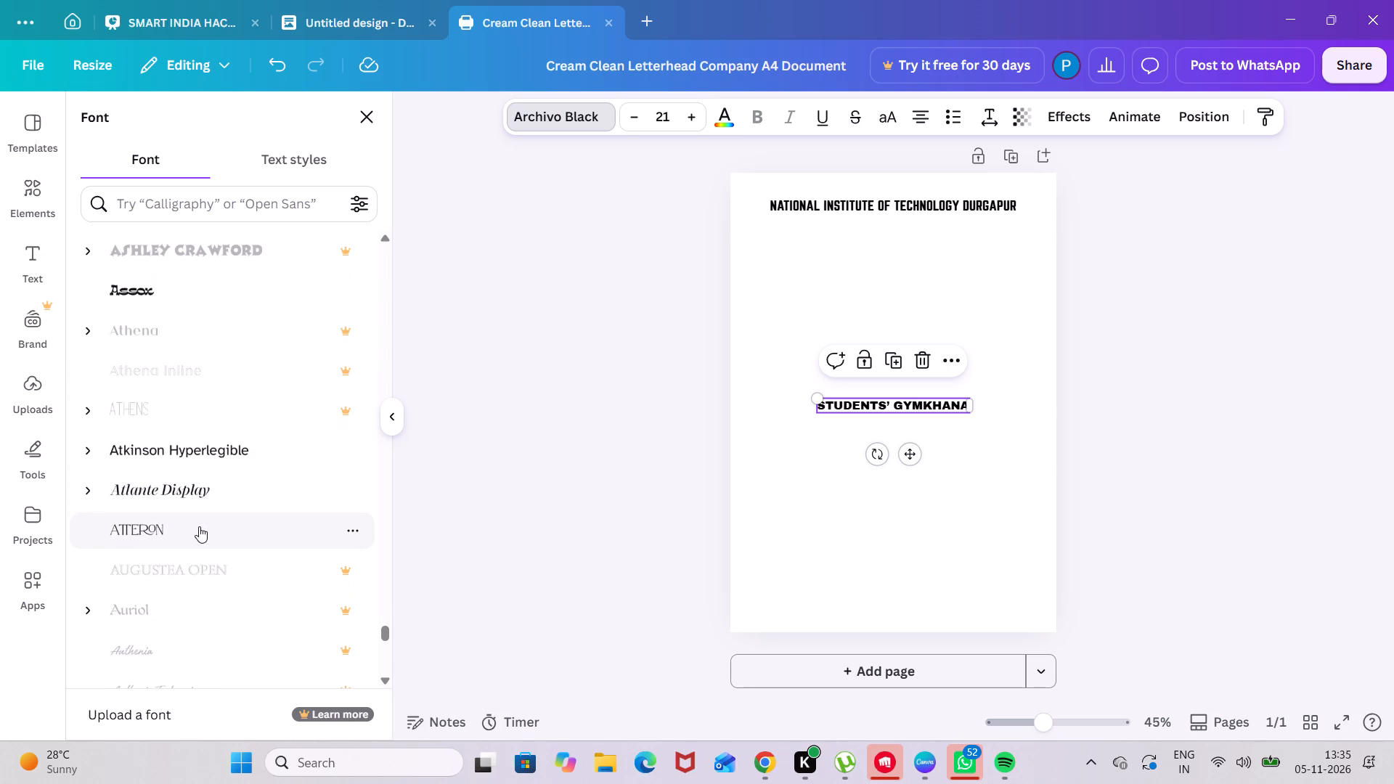
scroll(199, 526, "down", 5)
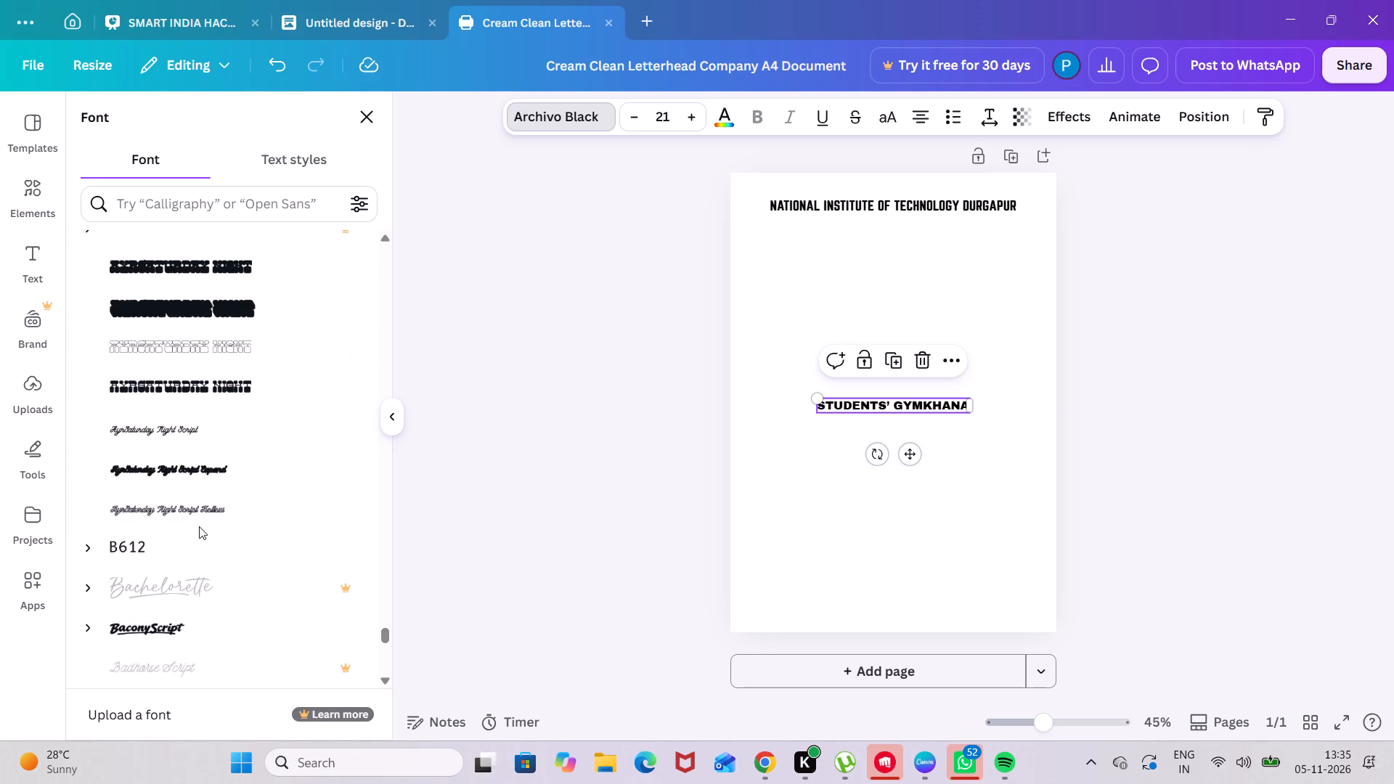
scroll(199, 526, "down", 5)
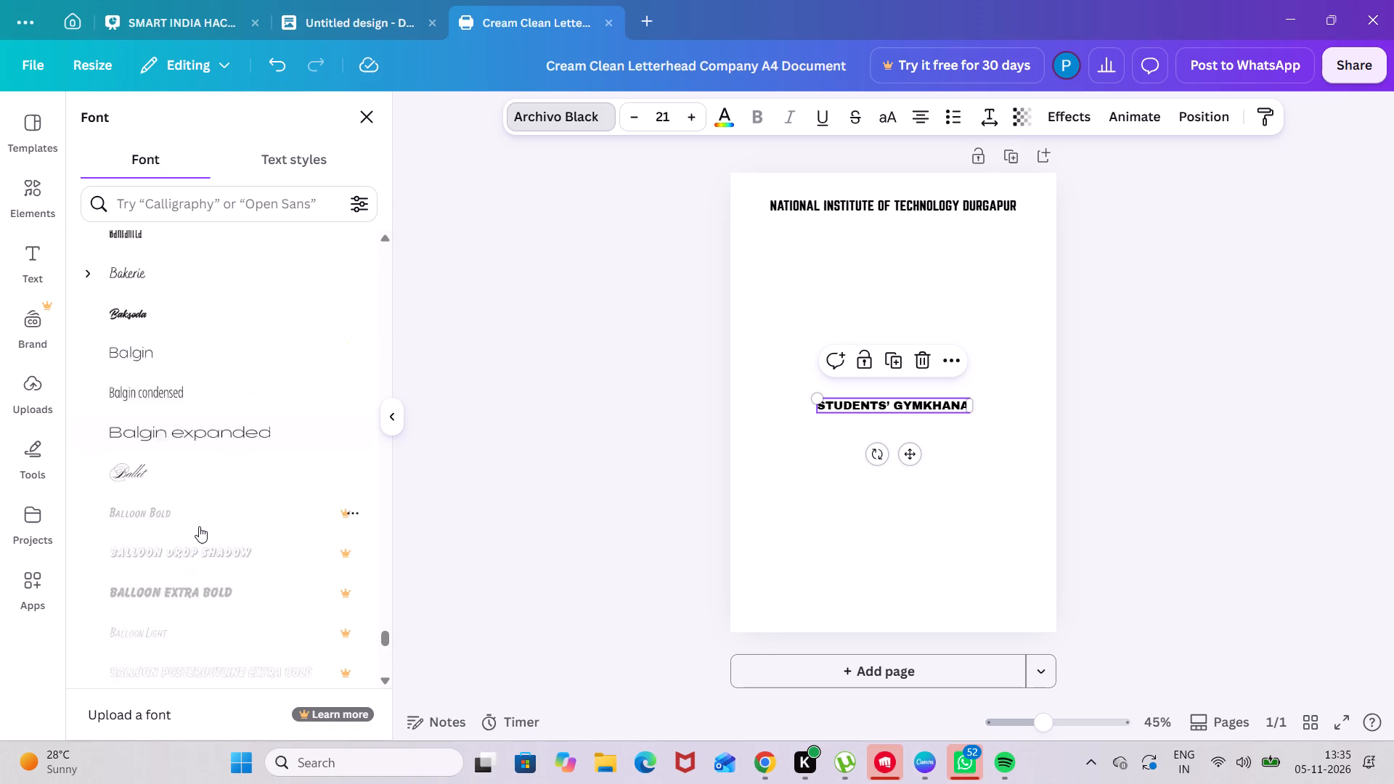
scroll(199, 526, "down", 4)
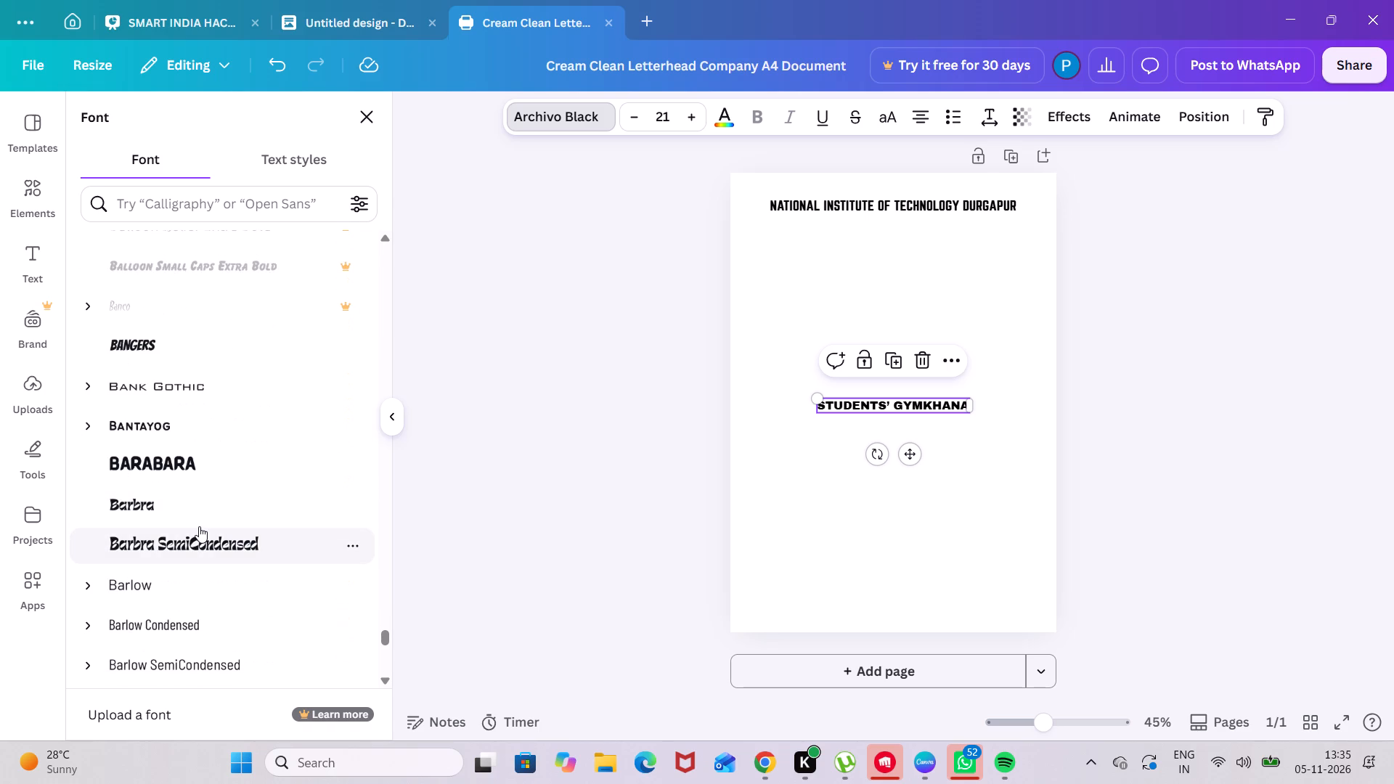
scroll(199, 526, "down", 2)
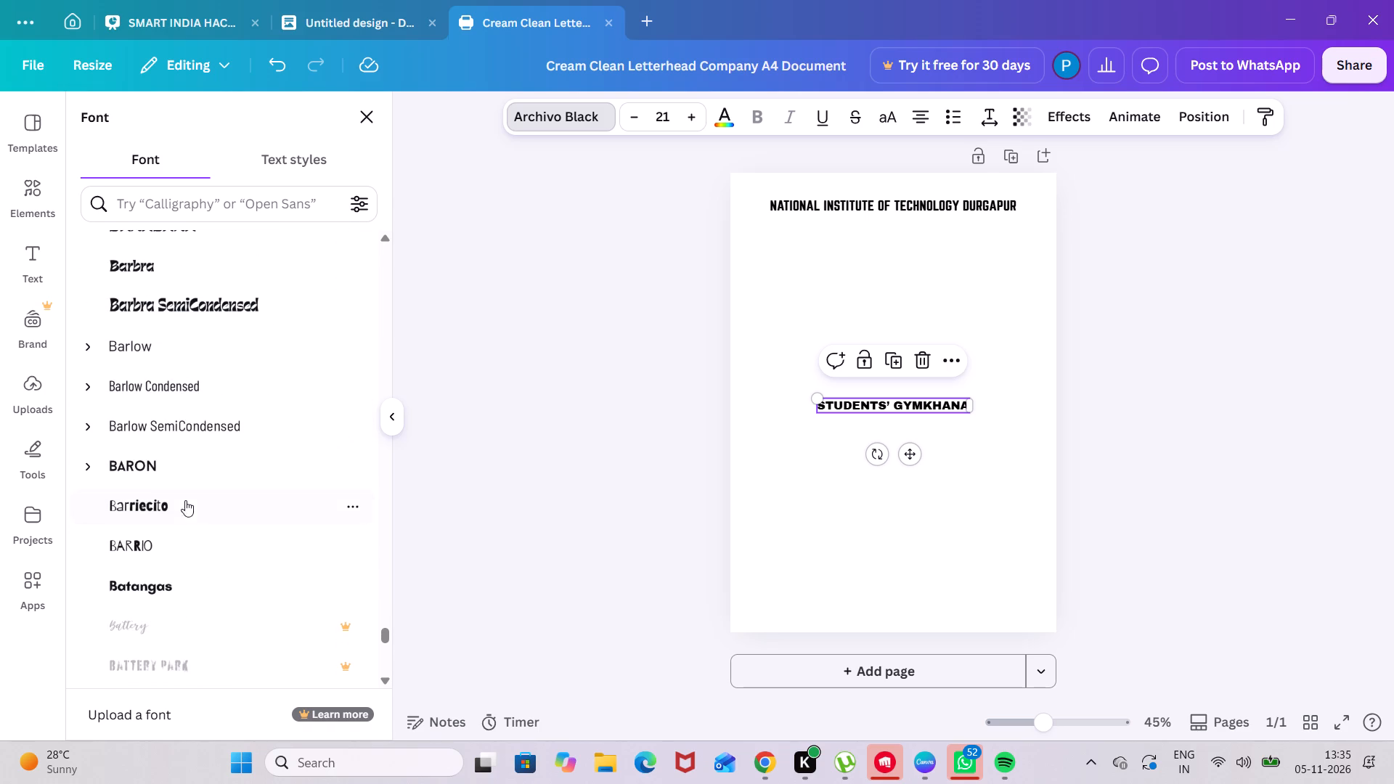
left_click(152, 464)
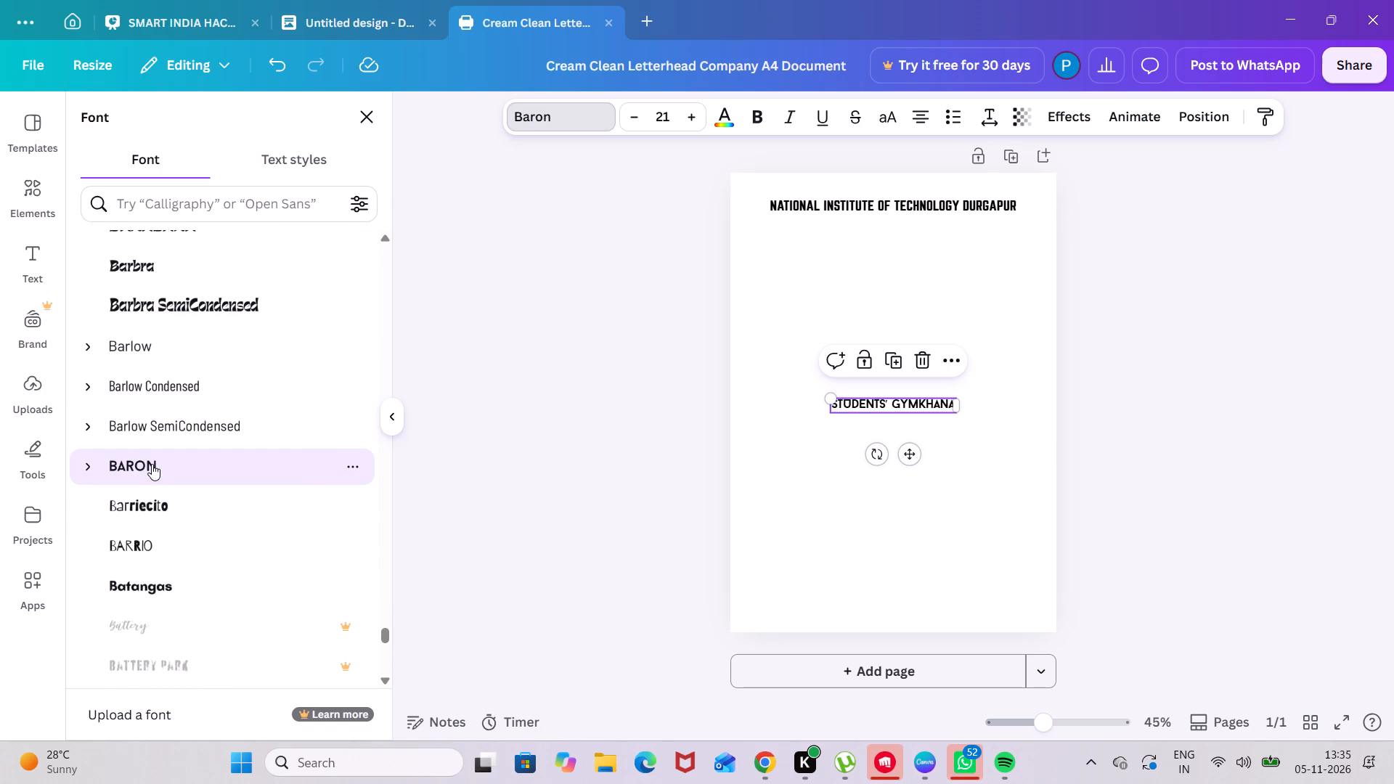
left_click(538, 399)
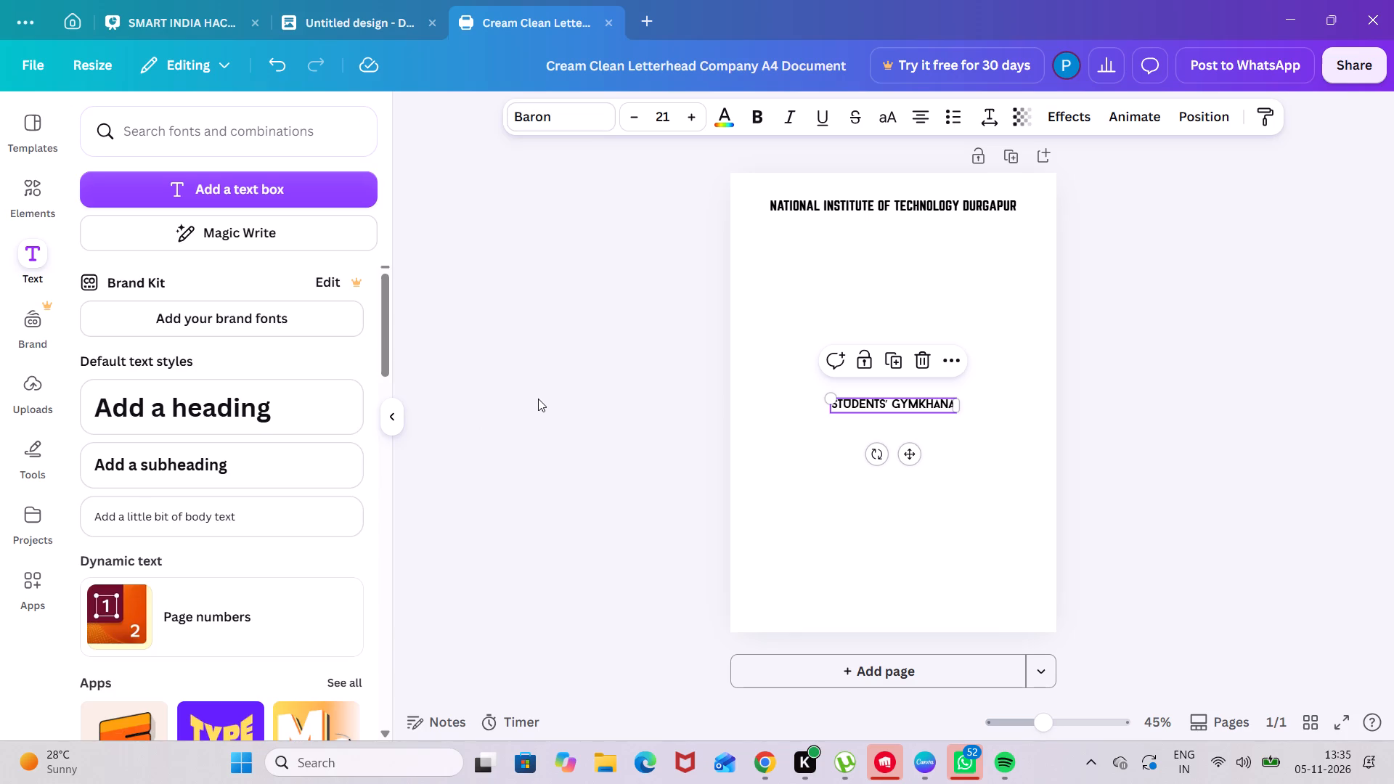
left_click(802, 494)
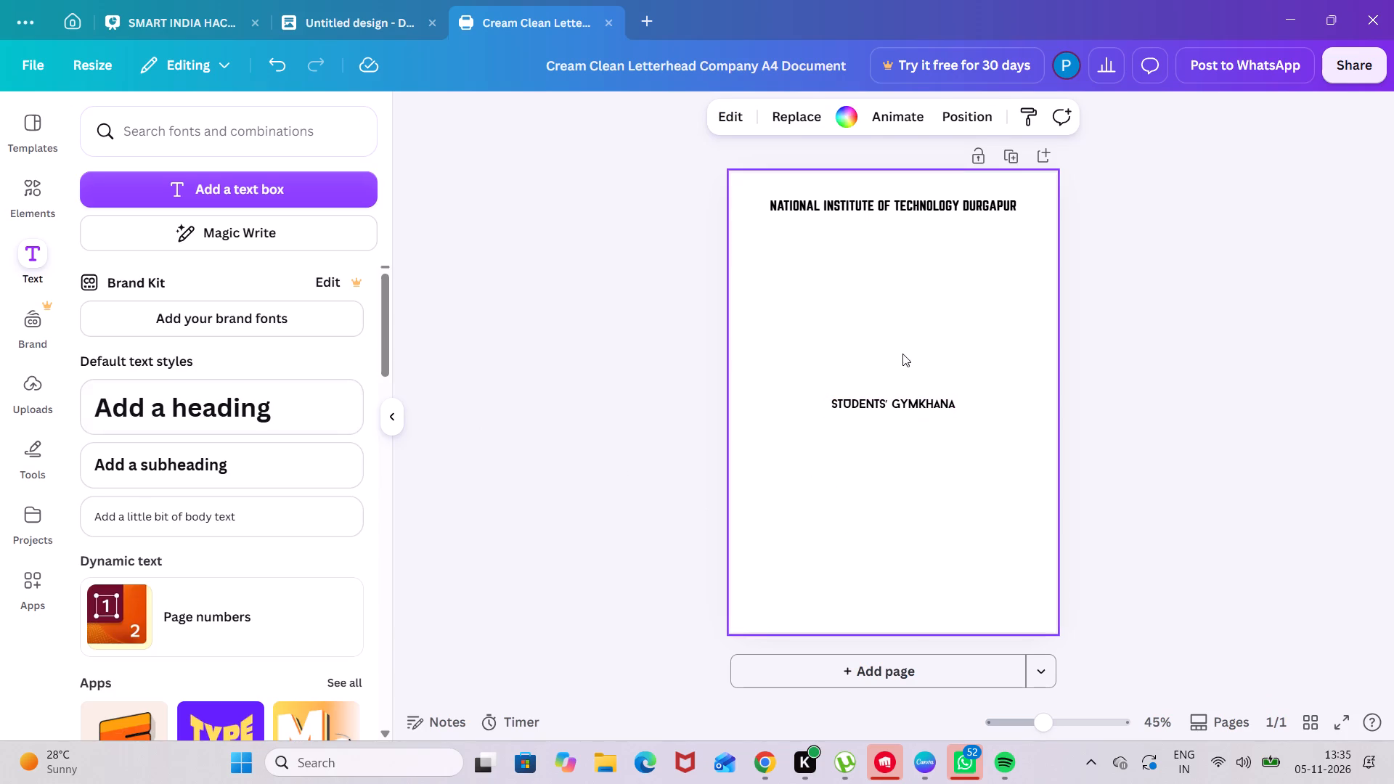
Look through the font list and font style categories for an alternative font for the "STUDENTS' GYMKHANA" text.
left_click(897, 412)
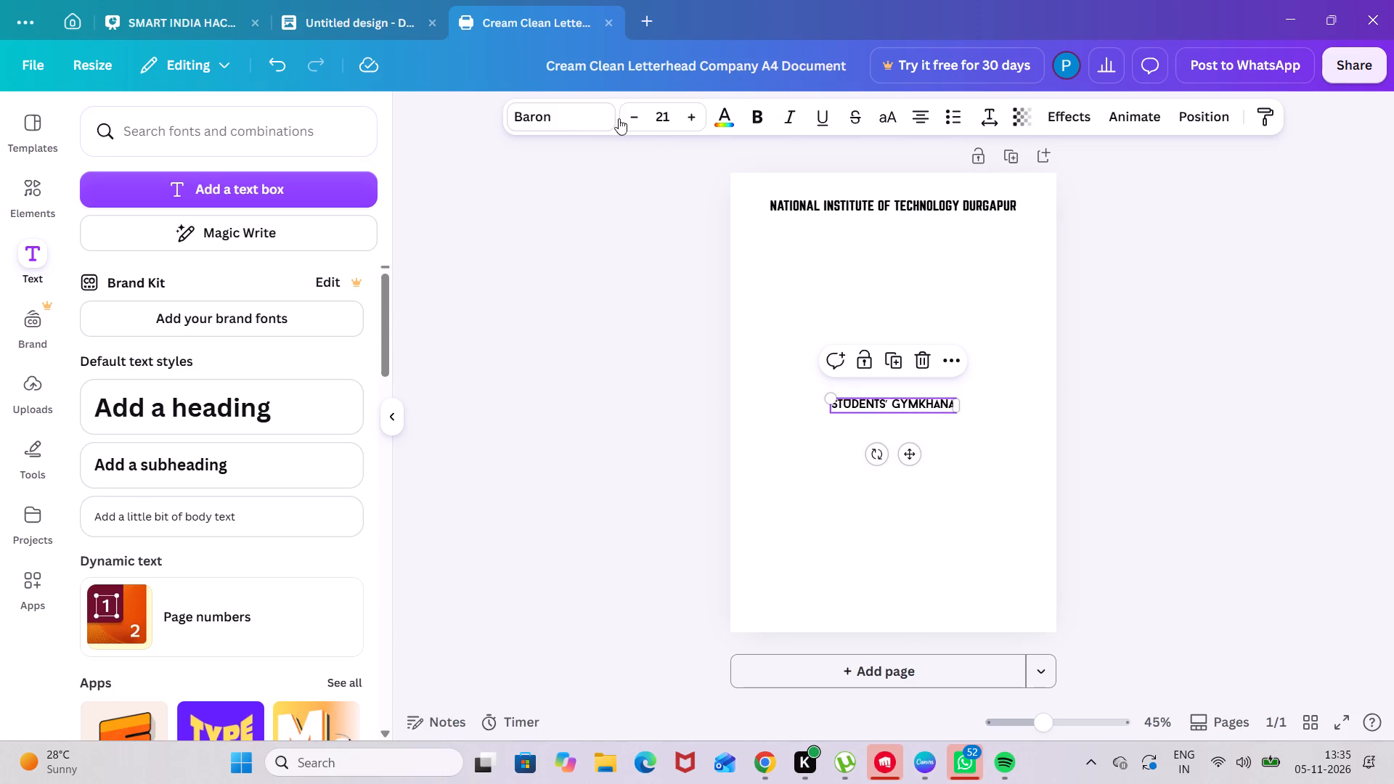
left_click(575, 111)
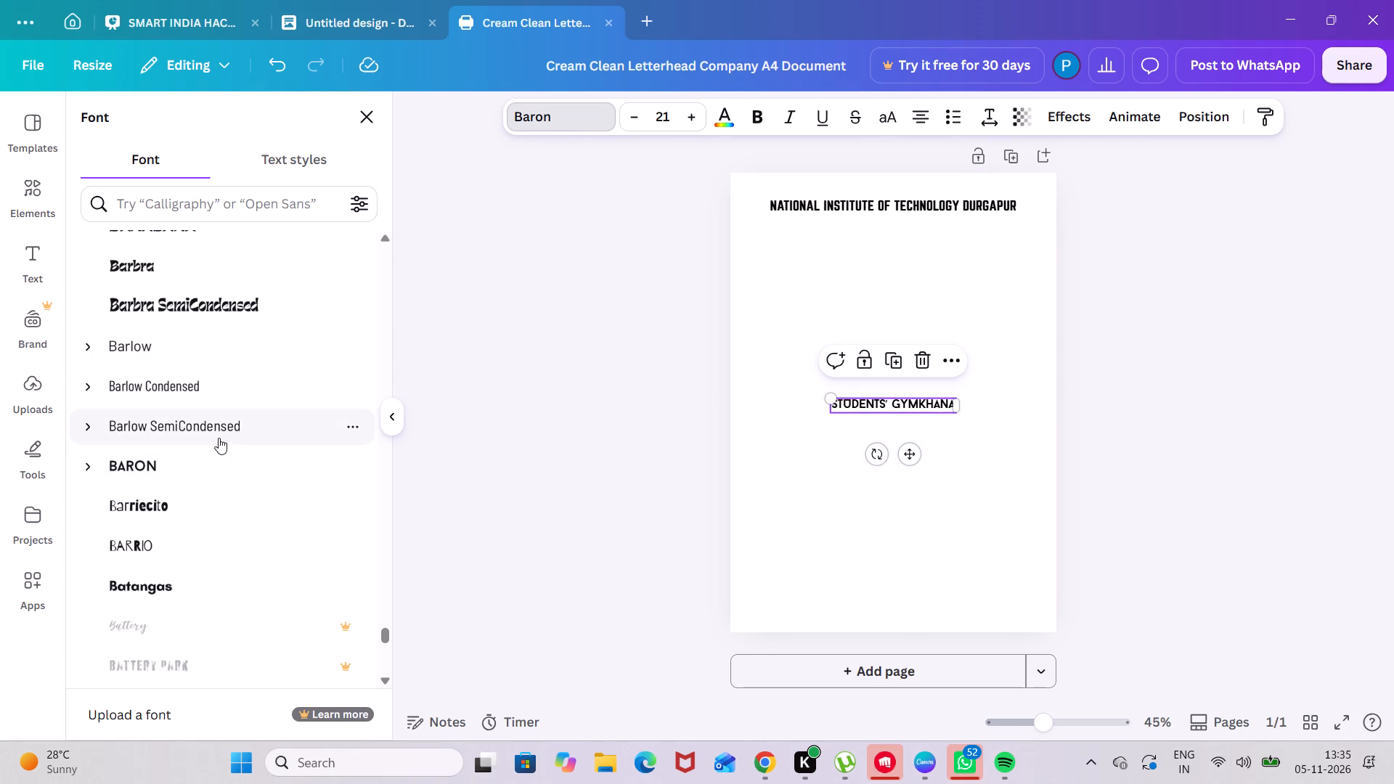
scroll(219, 438, "up", 12)
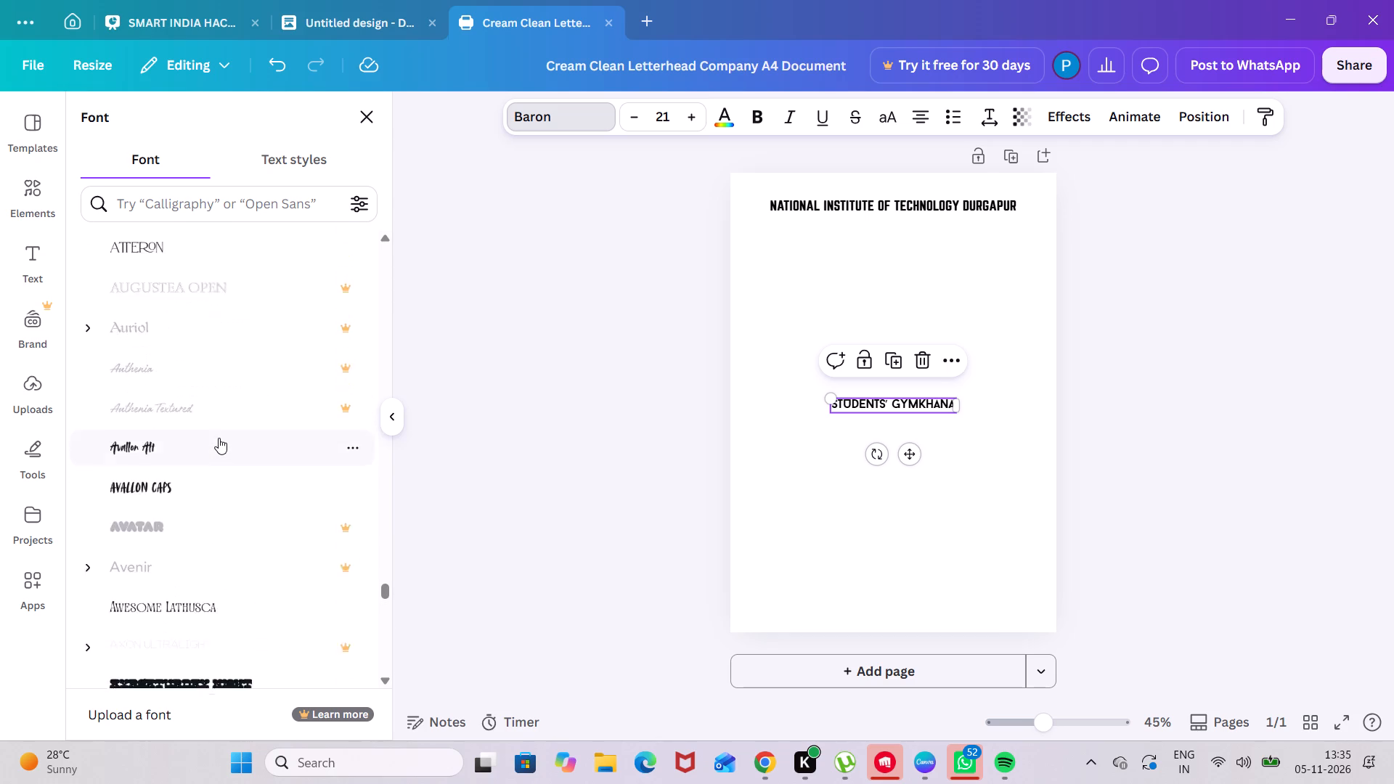
scroll(219, 438, "up", 19)
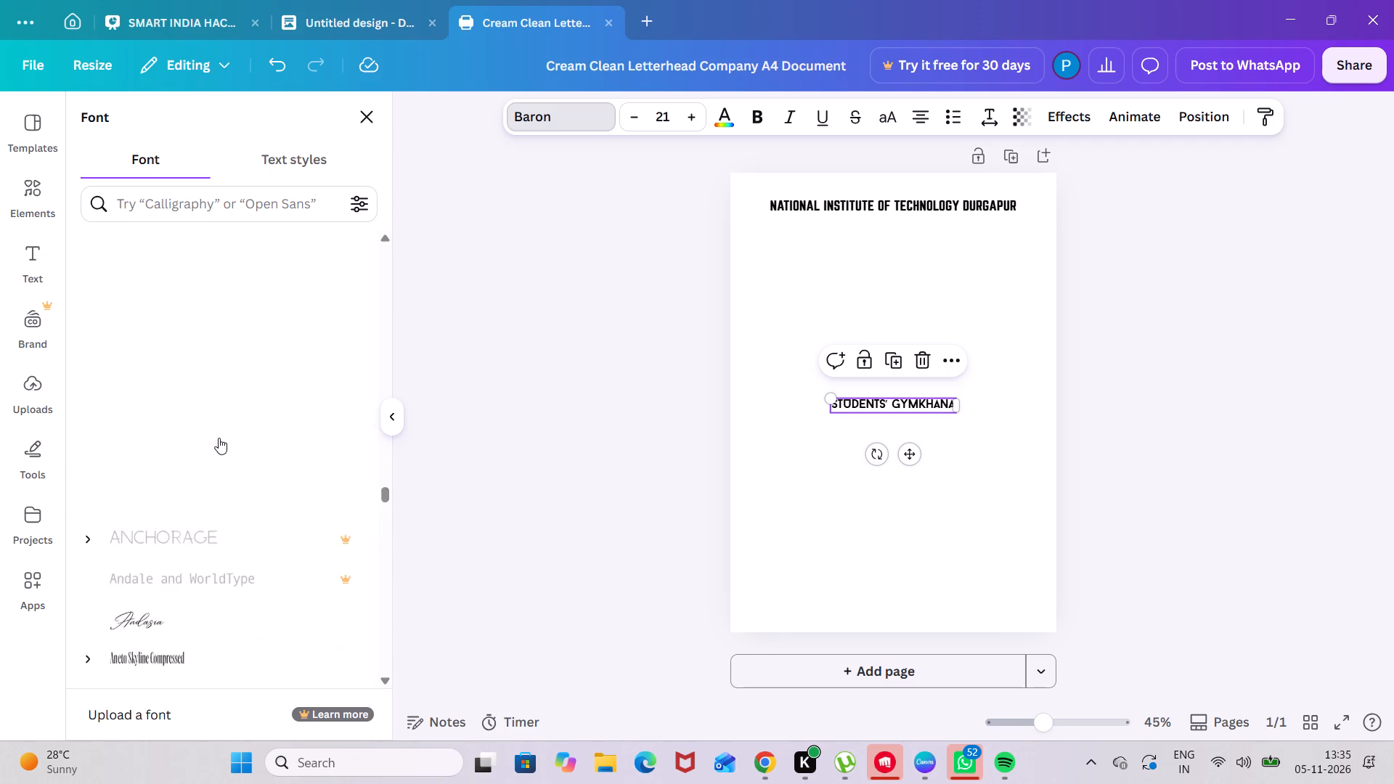
scroll(219, 438, "up", 16)
scroll(219, 438, "up", 10)
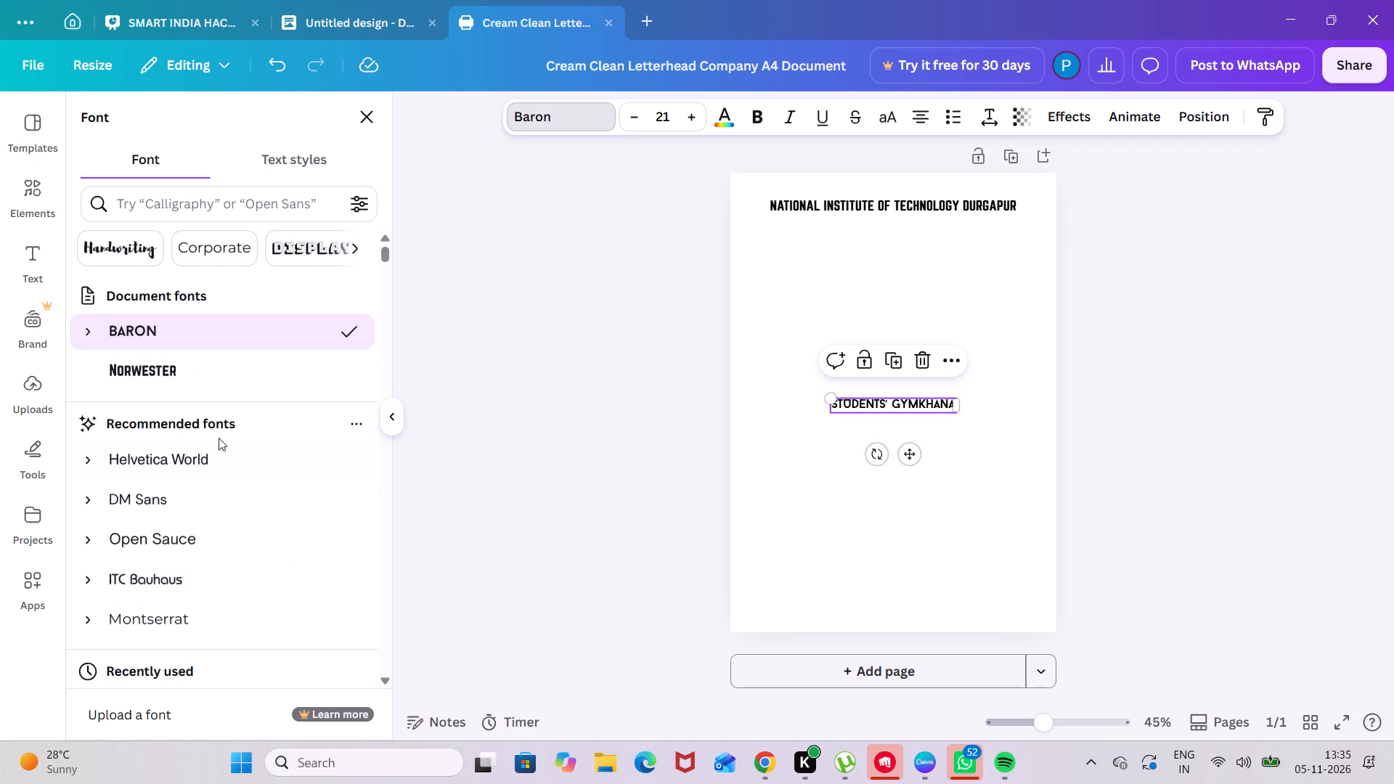
scroll(219, 438, "up", 10)
scroll(233, 256, "left", 1)
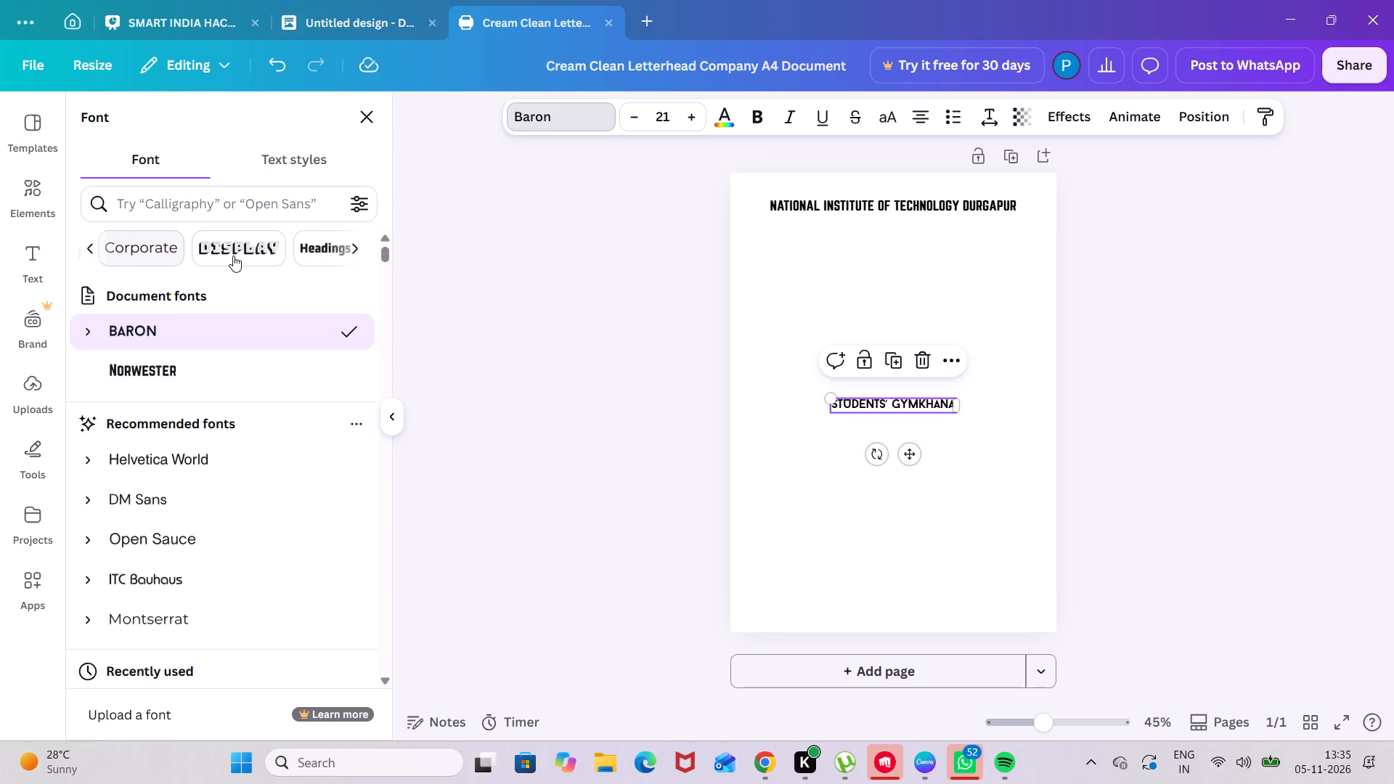
scroll(233, 256, "left", 3)
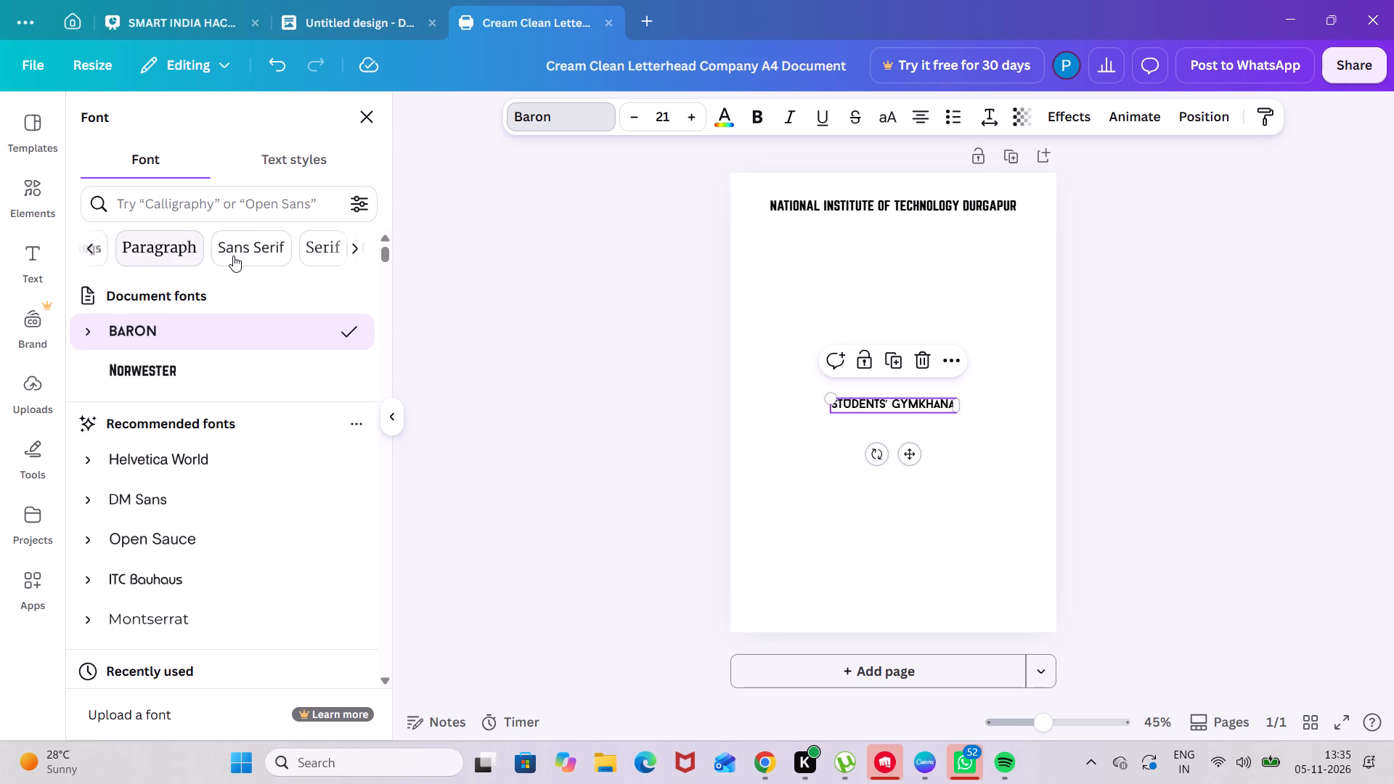
scroll(233, 256, "left", 5)
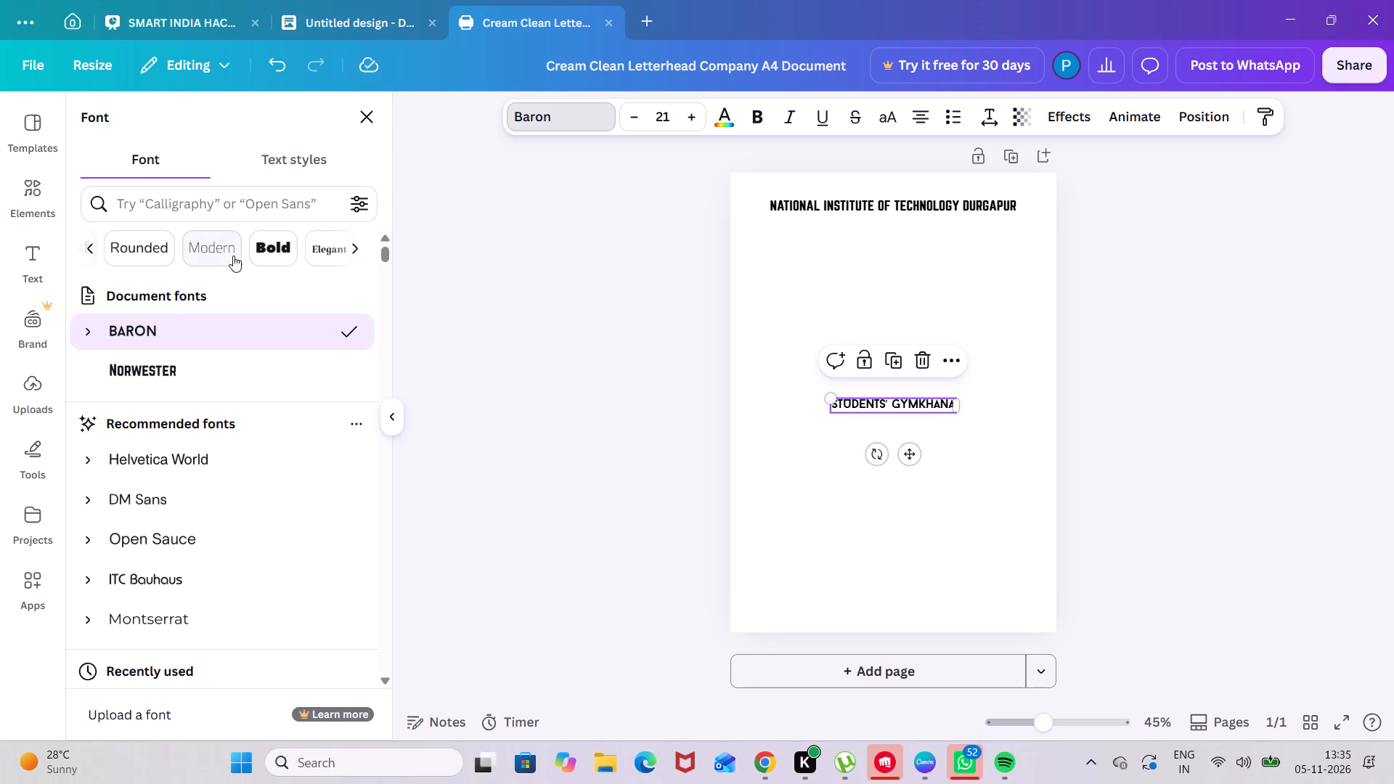
scroll(233, 256, "left", 2)
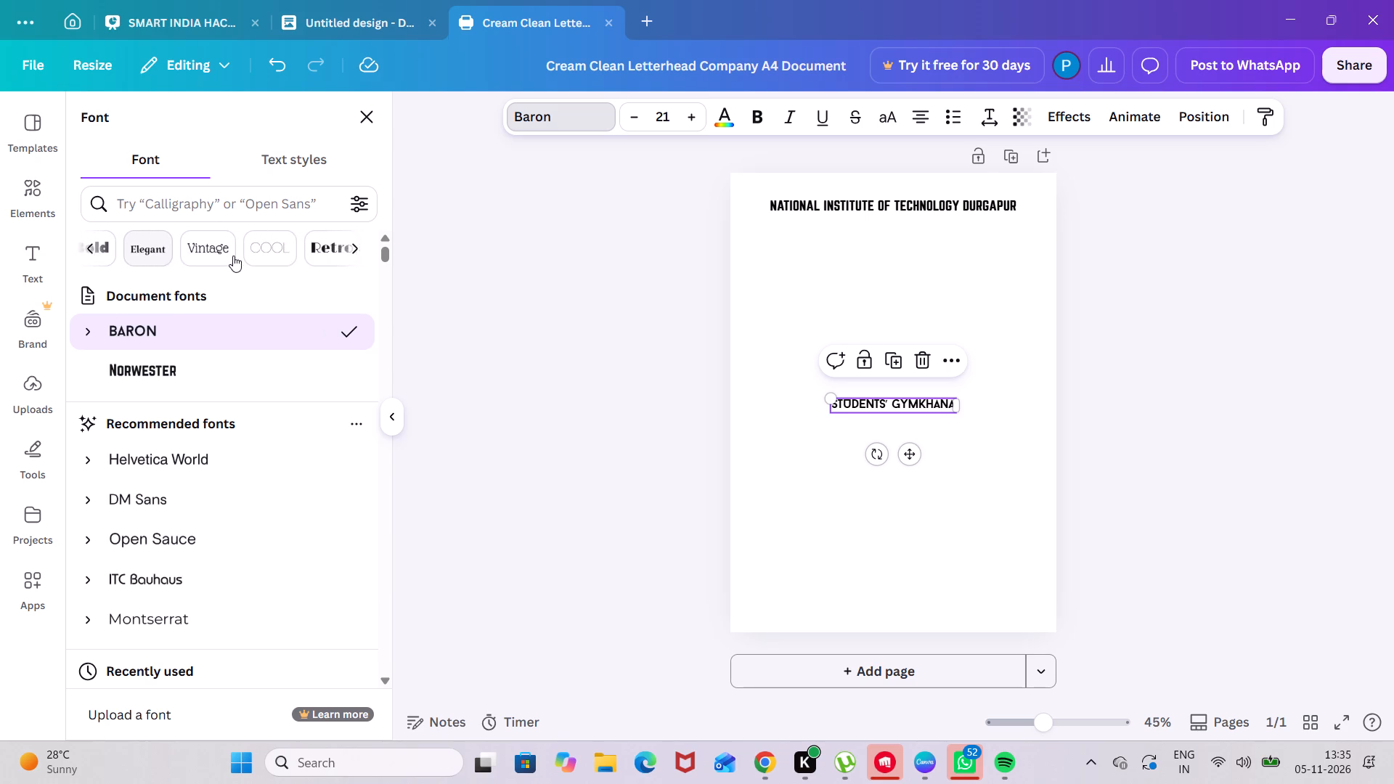
scroll(233, 256, "left", 3)
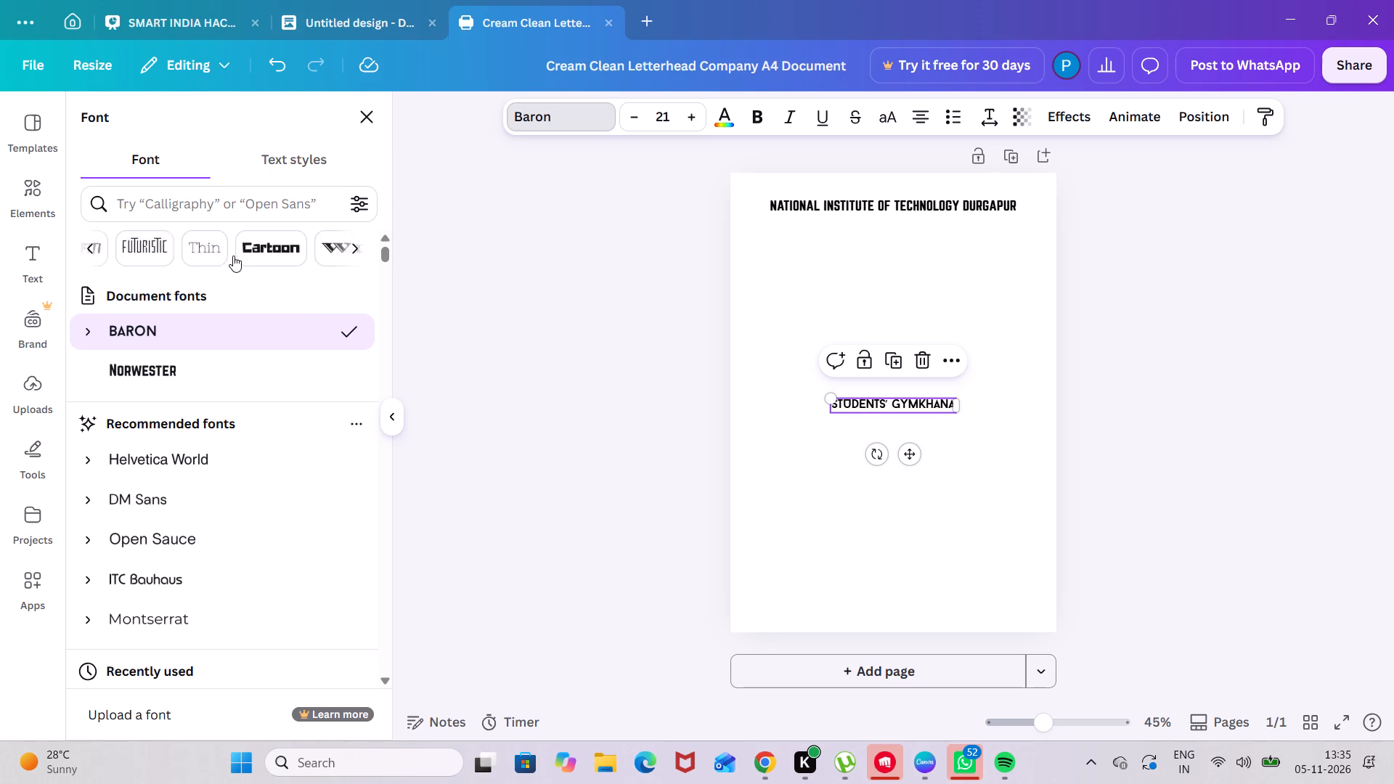
scroll(233, 256, "left", 1)
scroll(233, 256, "right", 6)
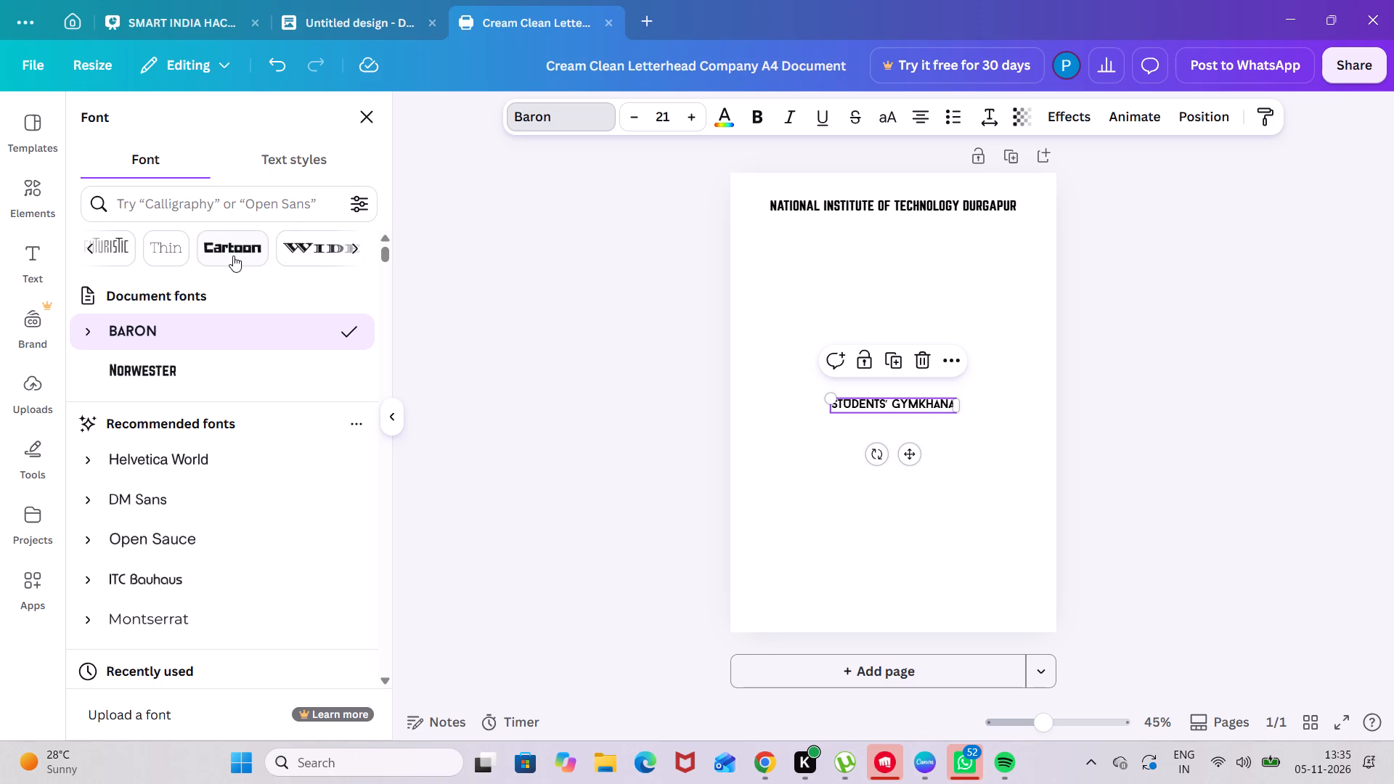
scroll(233, 256, "right", 12)
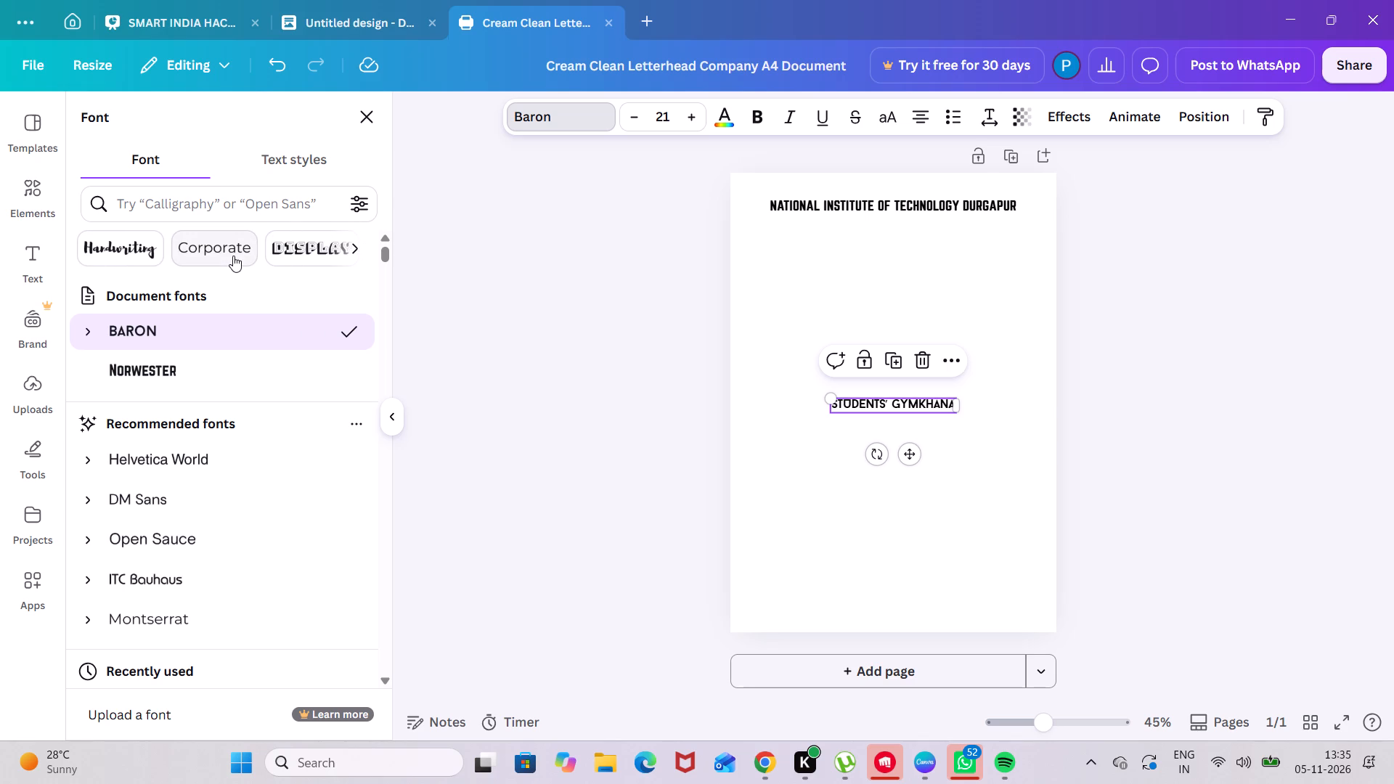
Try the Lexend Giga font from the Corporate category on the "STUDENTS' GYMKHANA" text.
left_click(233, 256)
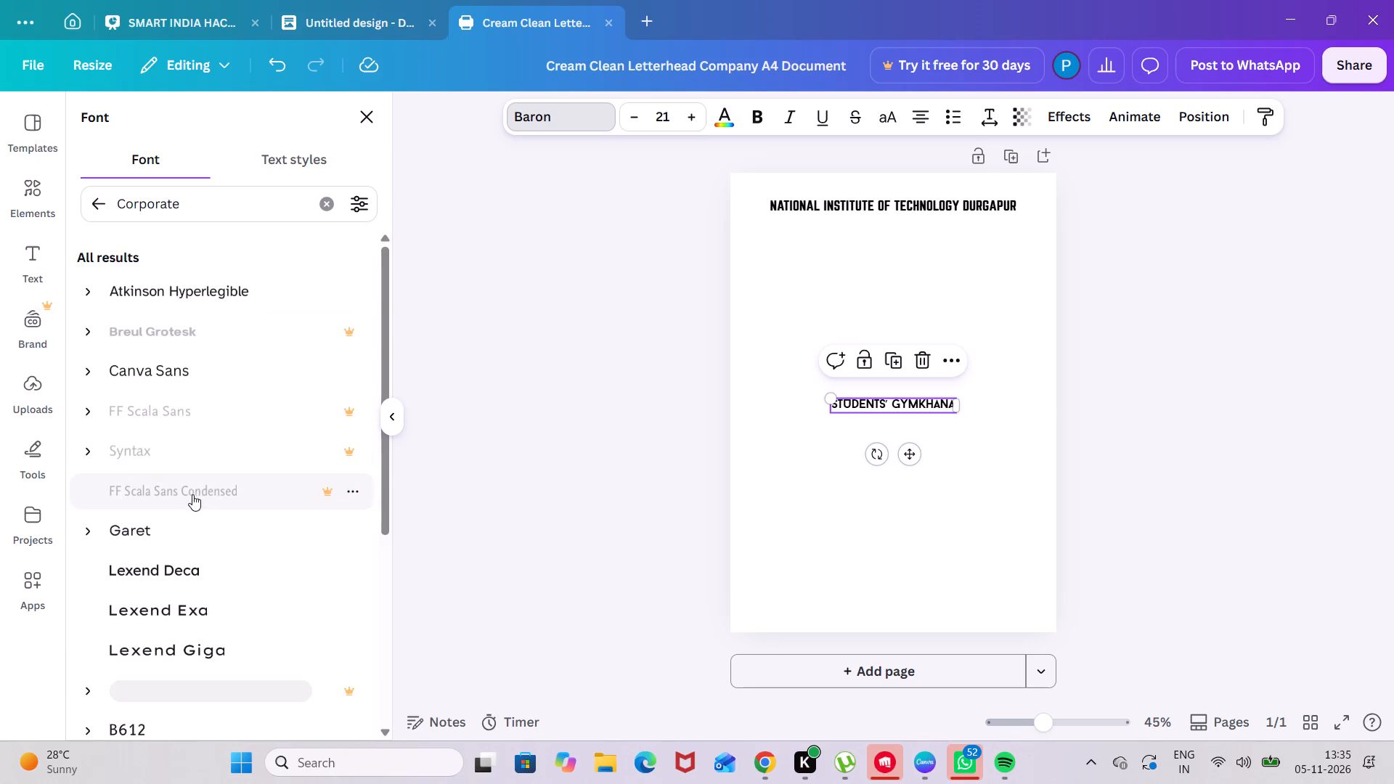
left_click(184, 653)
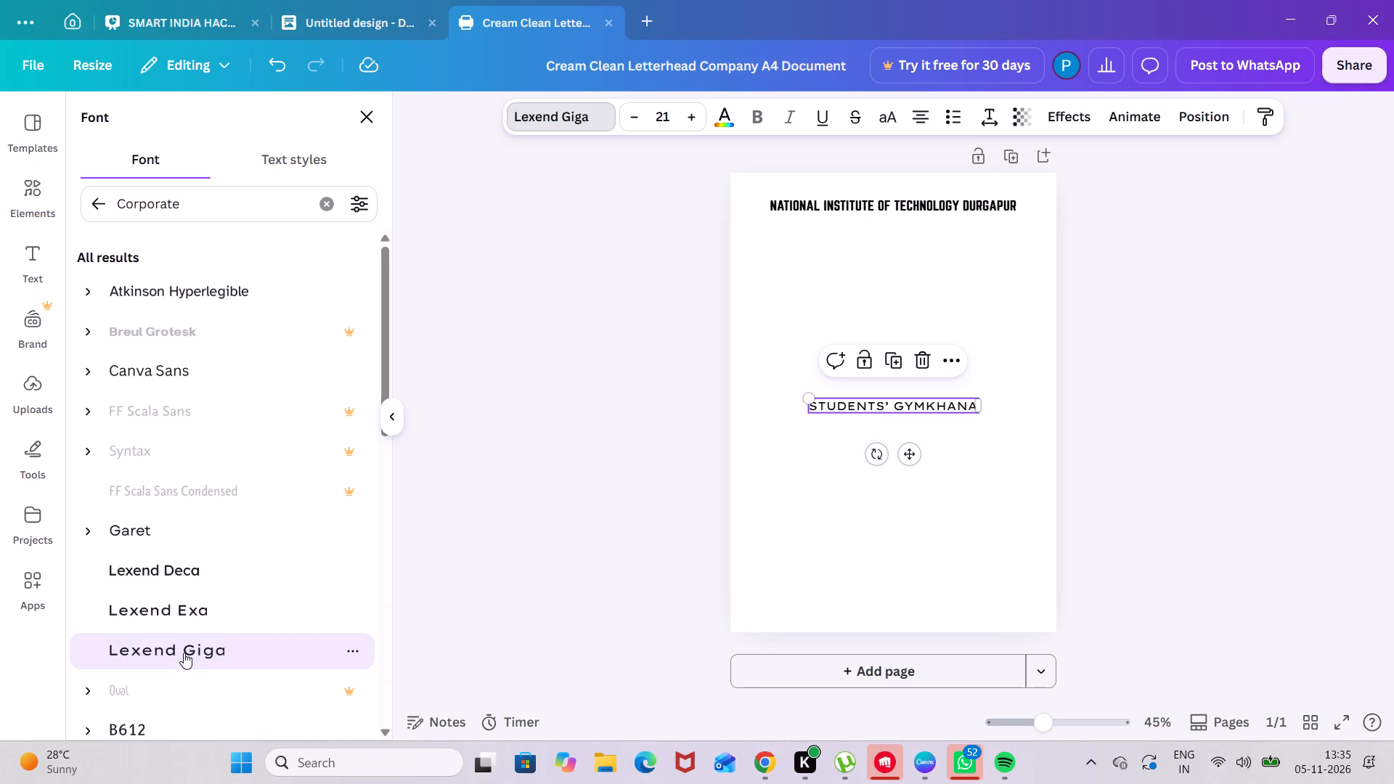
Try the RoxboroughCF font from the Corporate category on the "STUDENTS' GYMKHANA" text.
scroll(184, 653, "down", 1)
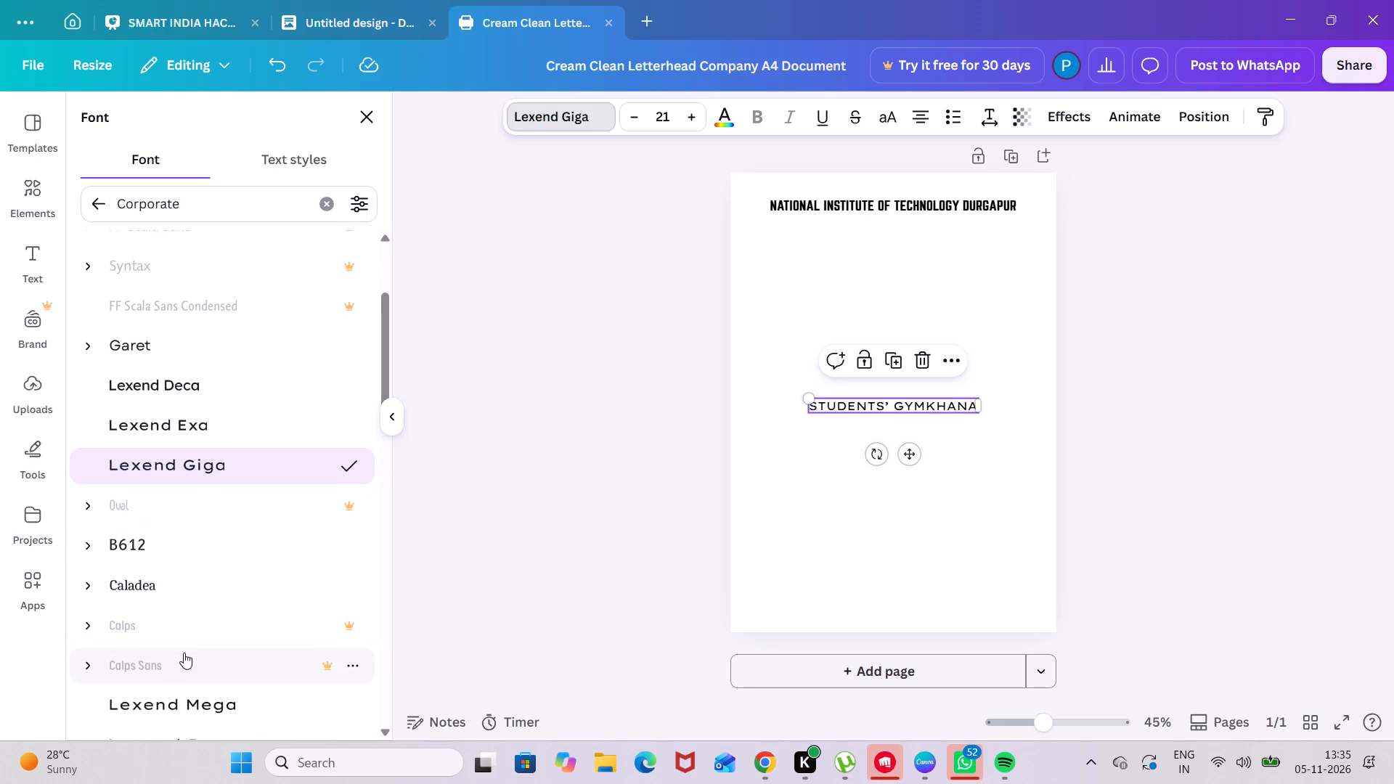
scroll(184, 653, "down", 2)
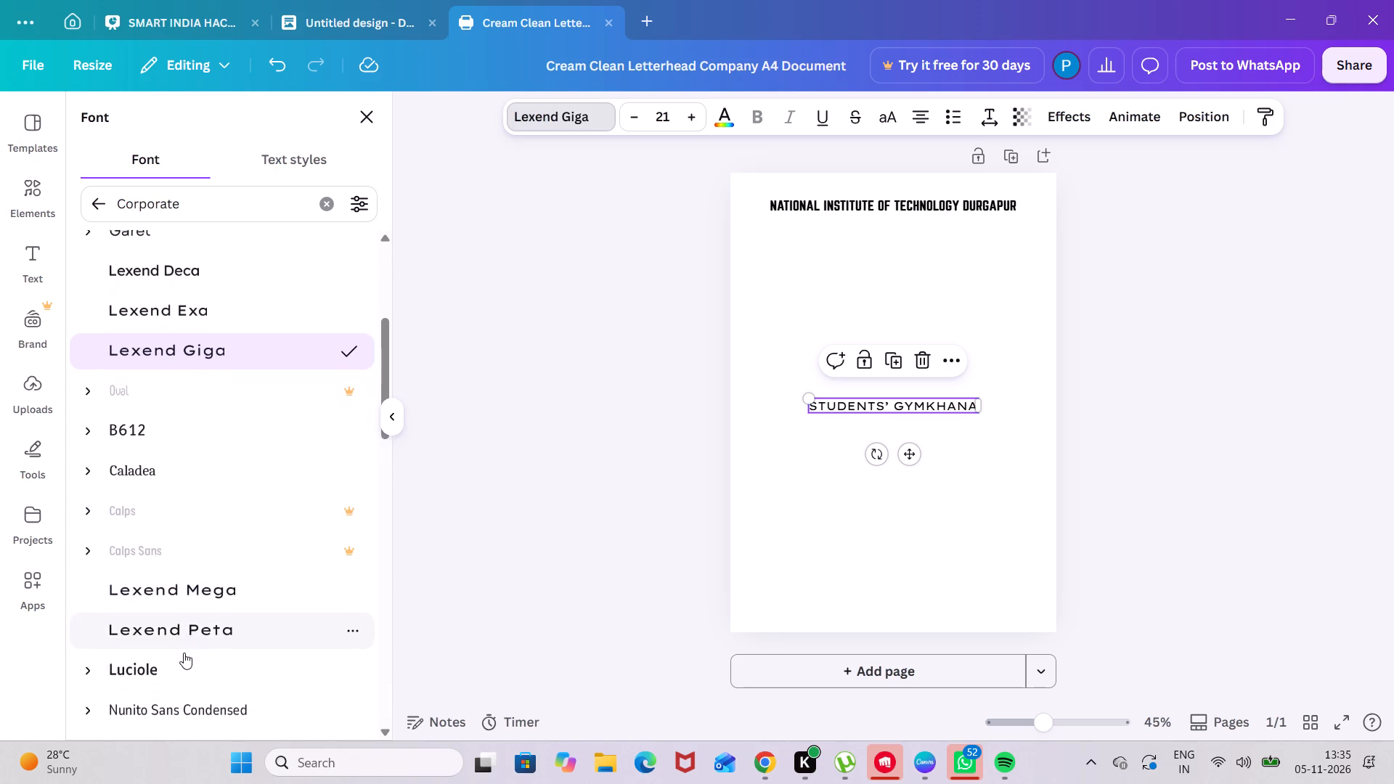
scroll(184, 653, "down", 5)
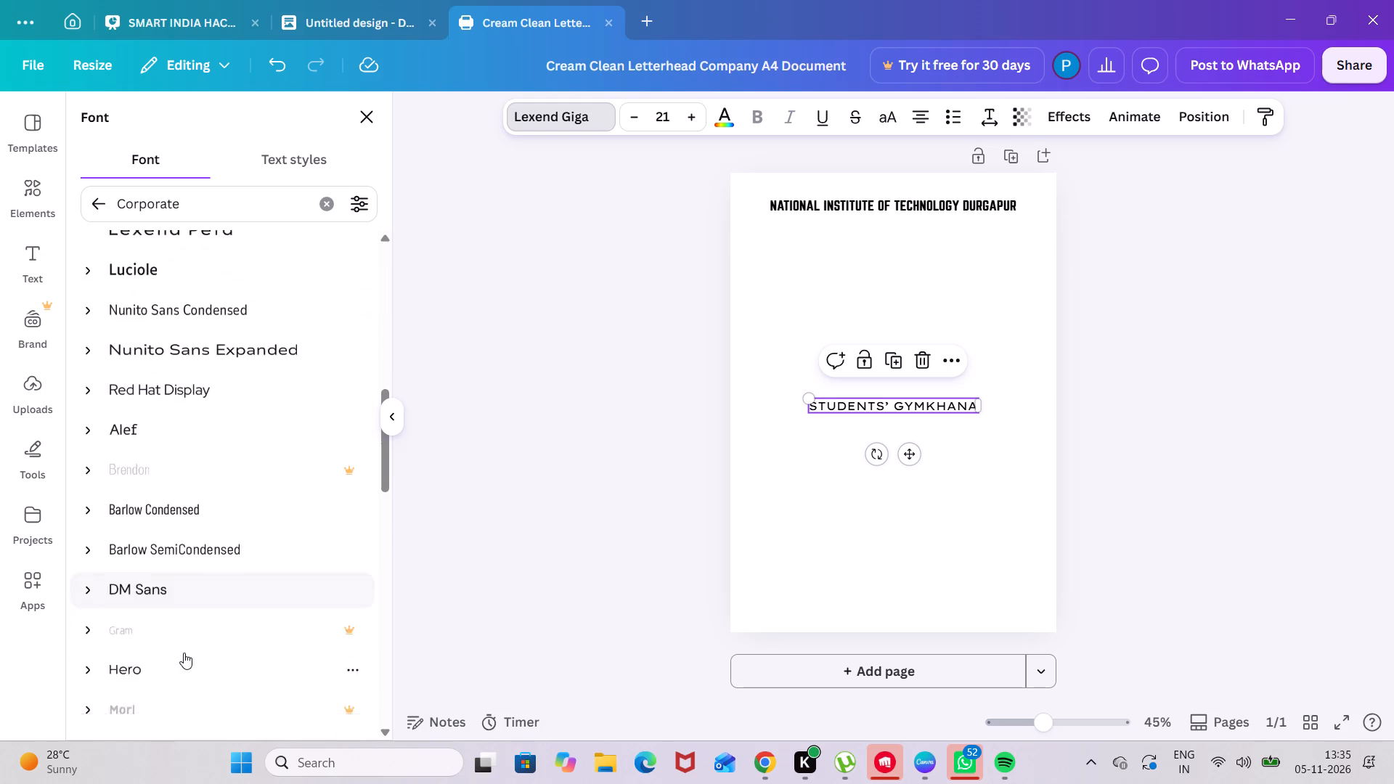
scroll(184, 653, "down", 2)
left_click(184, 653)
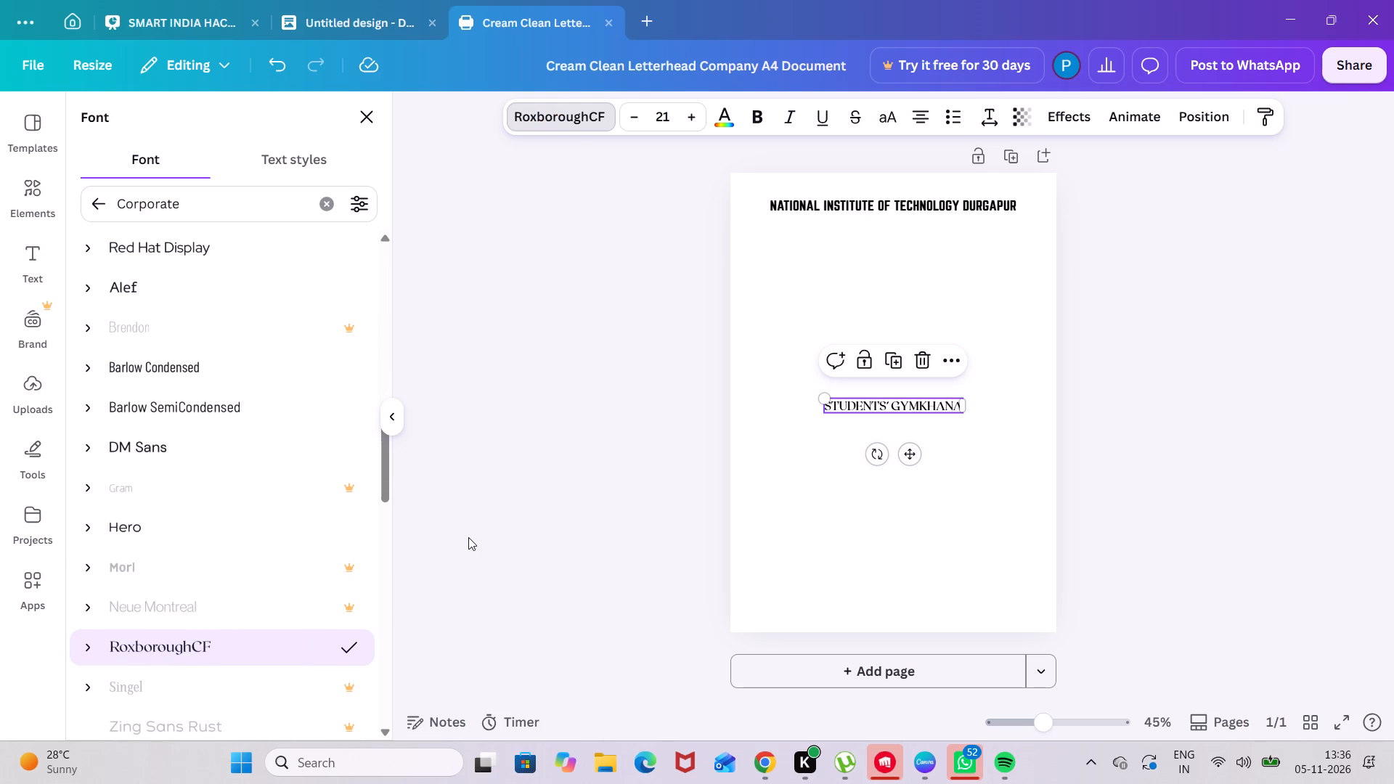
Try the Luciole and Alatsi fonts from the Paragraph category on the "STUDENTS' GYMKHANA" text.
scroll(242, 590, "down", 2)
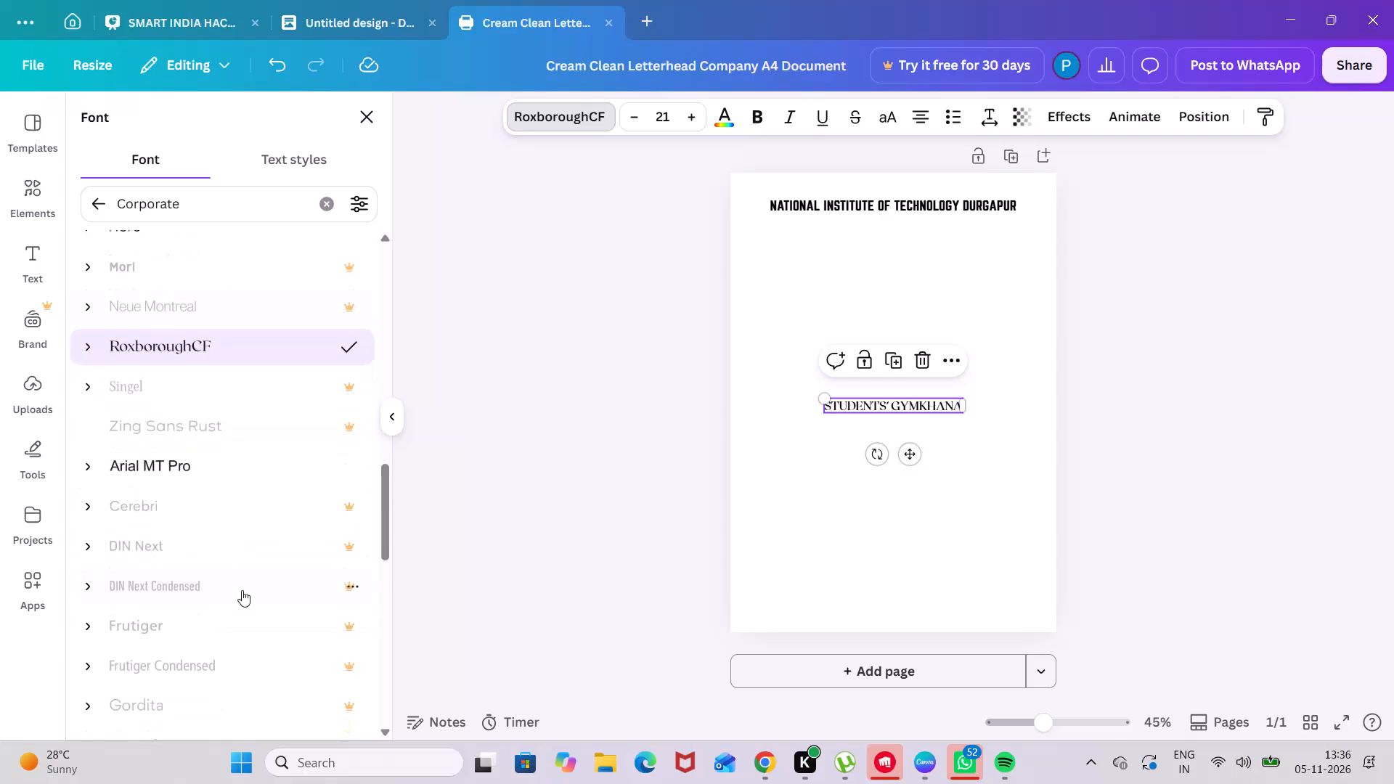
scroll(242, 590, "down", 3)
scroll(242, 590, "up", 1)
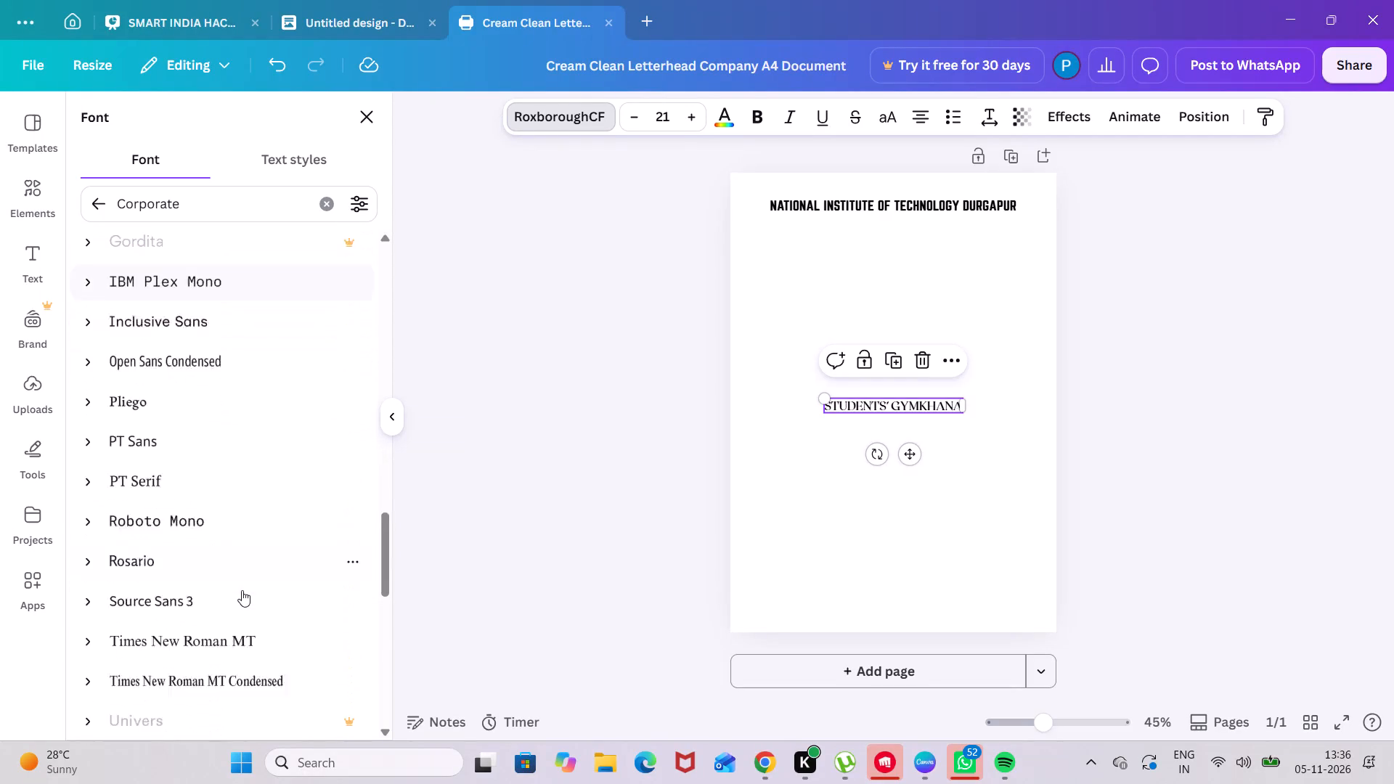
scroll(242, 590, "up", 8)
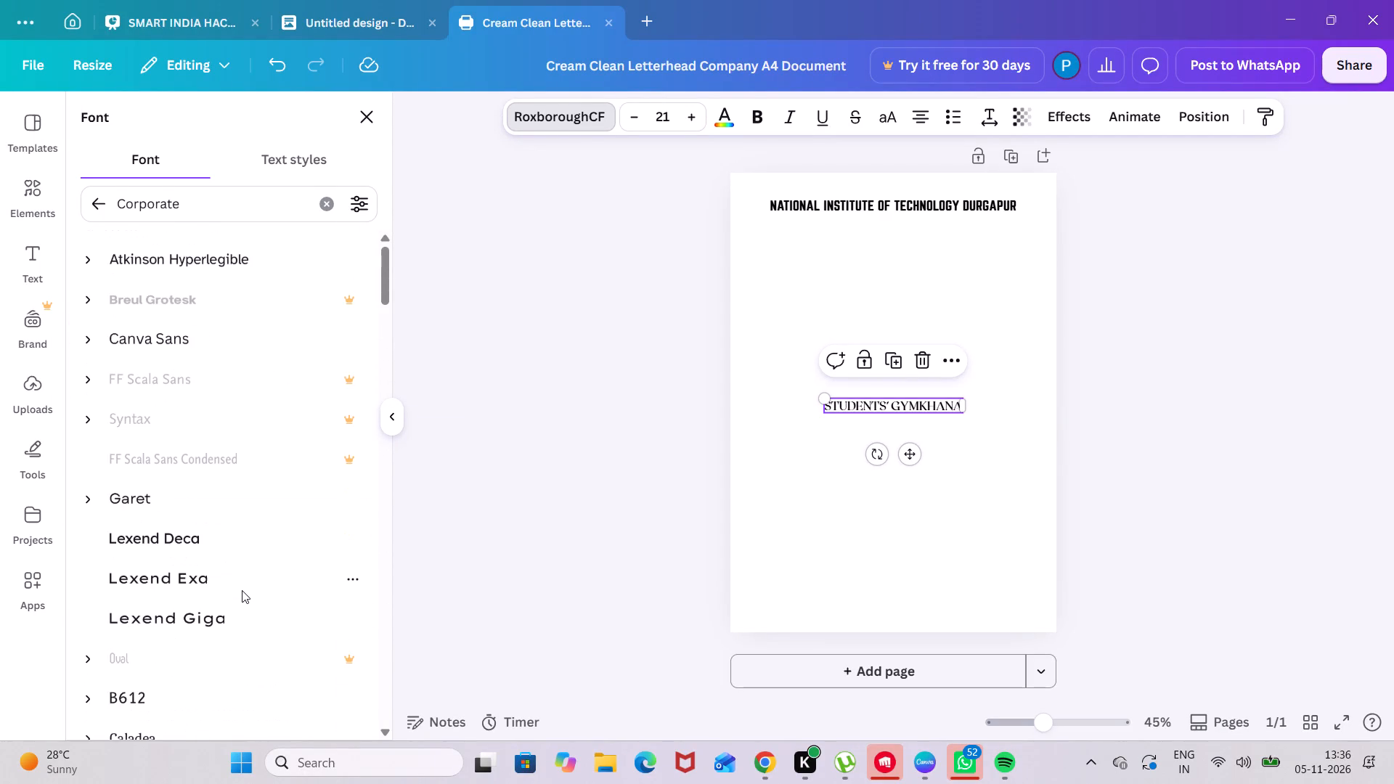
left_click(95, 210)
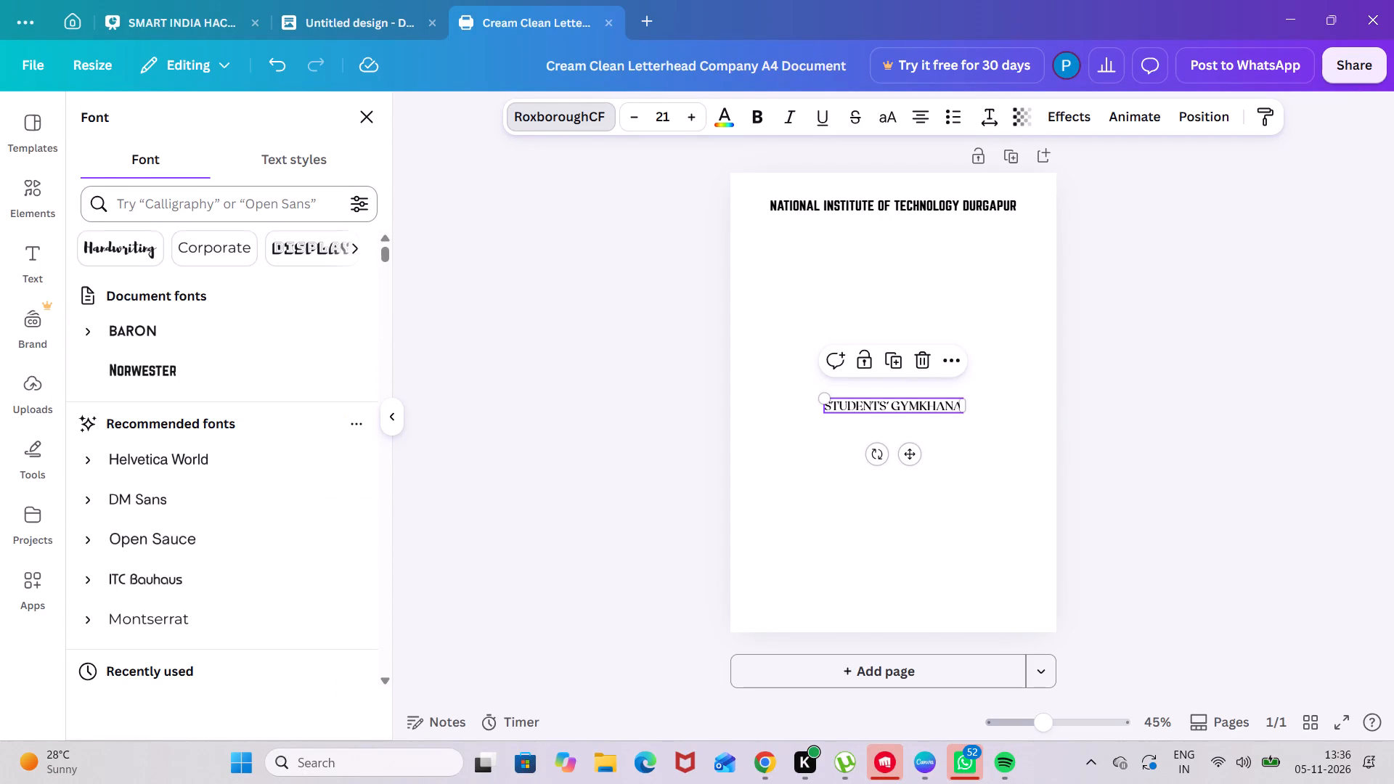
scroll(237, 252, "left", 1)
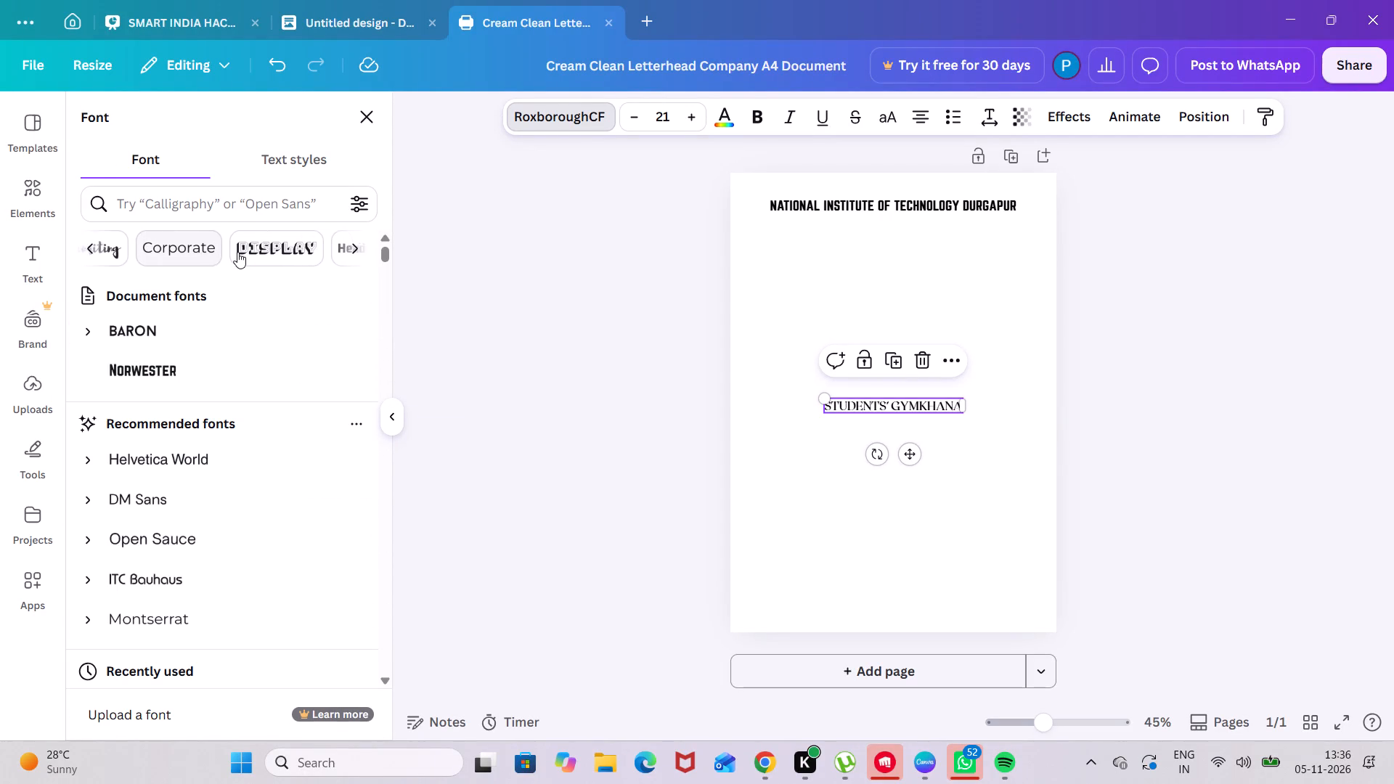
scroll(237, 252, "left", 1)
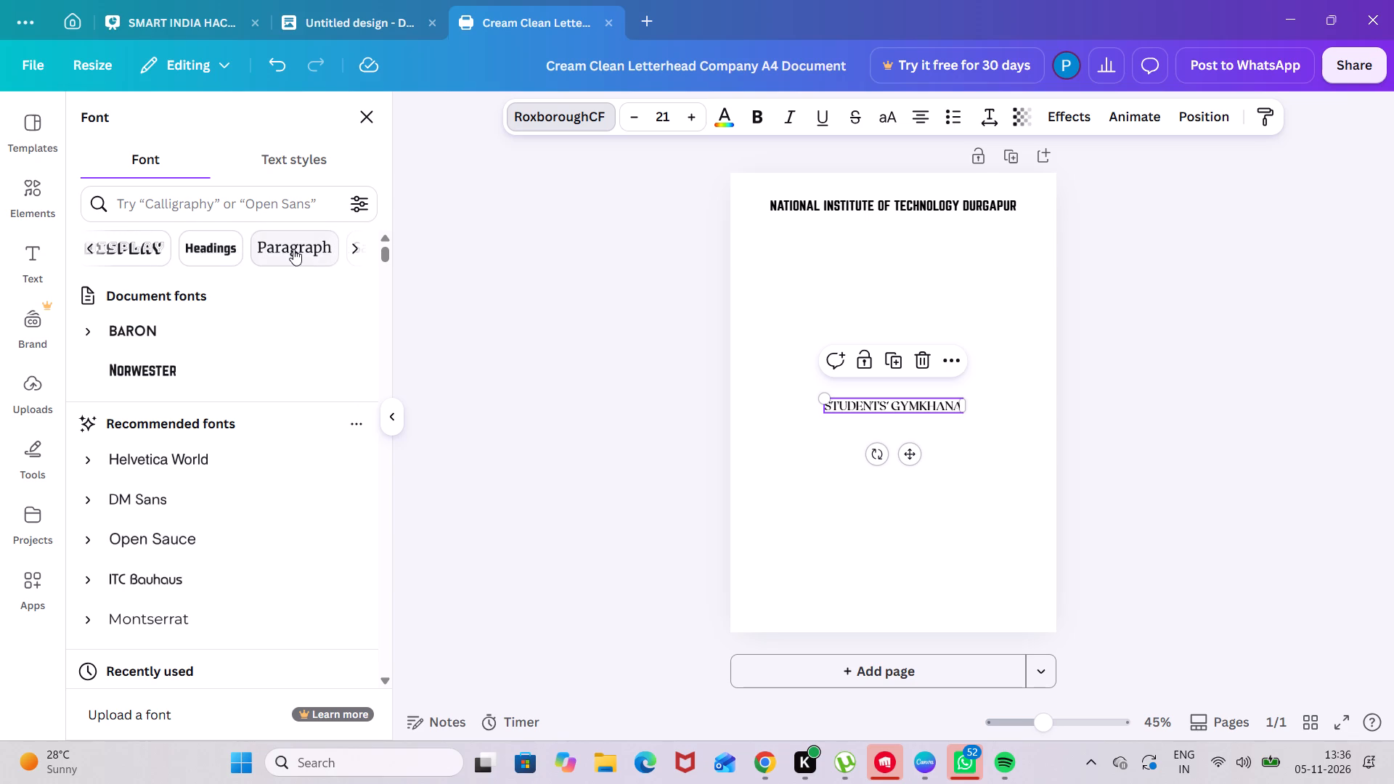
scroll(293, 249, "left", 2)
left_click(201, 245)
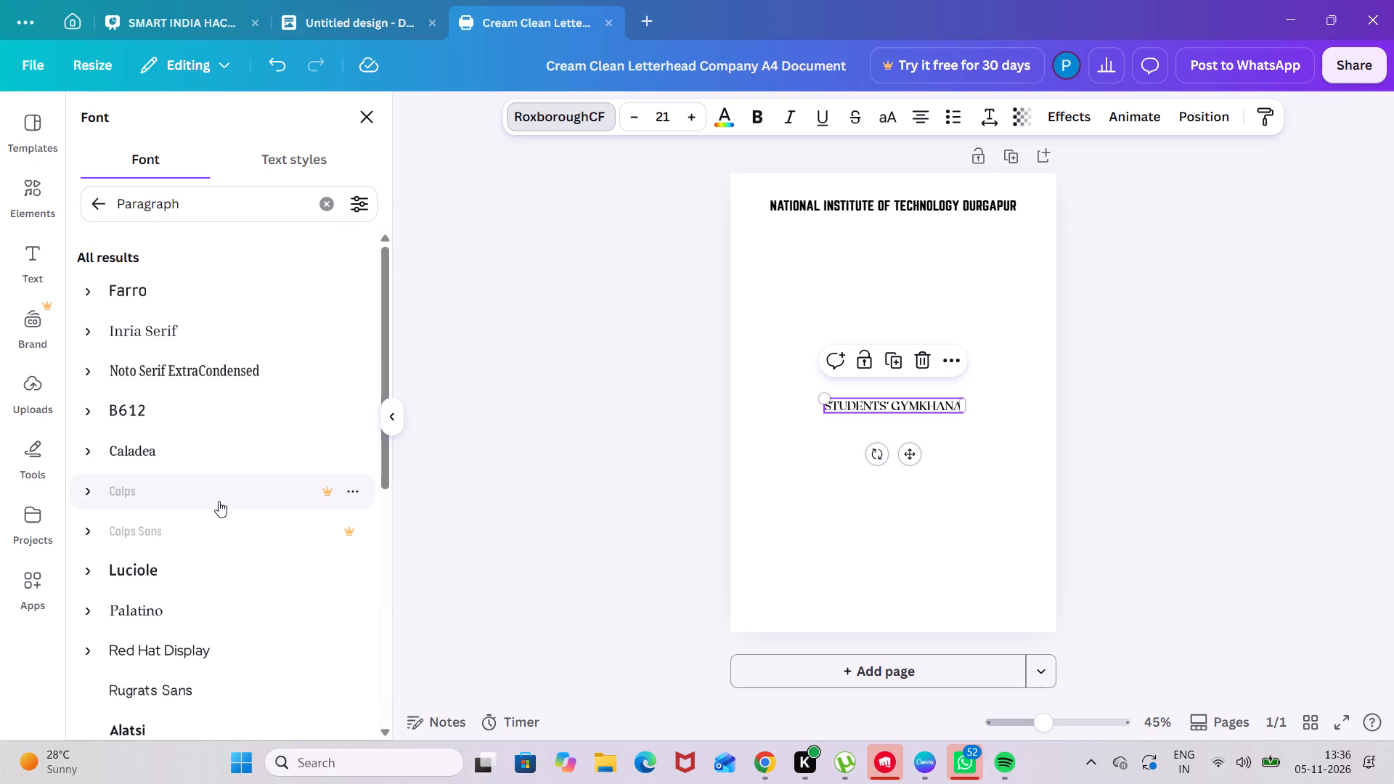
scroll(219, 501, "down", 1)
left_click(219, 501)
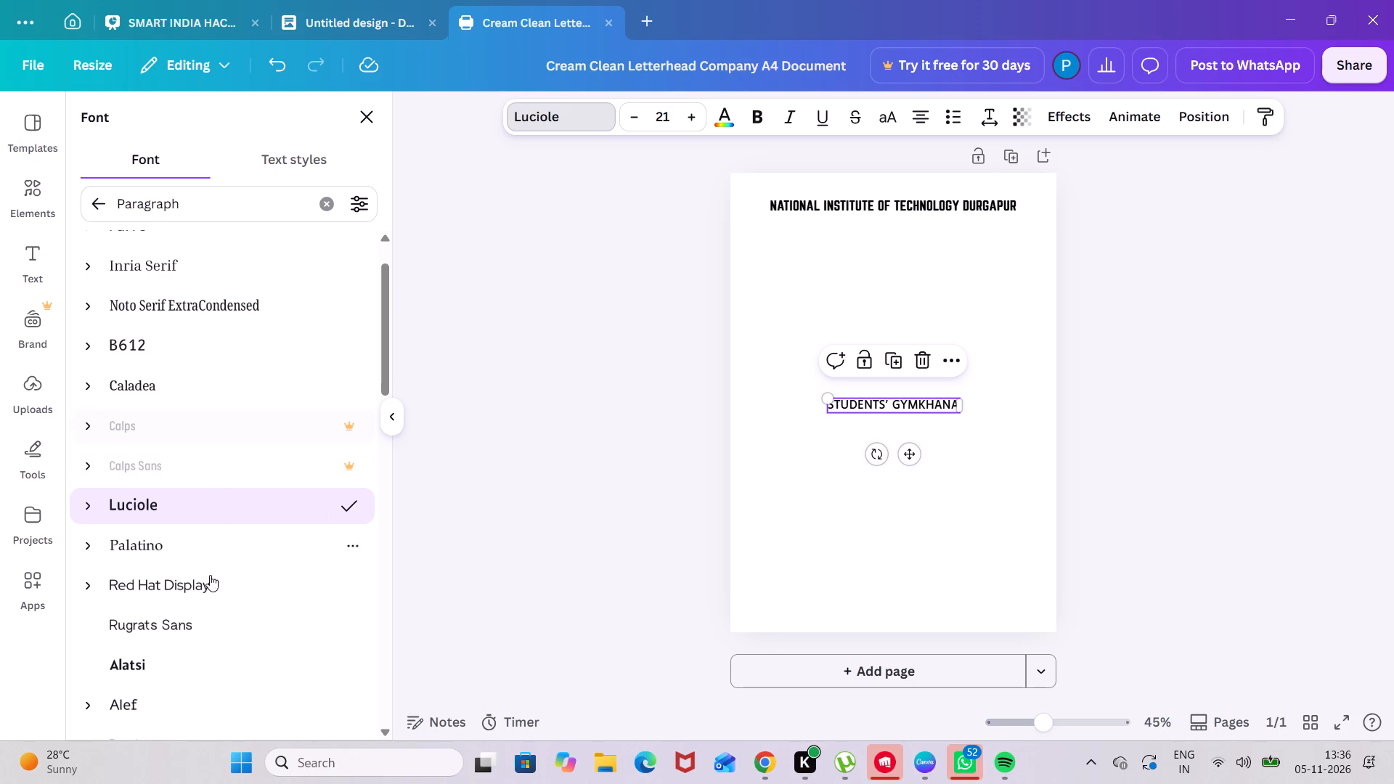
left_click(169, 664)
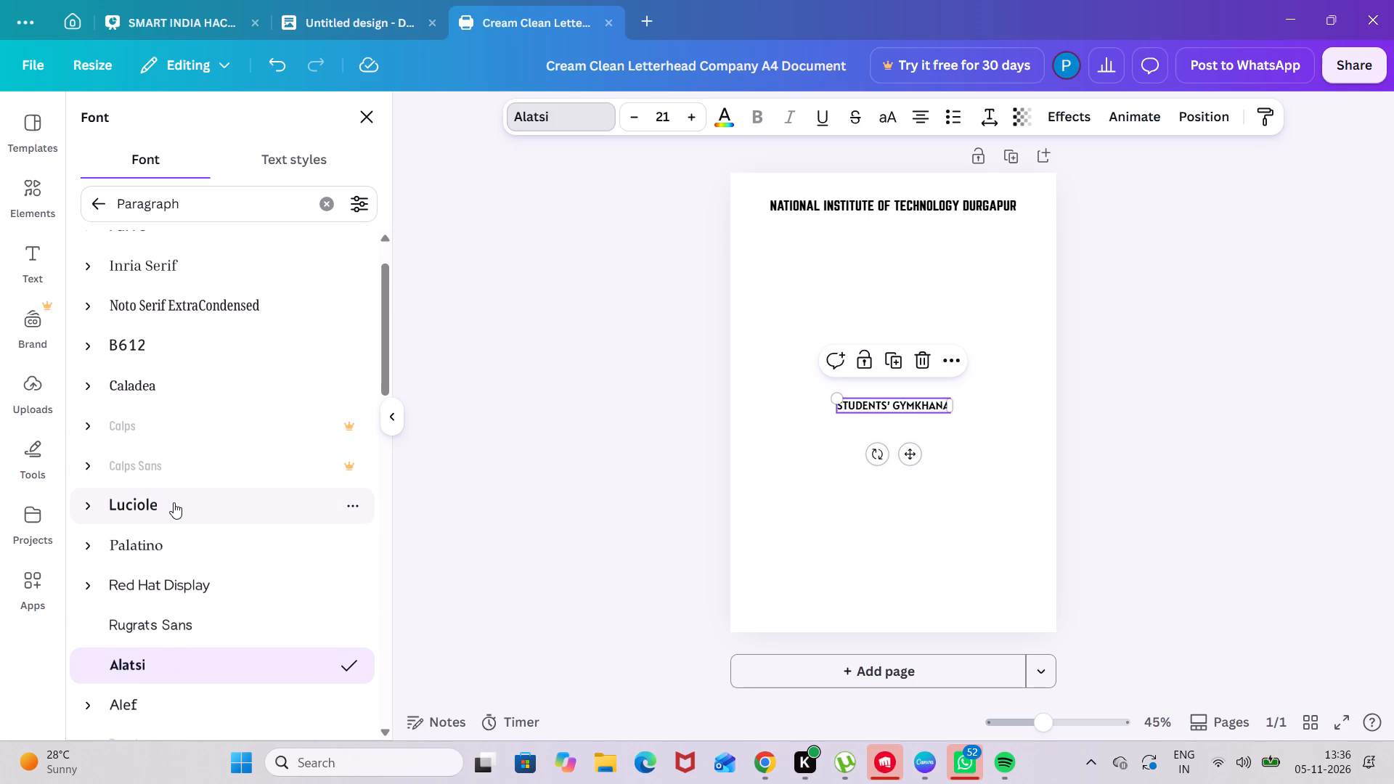
Change the font of the "STUDENTS' GYMKHANA" text to Farro from the Paragraph category.
scroll(174, 502, "up", 4)
left_click(145, 277)
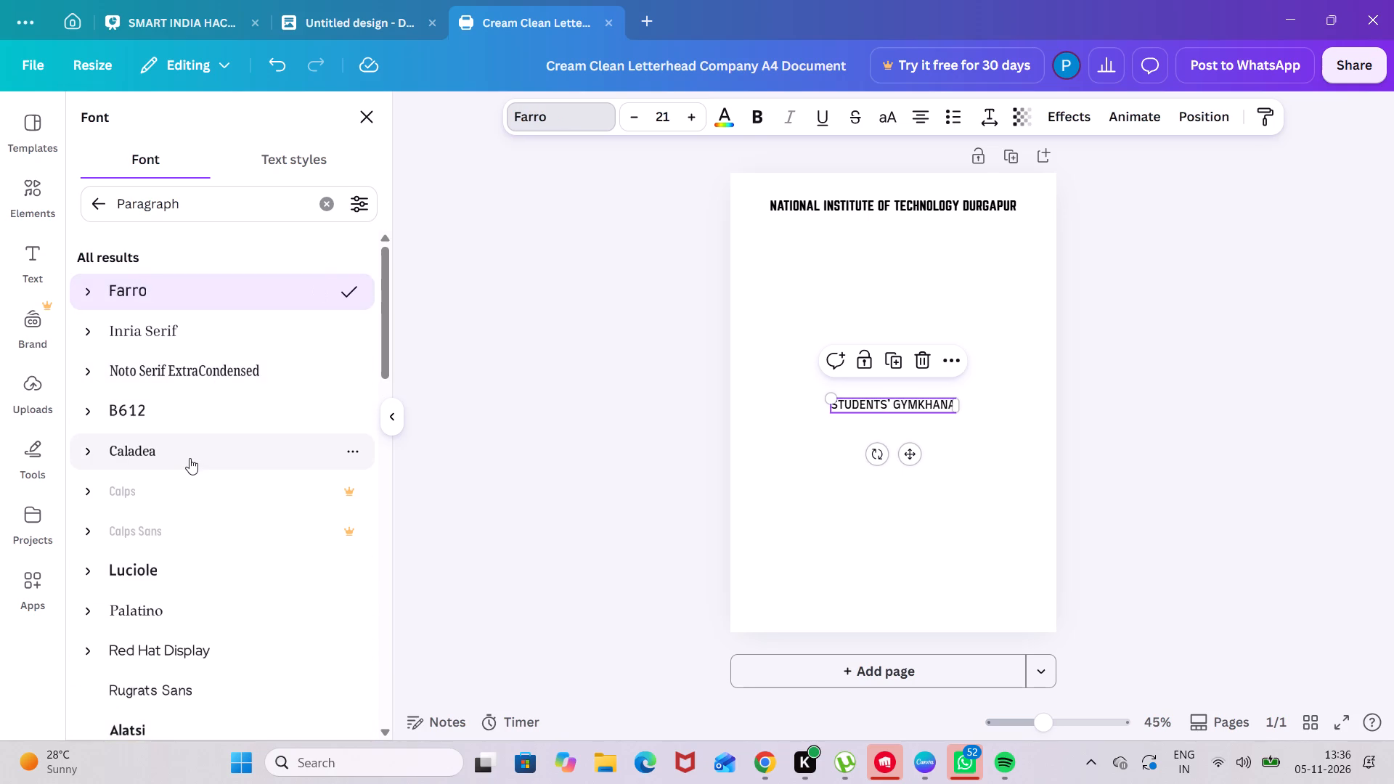
left_click(647, 393)
left_click(684, 439)
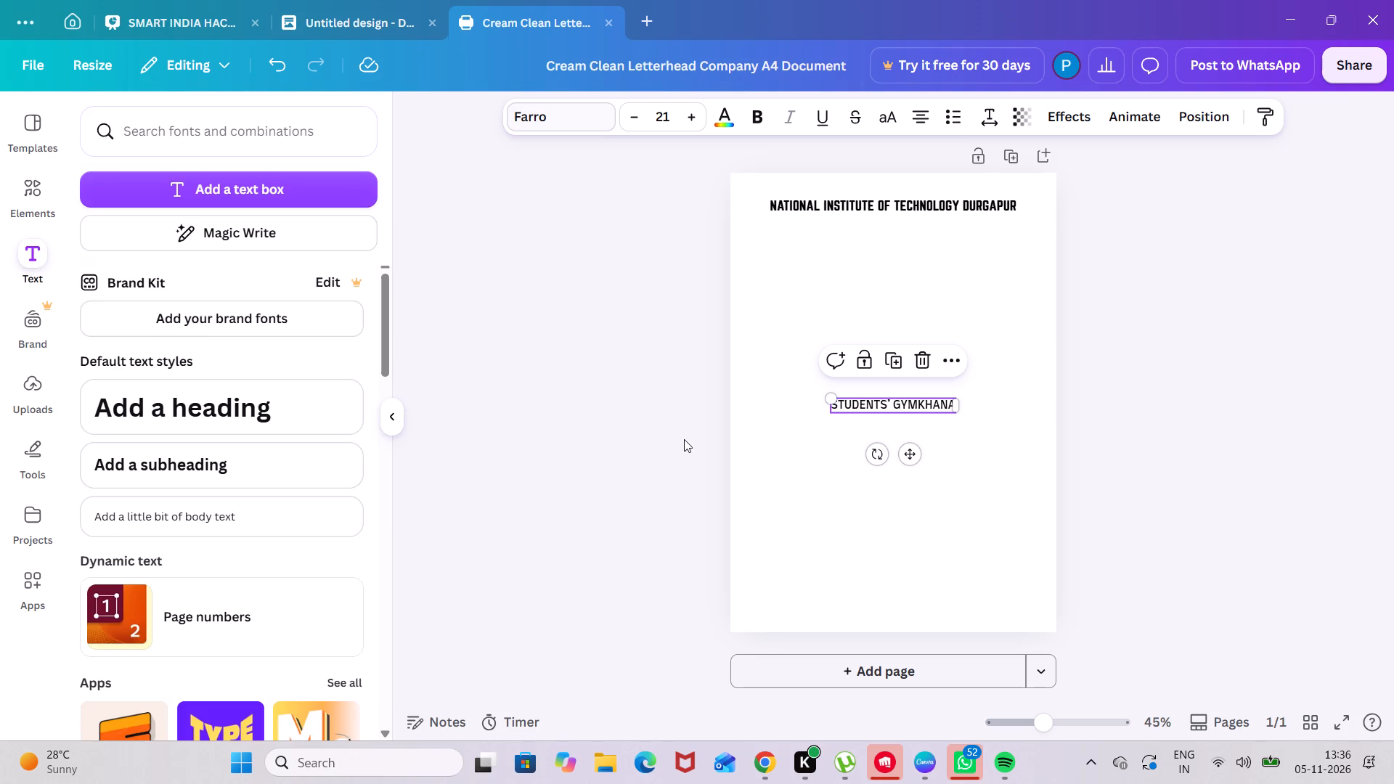
Move the "STUDENTS' GYMKHANA" text up to just below the institute name, centred horizontally on the page.
left_click_drag(919, 404, 923, 247)
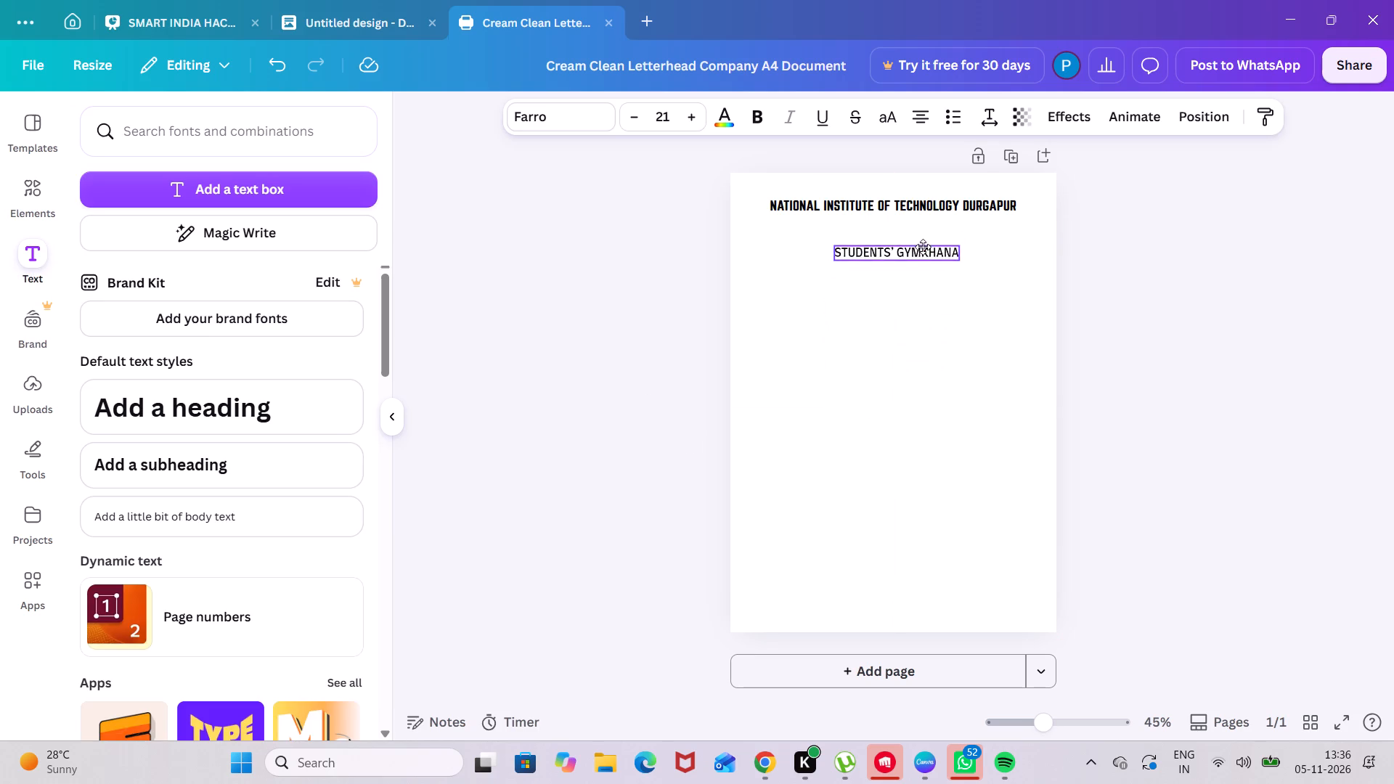
left_click_drag(923, 247, 918, 229)
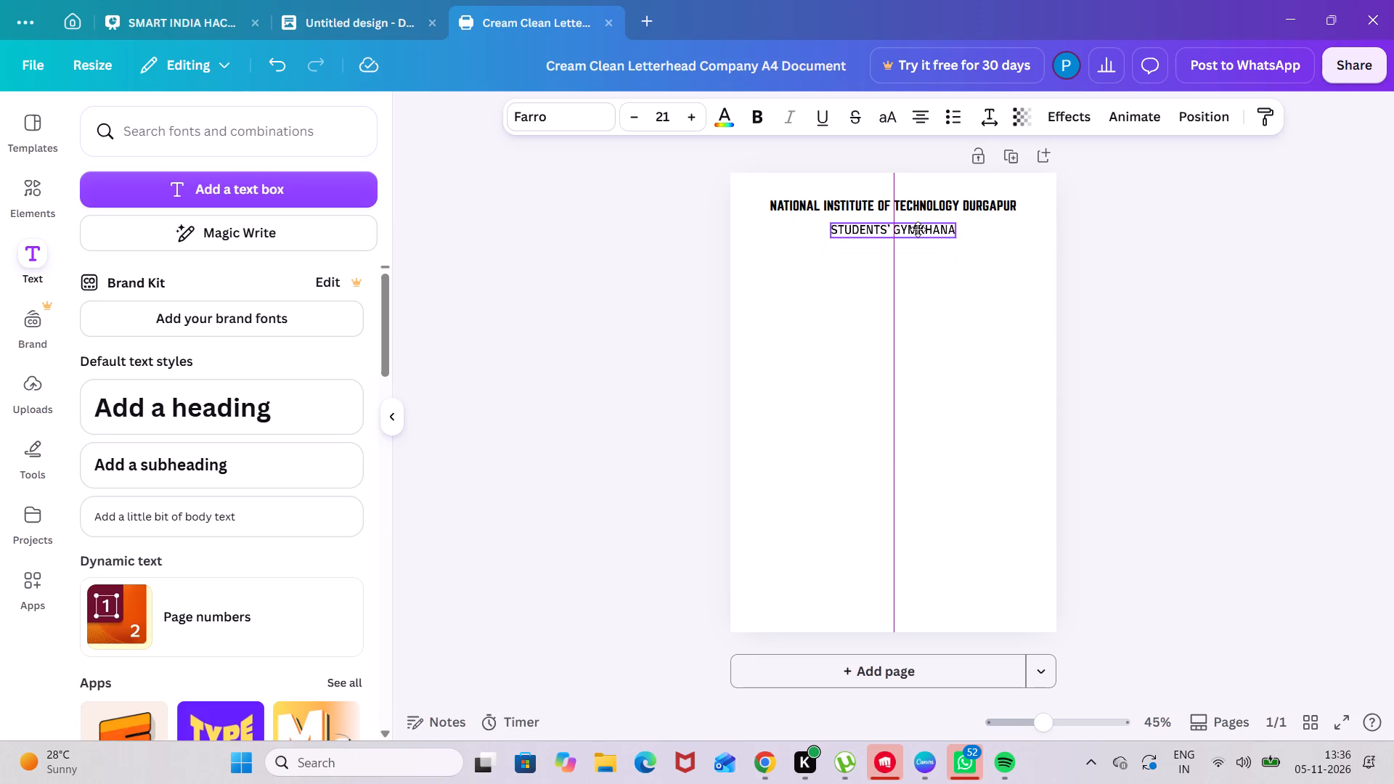
left_click_drag(918, 229, 919, 232)
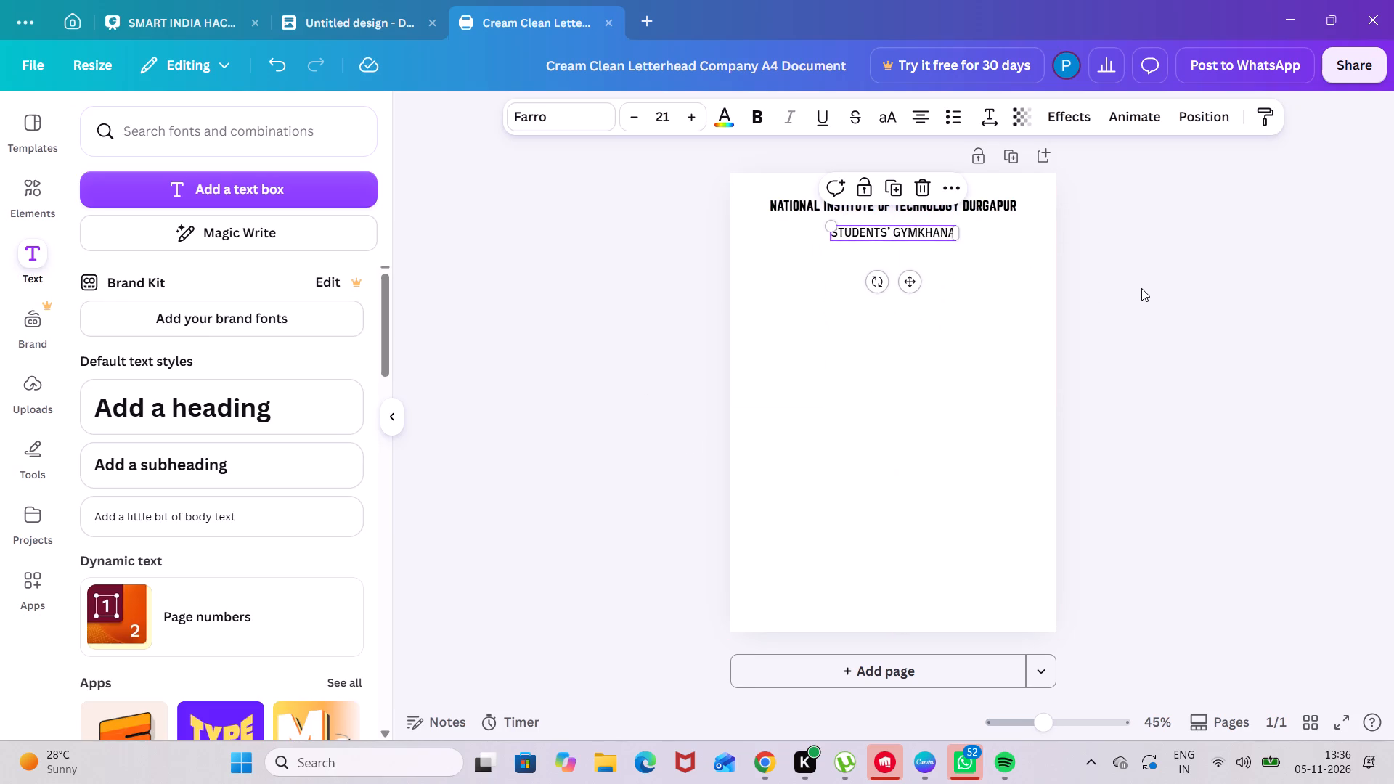
left_click(1141, 288)
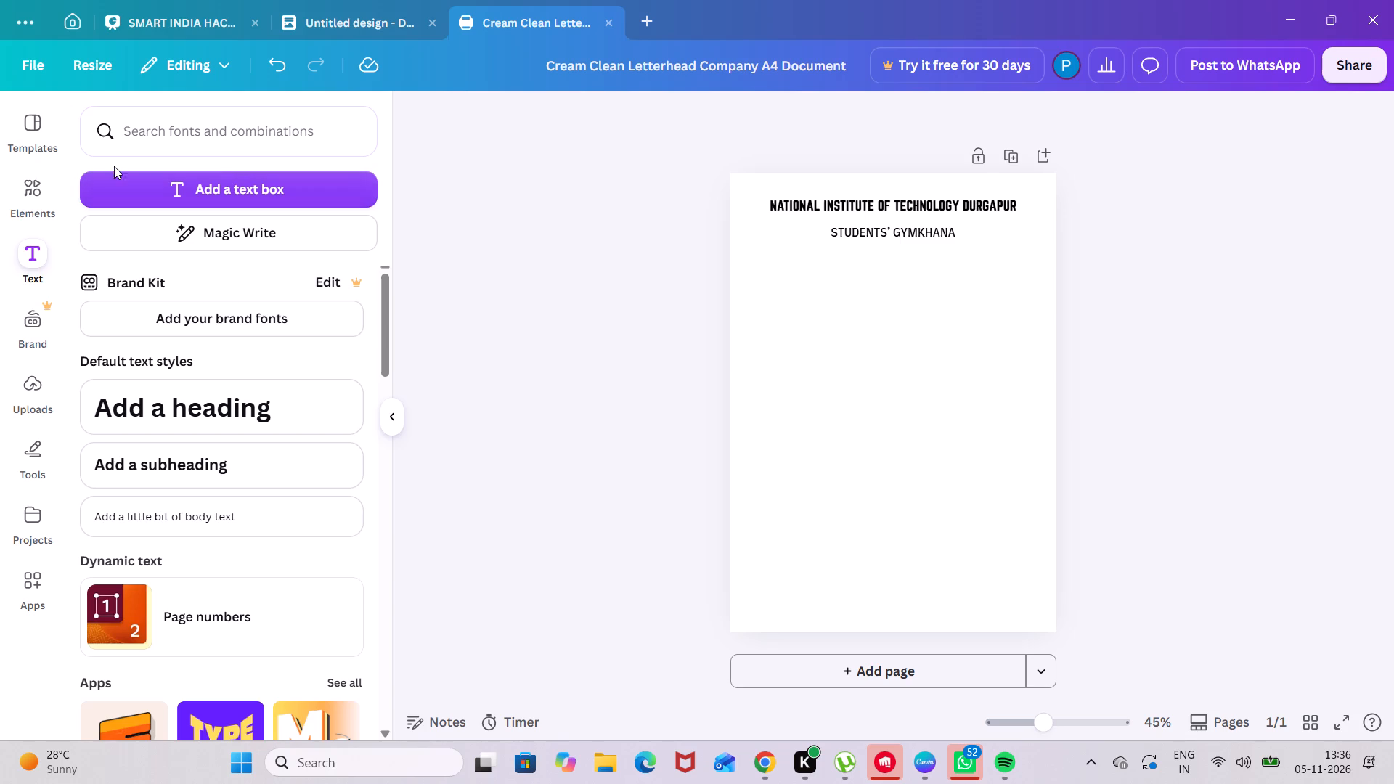
Add a straight horizontal line to the page and lengthen it to slightly more than the page width.
left_click(46, 200)
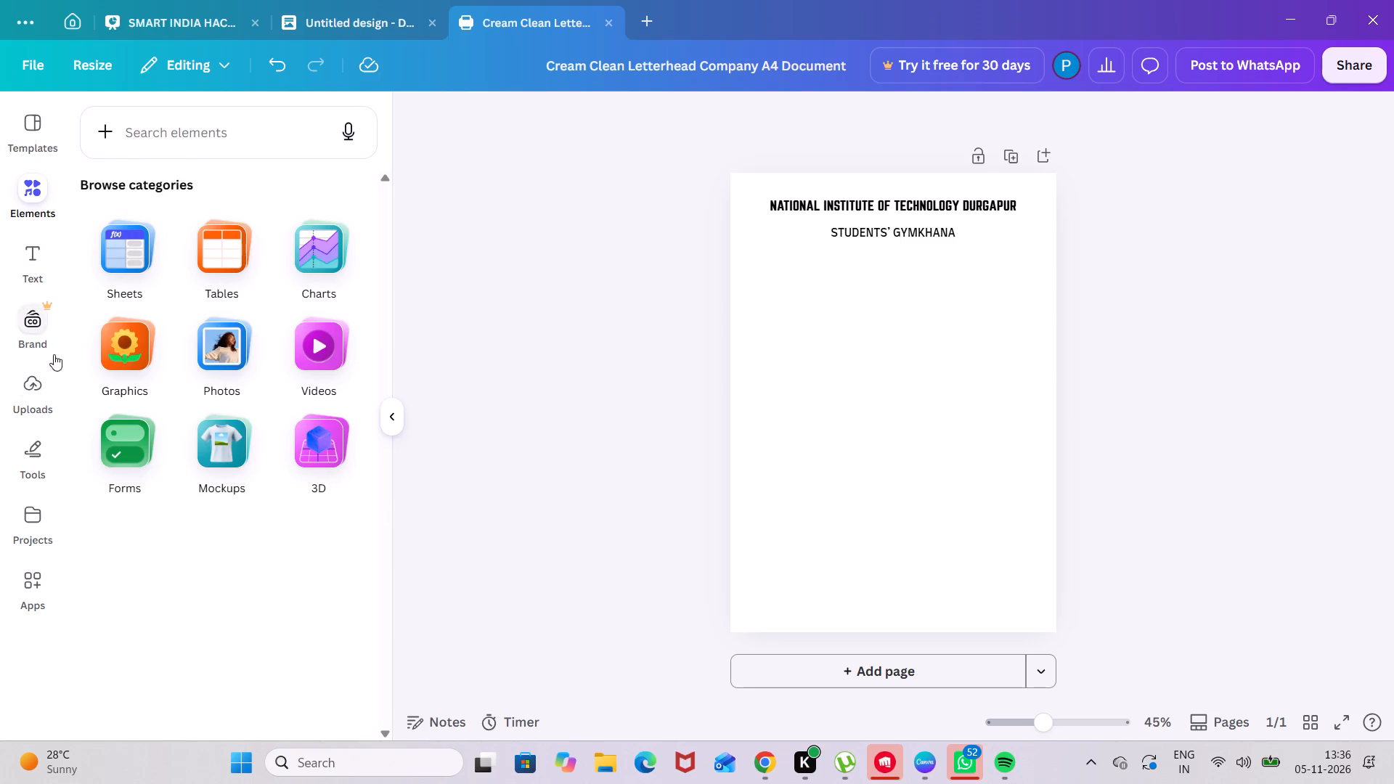
left_click(39, 466)
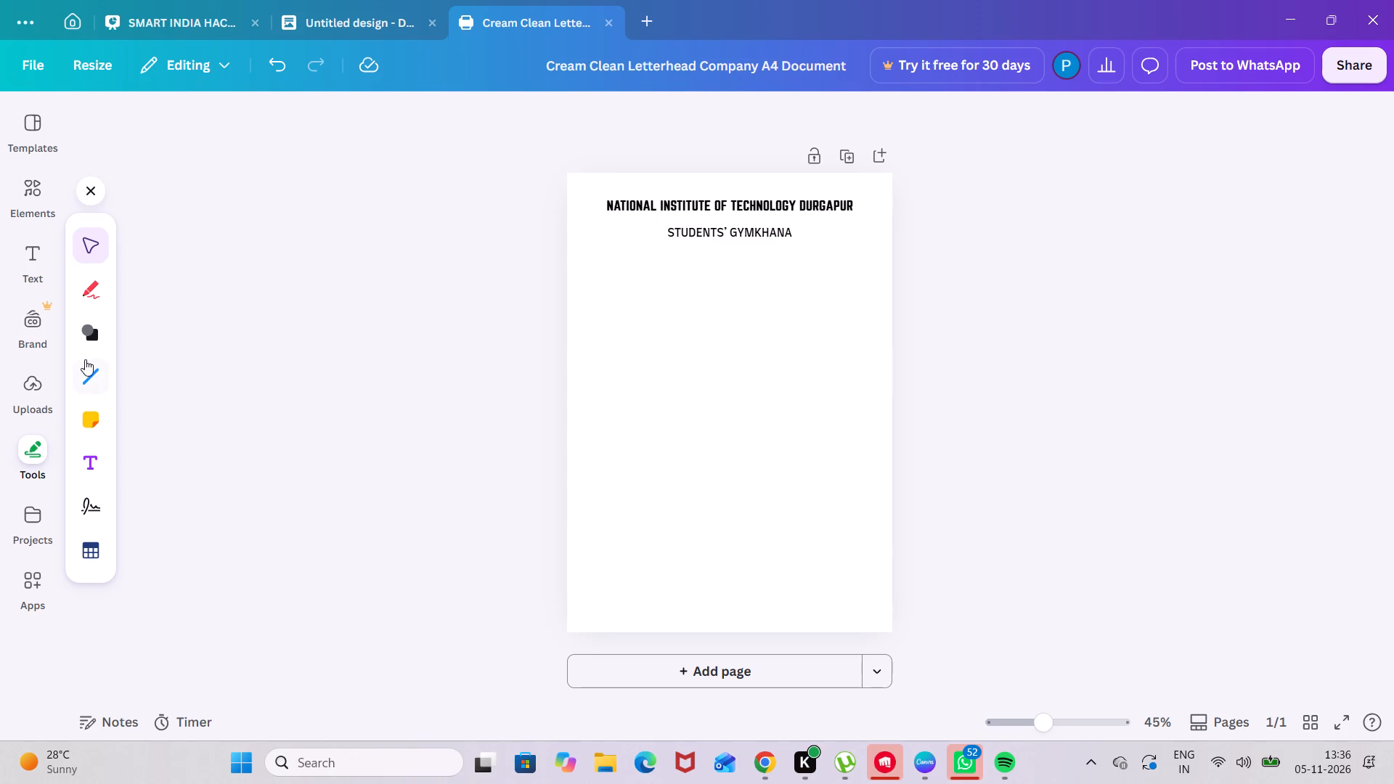
left_click(98, 368)
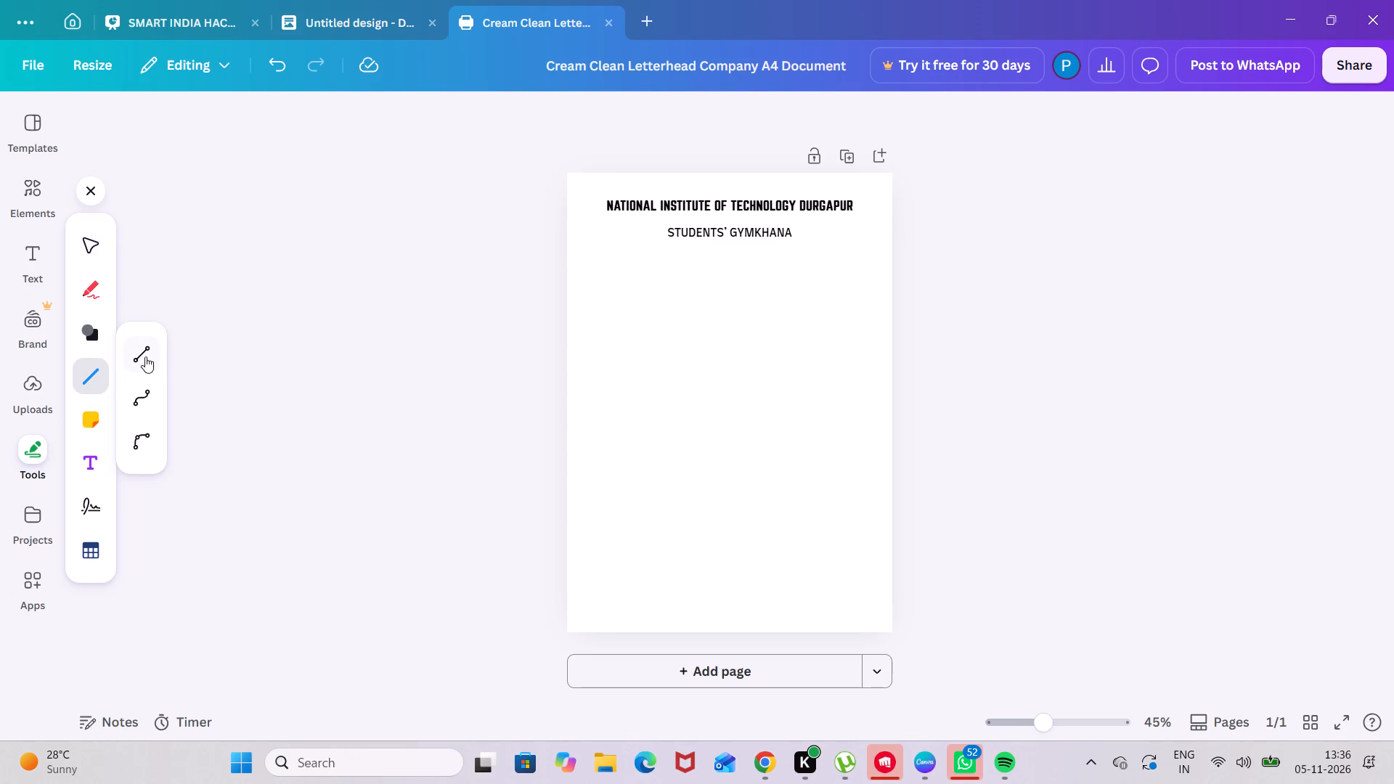
left_click(146, 356)
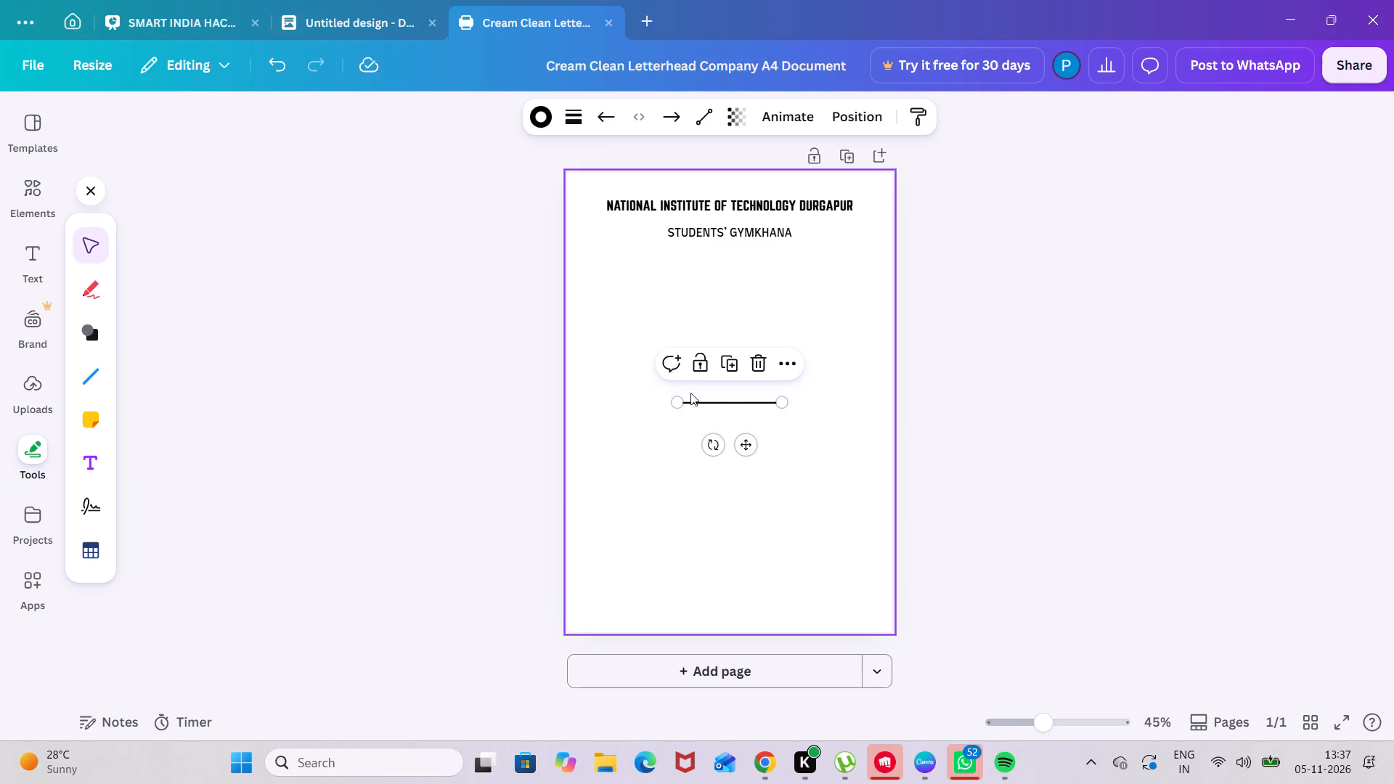
left_click_drag(674, 406, 489, 404)
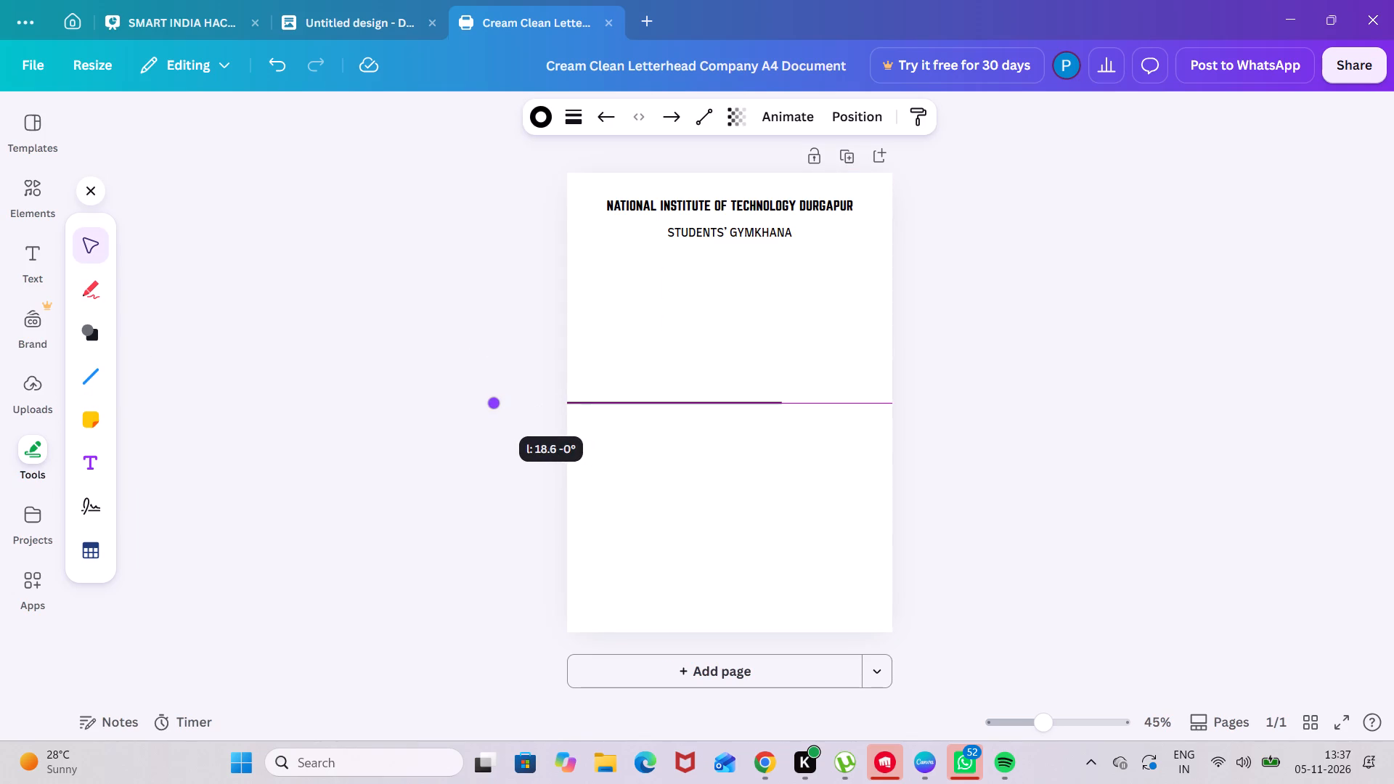
left_click_drag(489, 404, 436, 408)
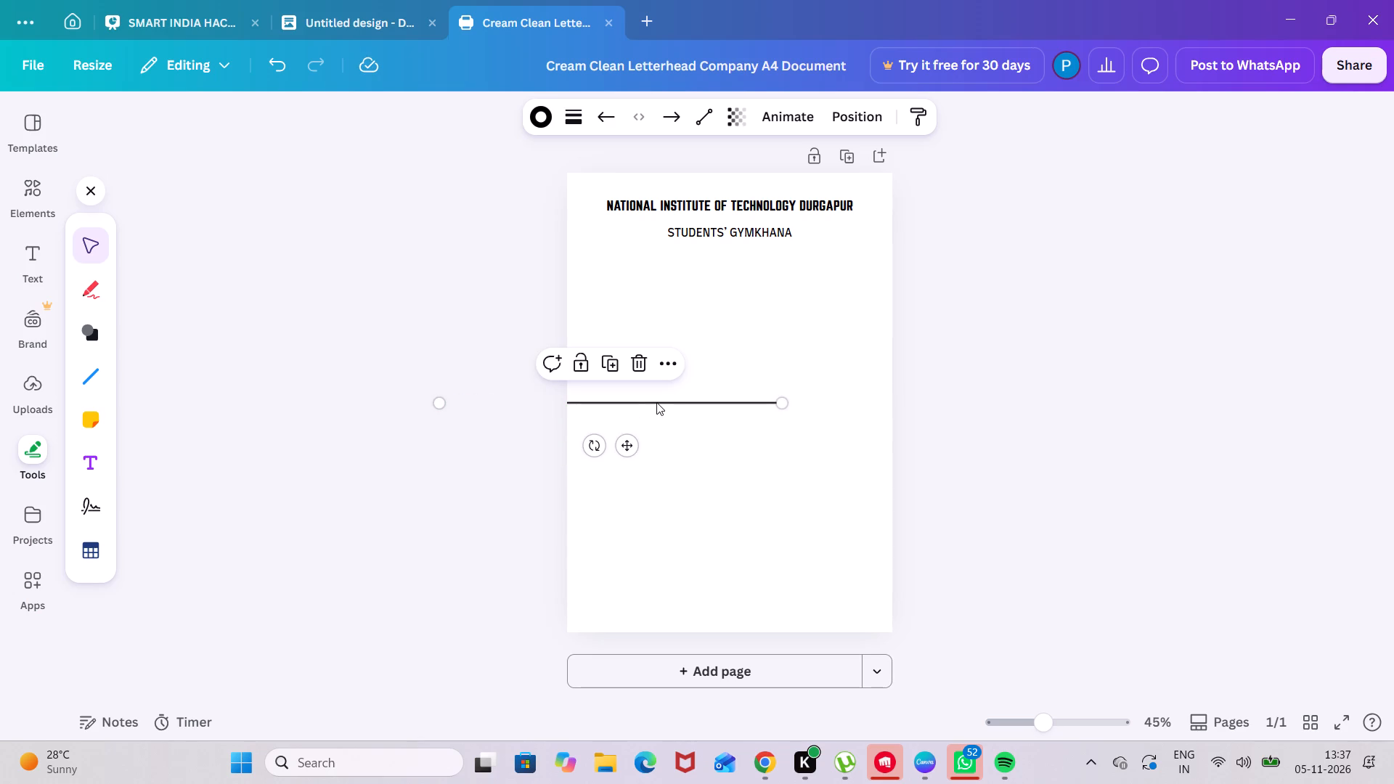
Move the horizontal line up below the "STUDENTS' GYMKHANA" text, centred so it spans the full page width.
left_click_drag(656, 402, 786, 253)
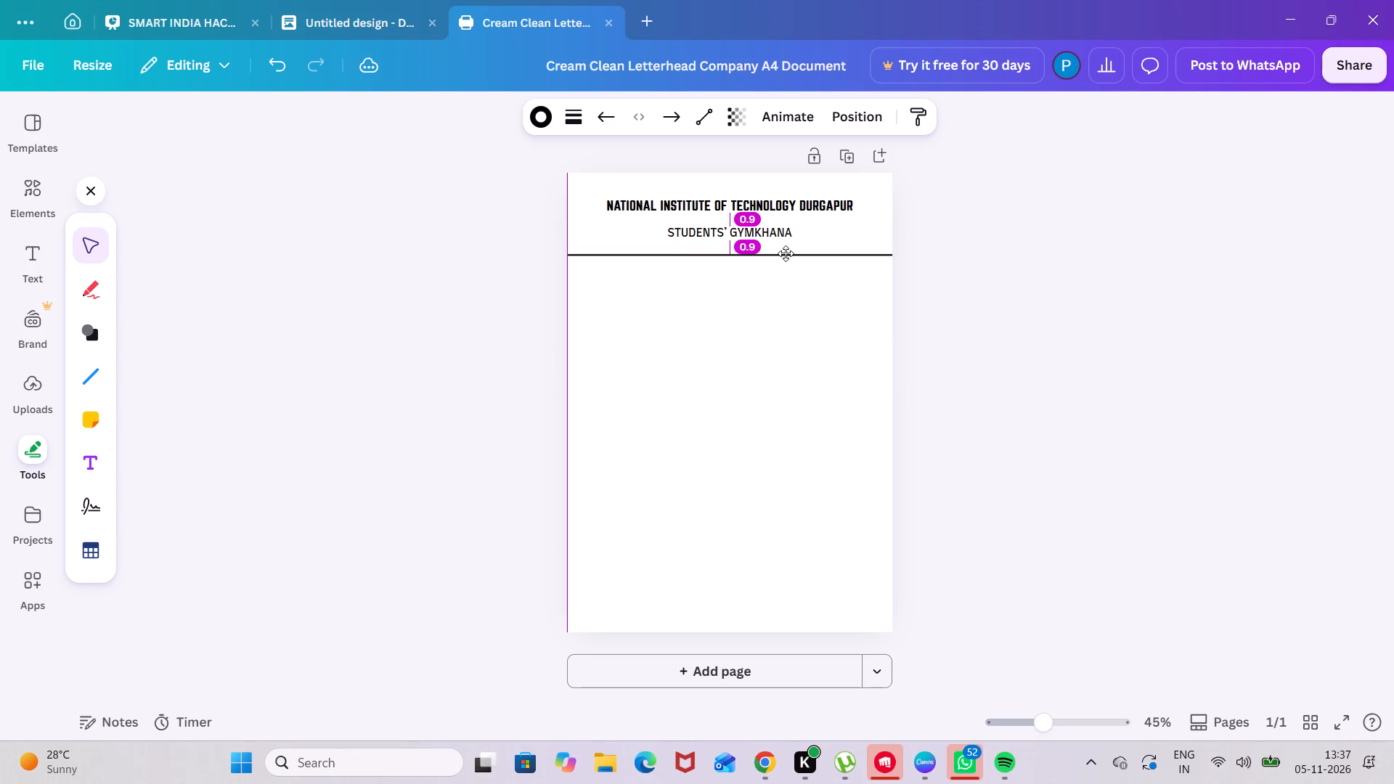
left_click_drag(786, 253, 782, 256)
left_click_drag(782, 256, 770, 258)
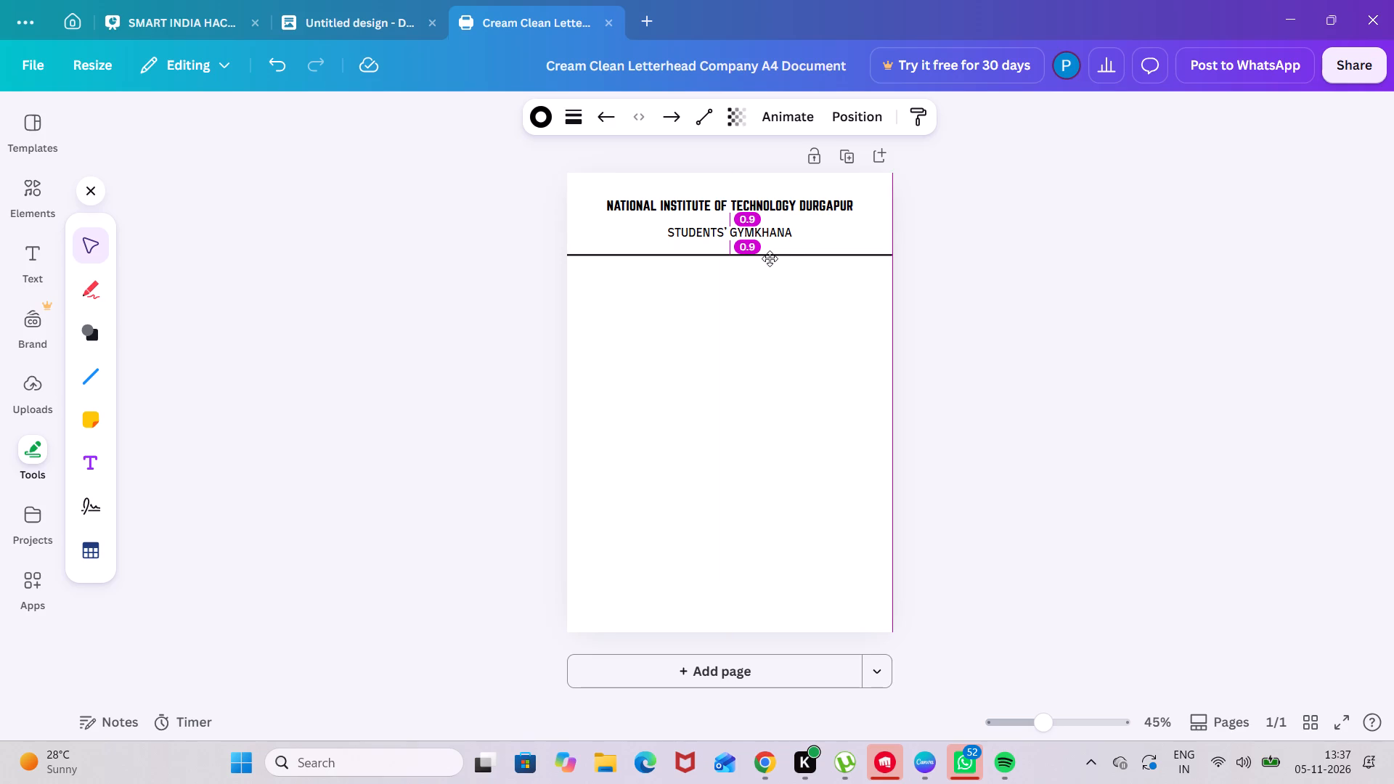
left_click_drag(770, 258, 777, 258)
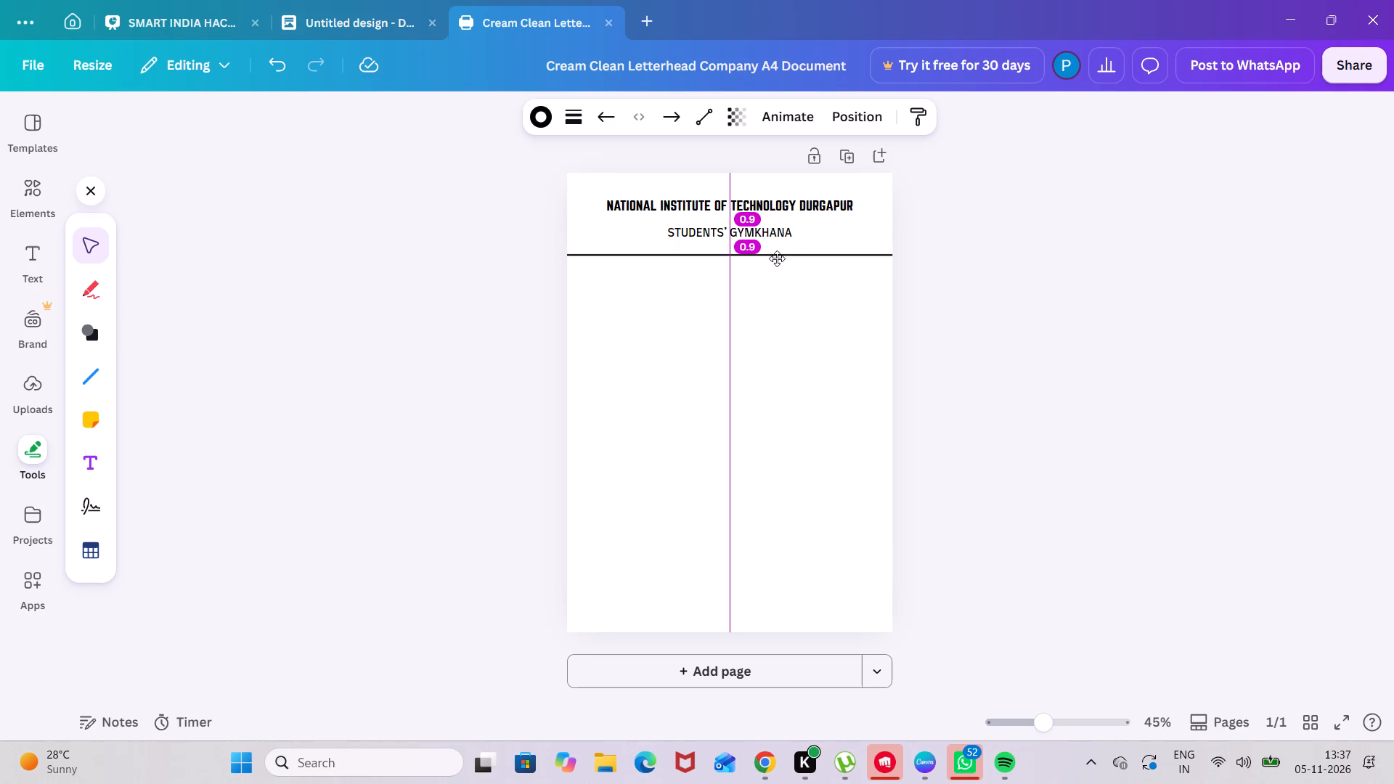
left_click_drag(777, 258, 778, 266)
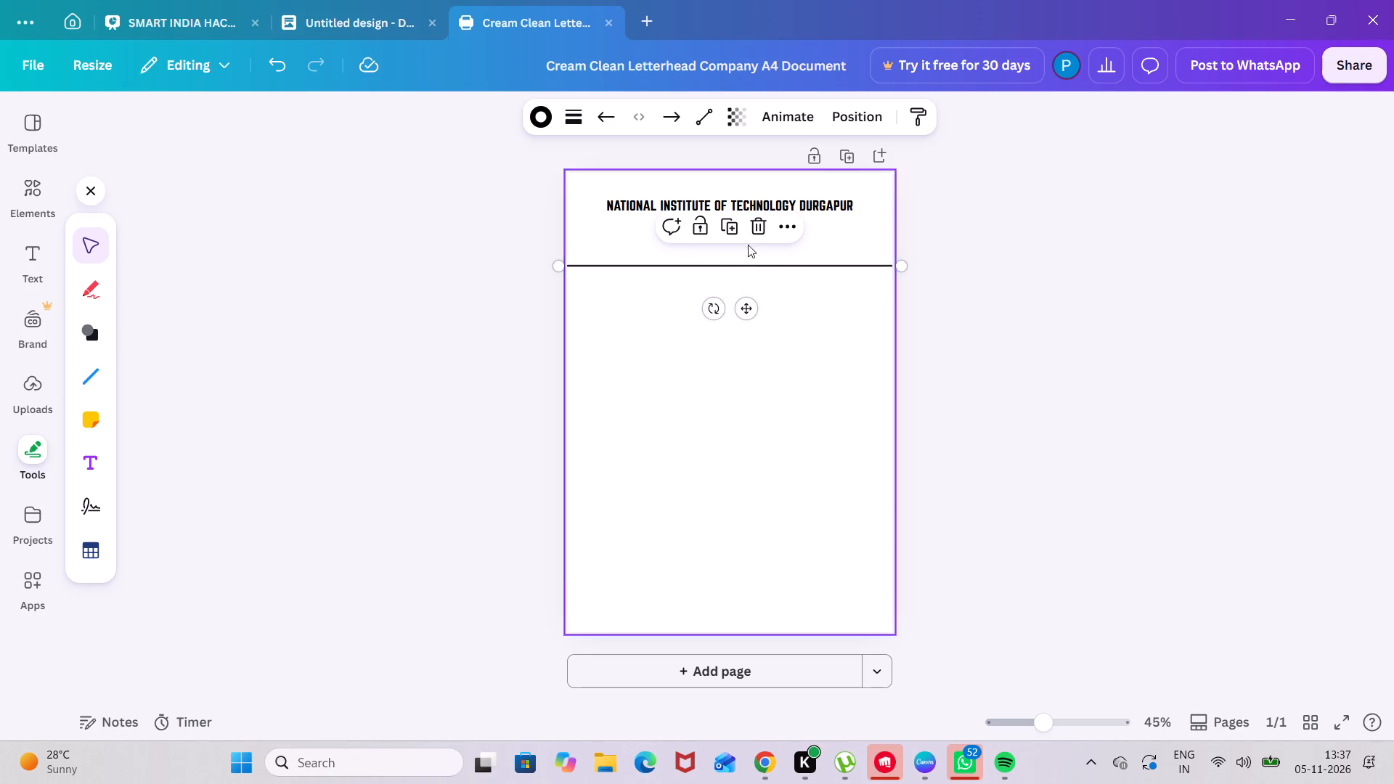
Duplicate the horizontal header line to form a double rule below the header text.
left_click(736, 232)
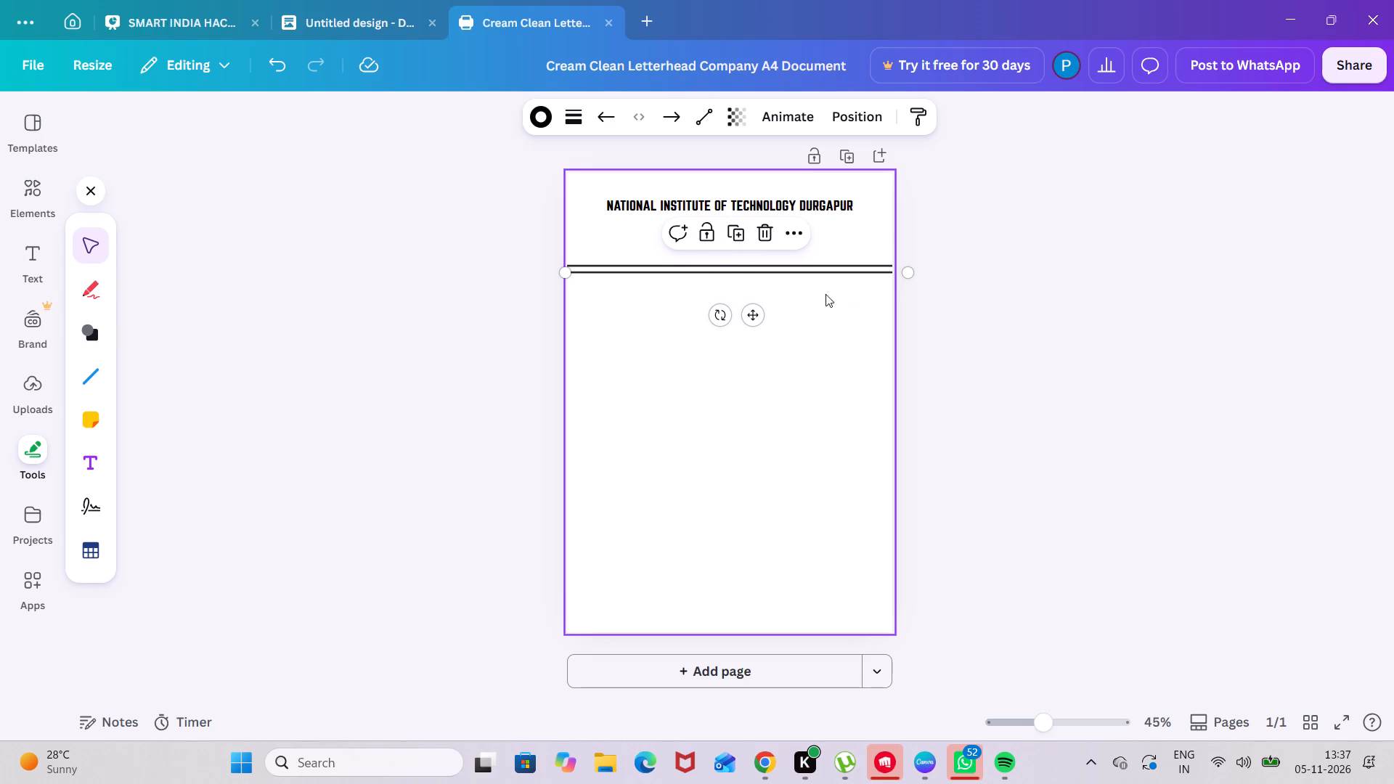
left_click(1083, 346)
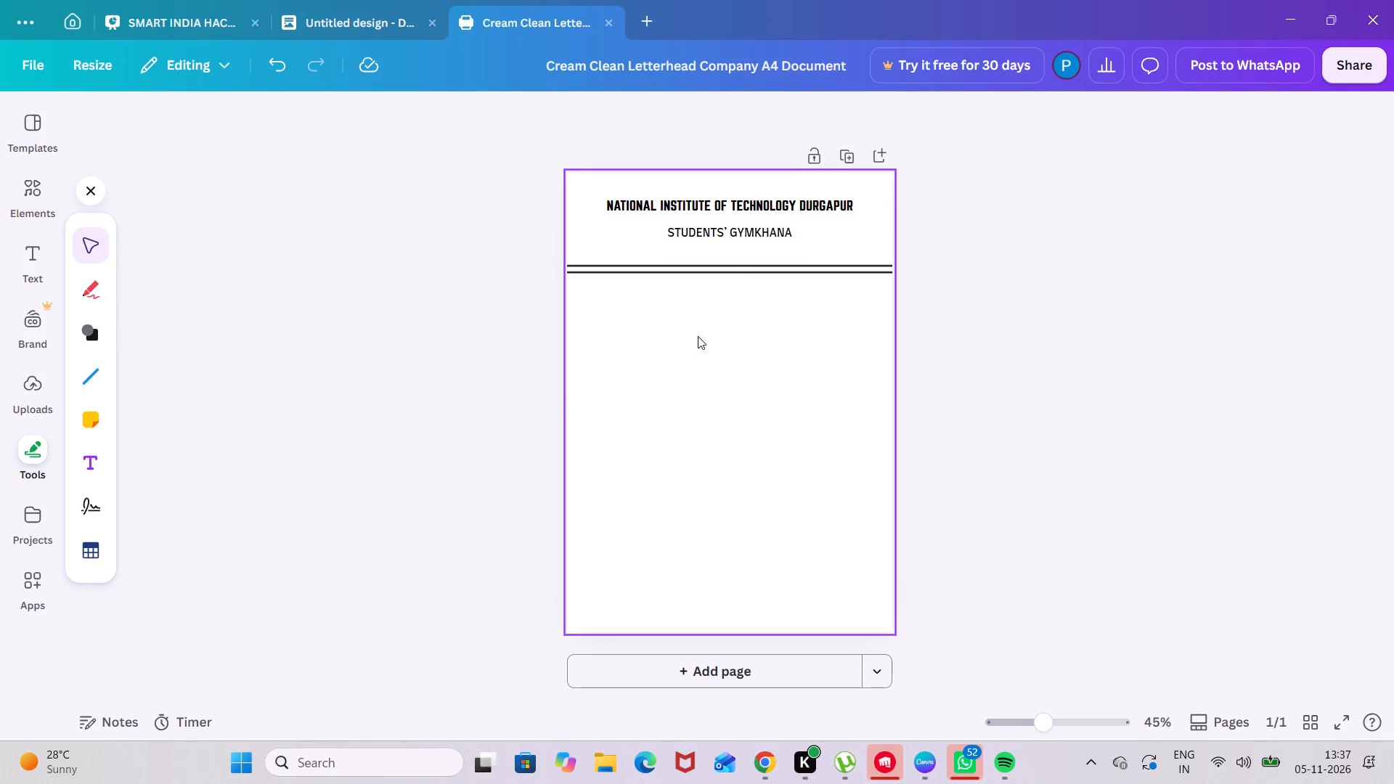
Make a vertical line by duplicating the lower header line, moving the copy down the page and rotating it to 90°.
left_click(701, 276)
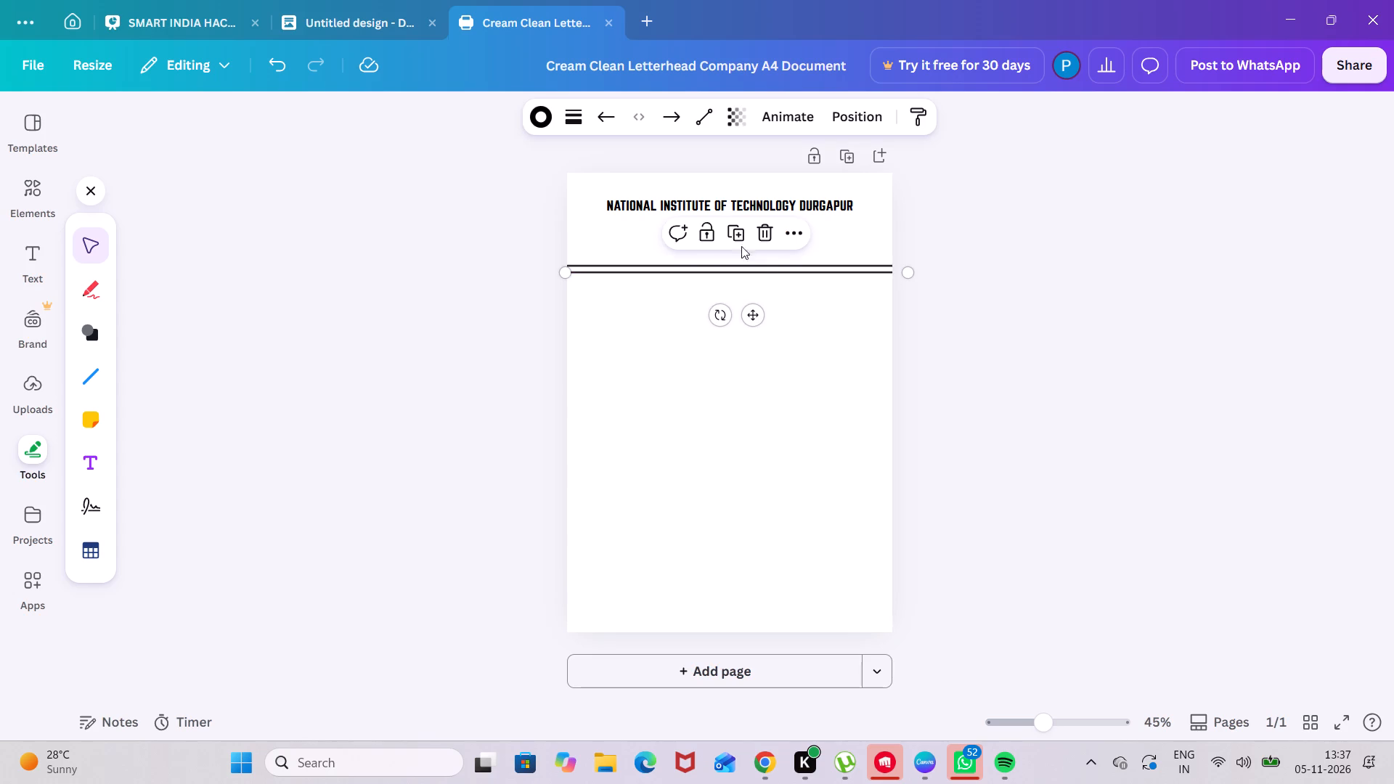
left_click(743, 229)
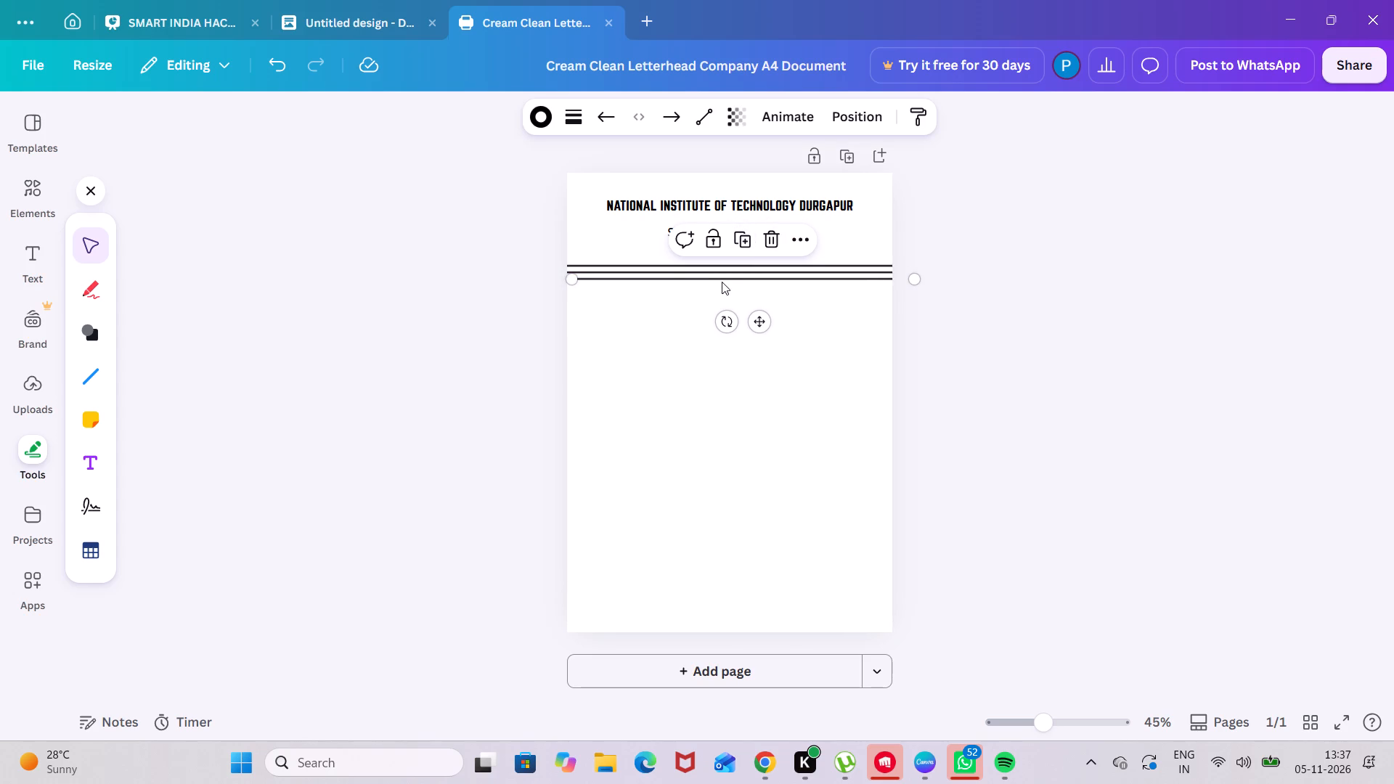
left_click_drag(720, 279, 712, 352)
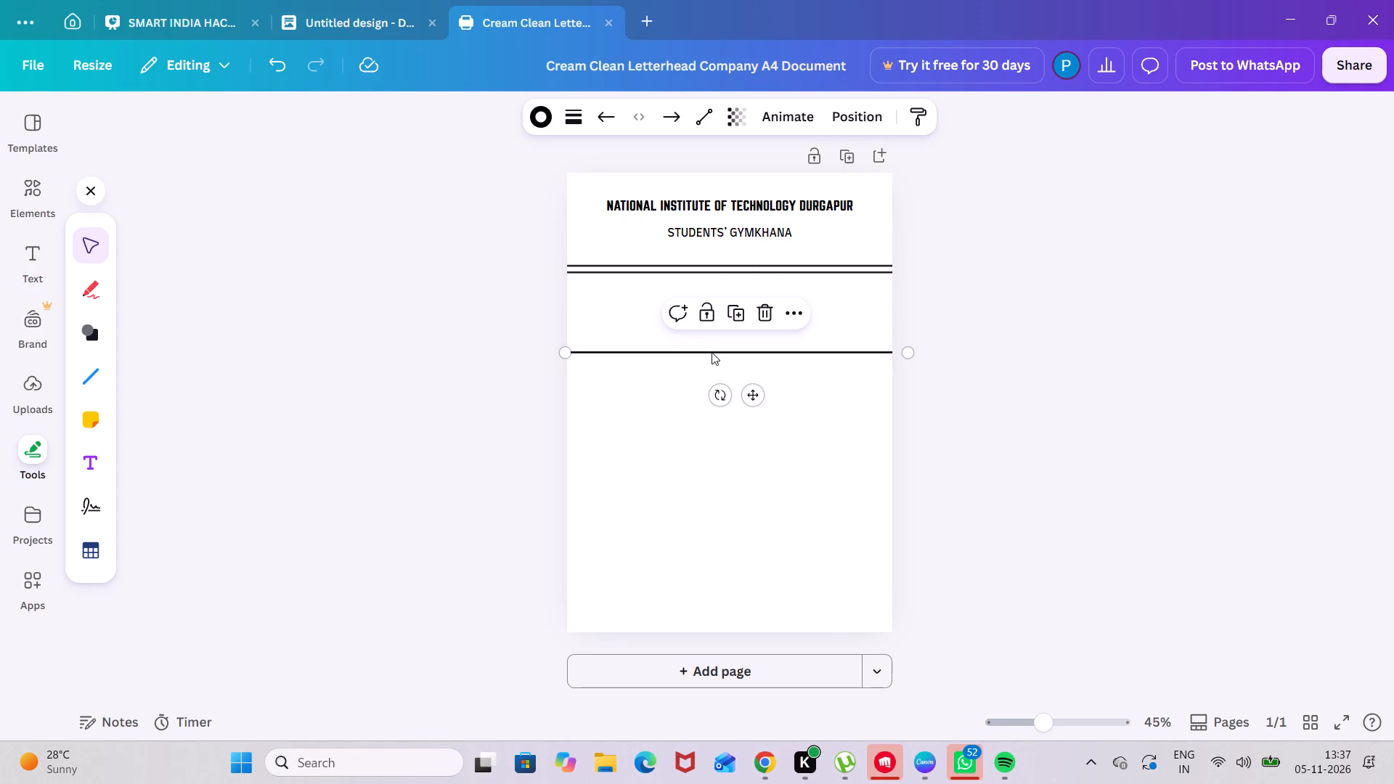
left_click_drag(721, 399, 639, 375)
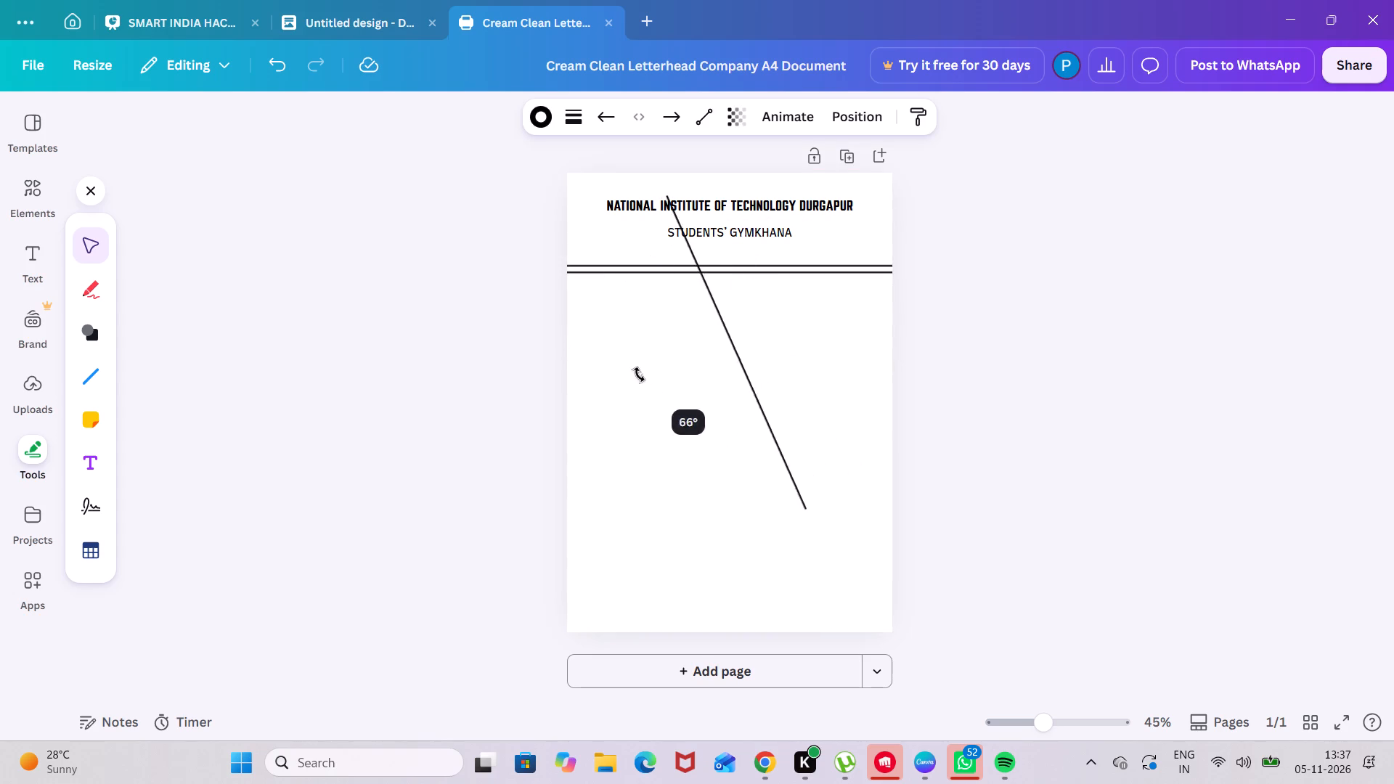
left_click_drag(639, 375, 598, 348)
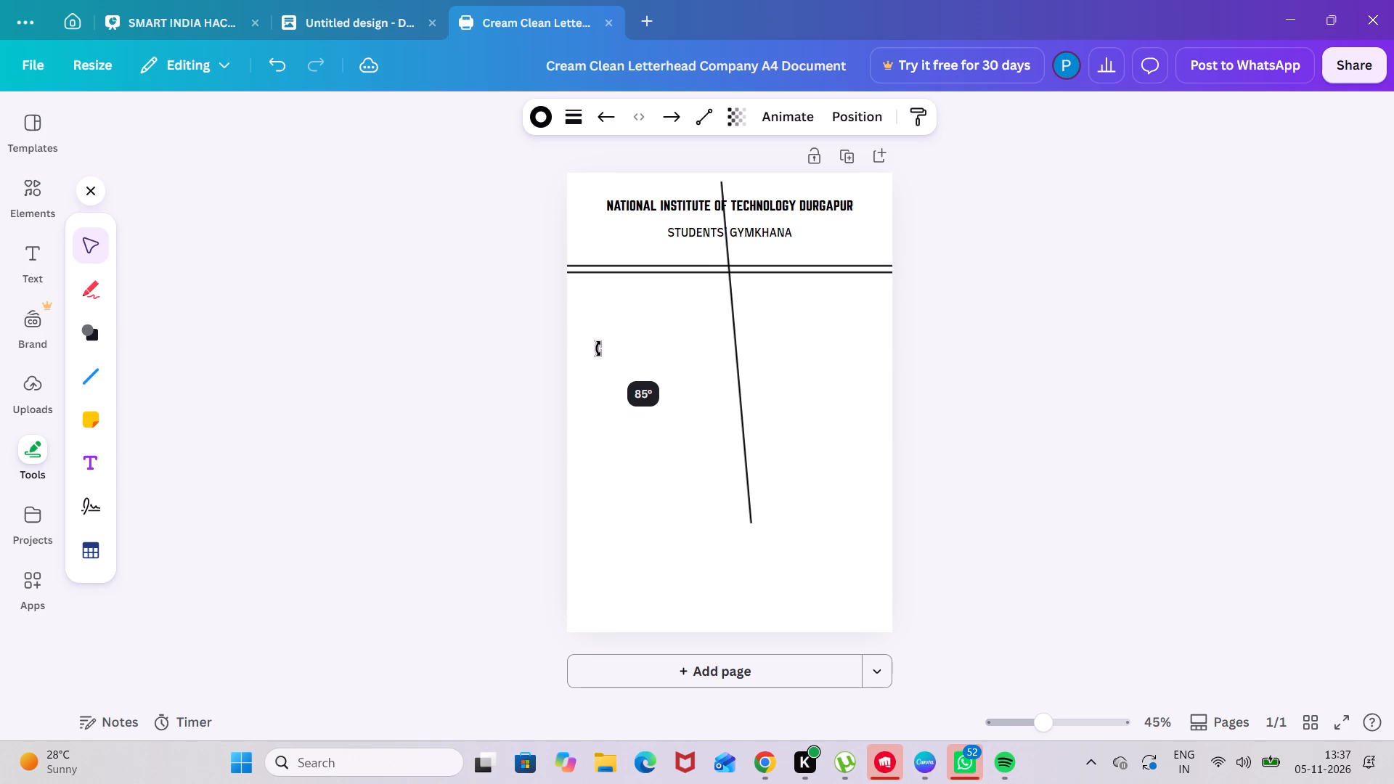
left_click_drag(598, 348, 579, 343)
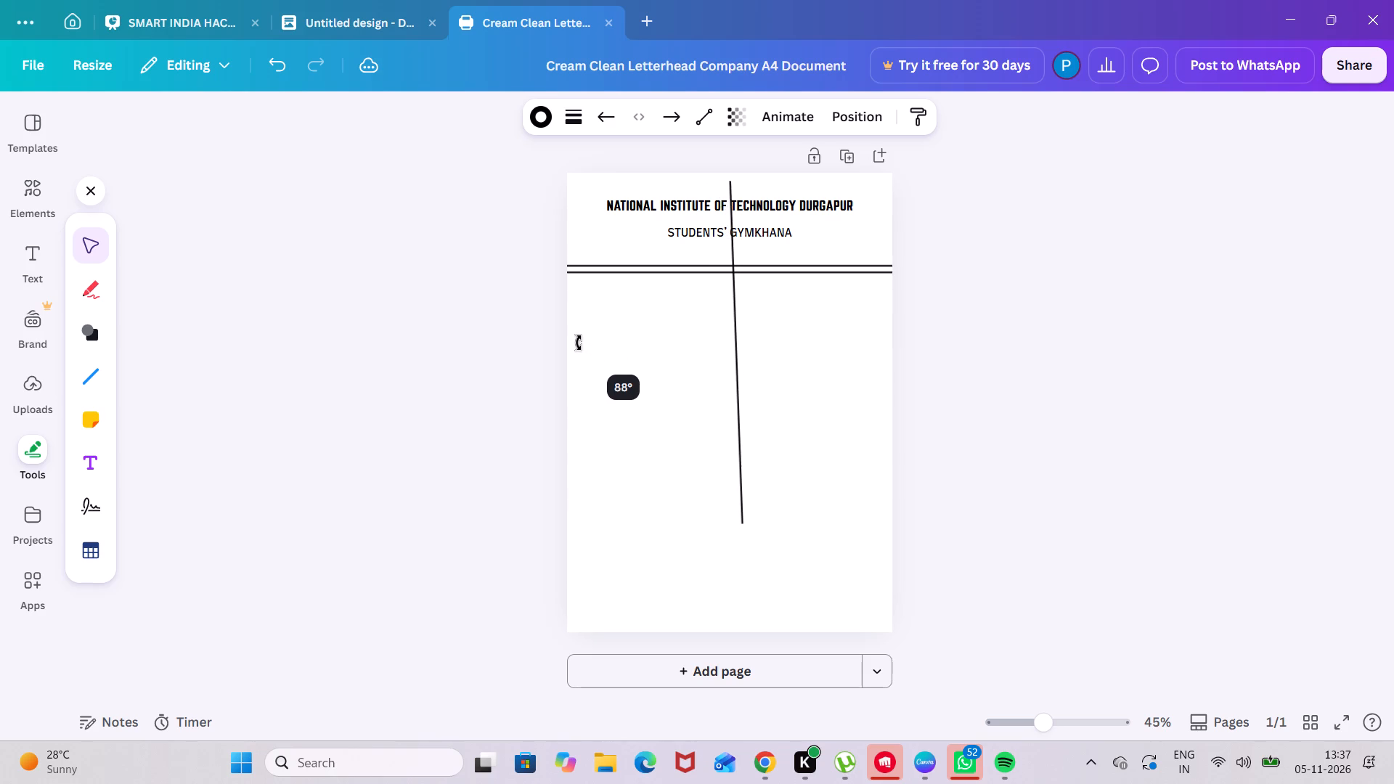
left_click_drag(579, 343, 569, 338)
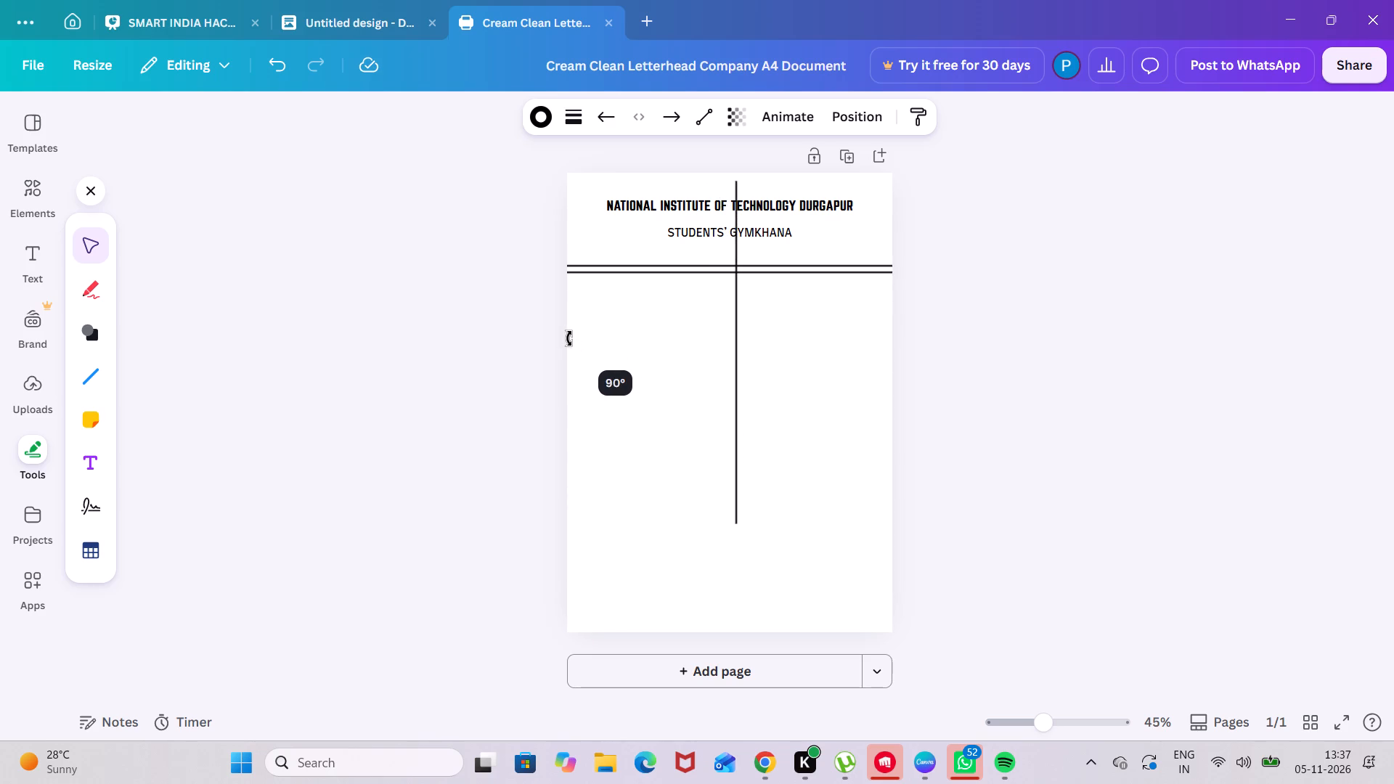
left_click_drag(569, 338, 569, 338)
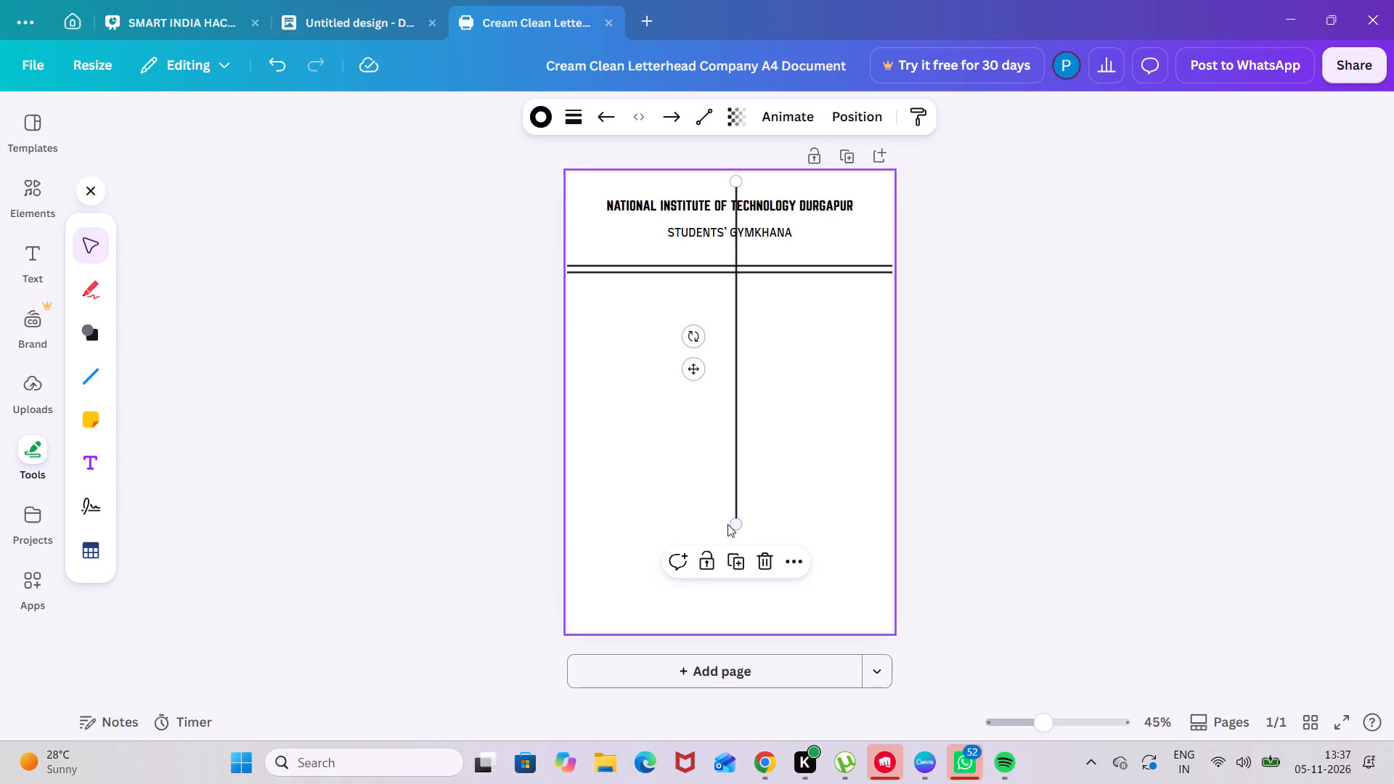
Extend the vertical line to the page's bottom edge, about 29.2 long, and straighten it to vertical.
left_click_drag(738, 521, 739, 638)
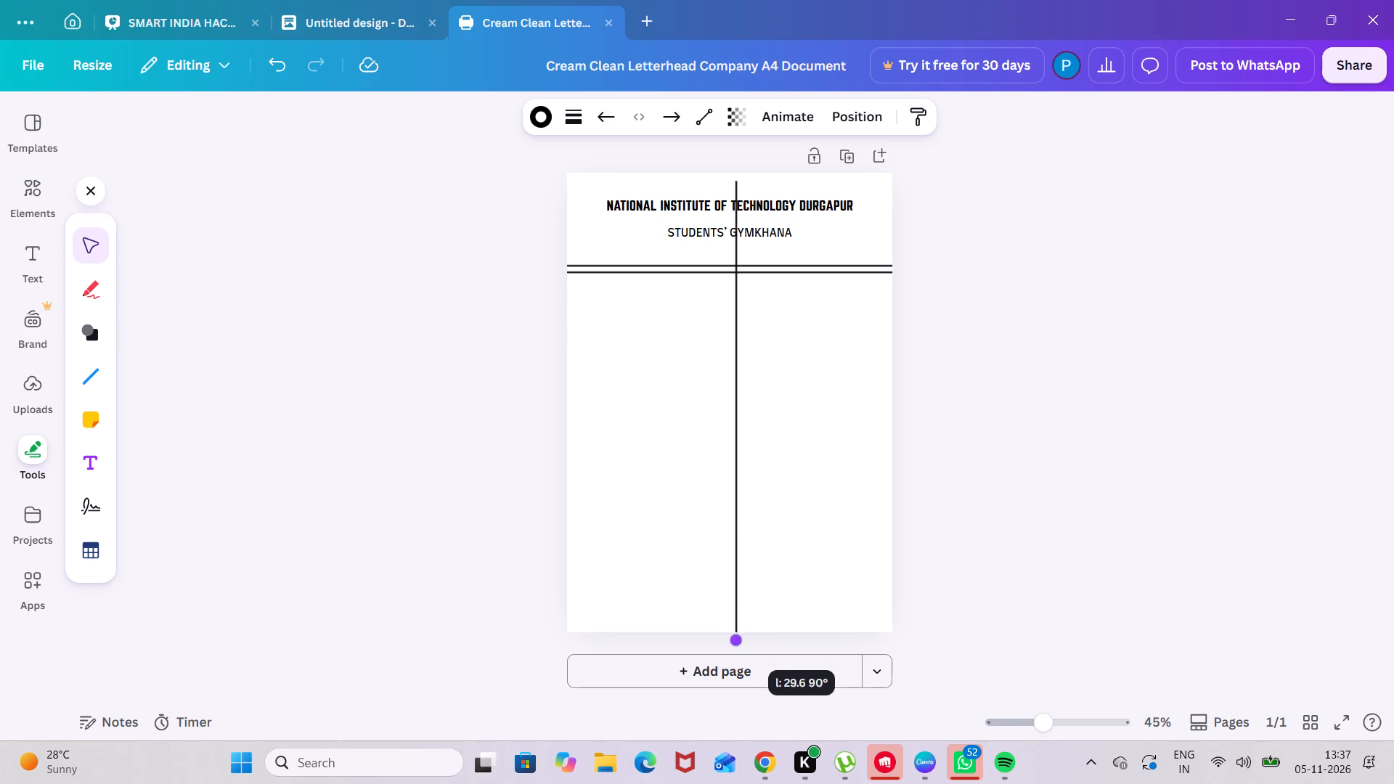
left_click_drag(739, 638, 738, 629)
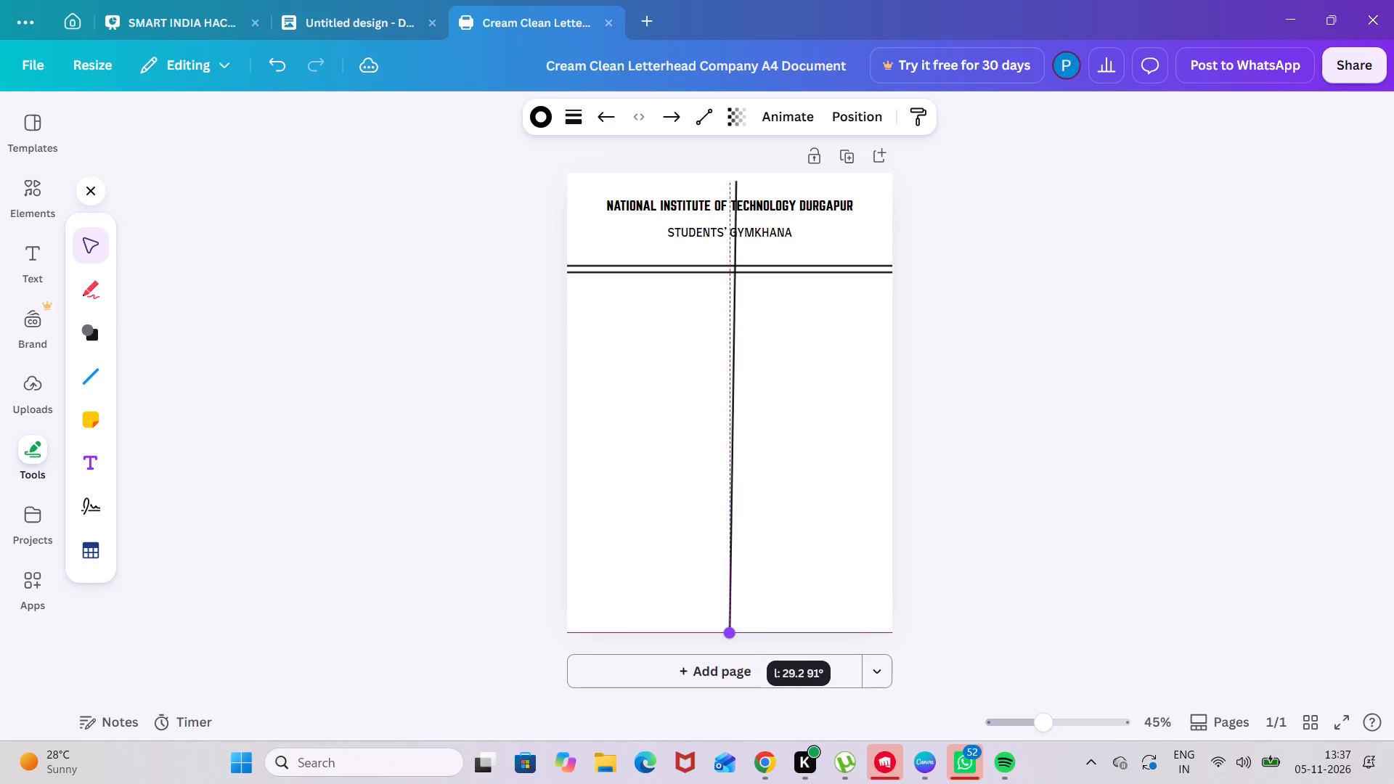
left_click_drag(738, 629, 741, 629)
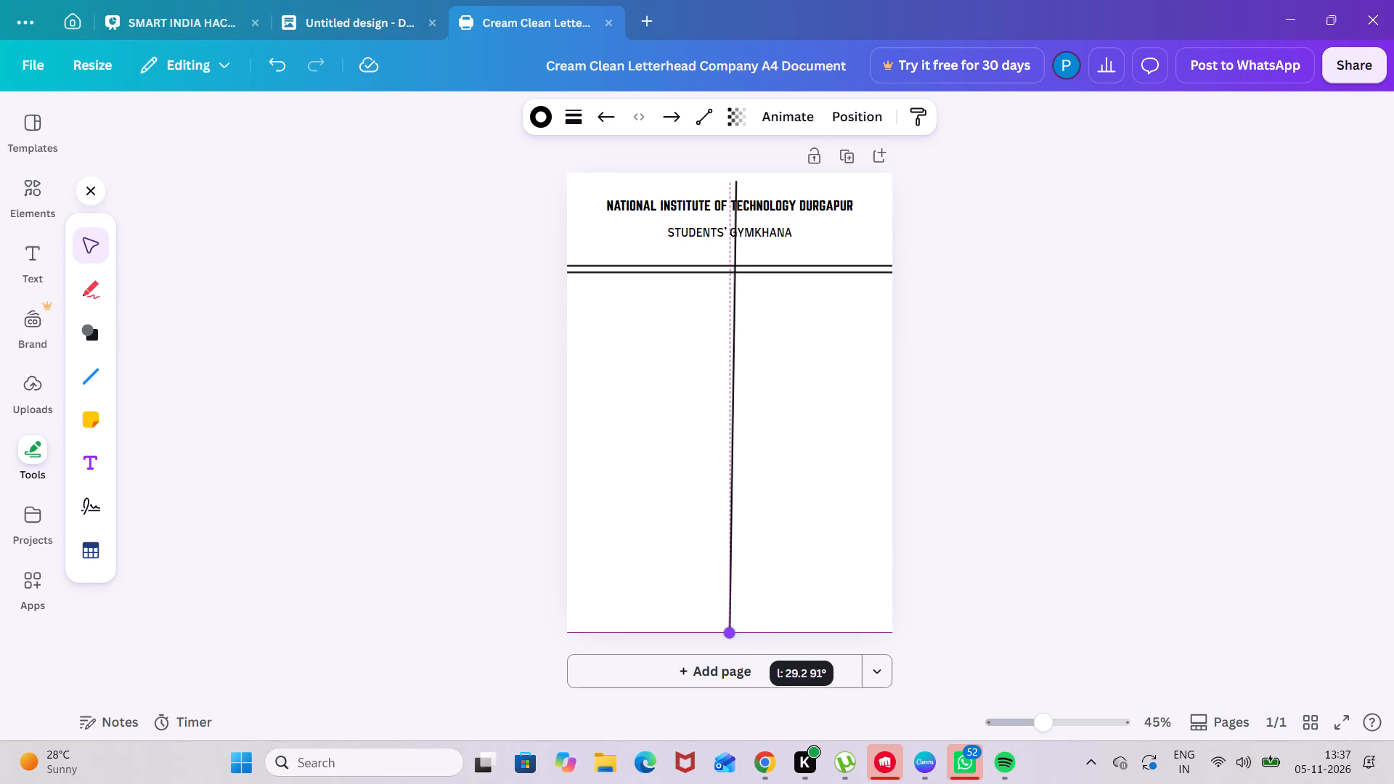
left_click_drag(741, 629, 738, 632)
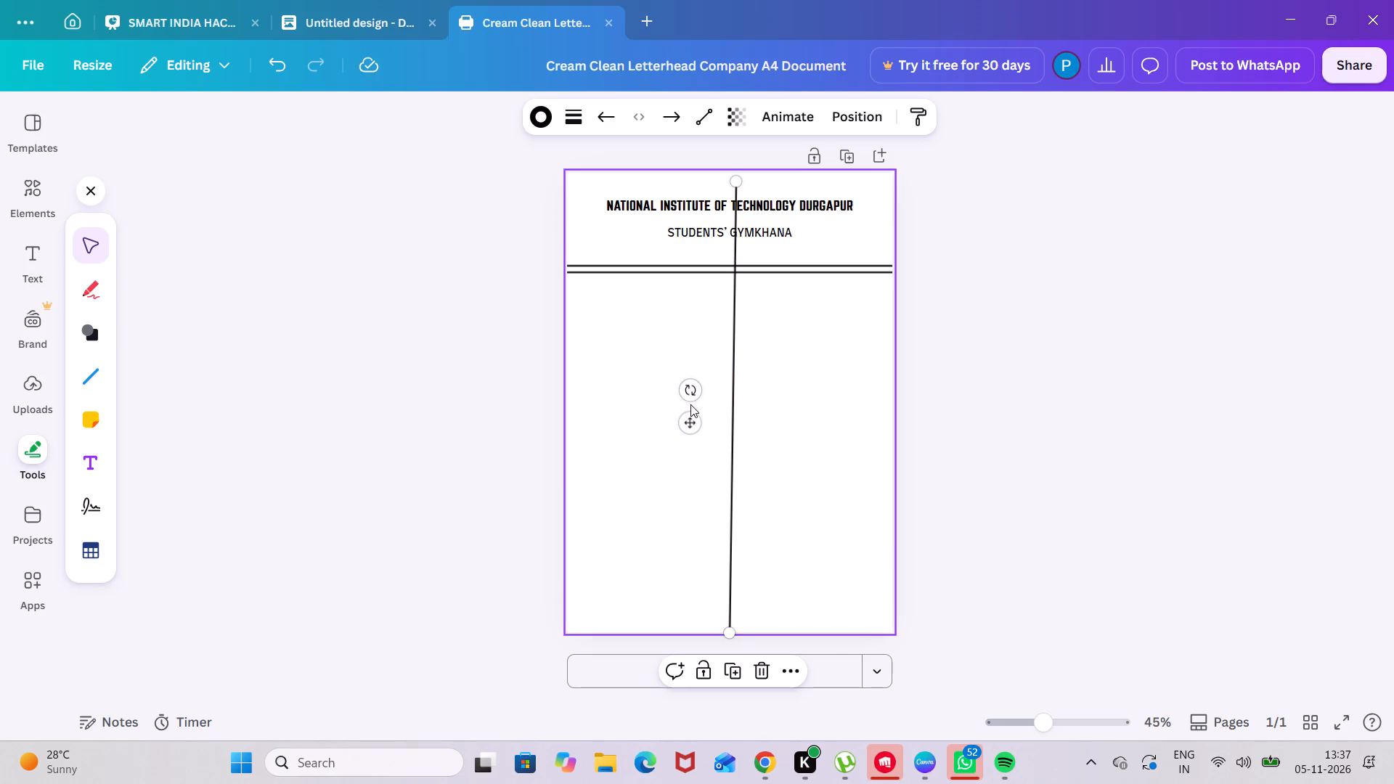
left_click_drag(690, 396, 682, 396)
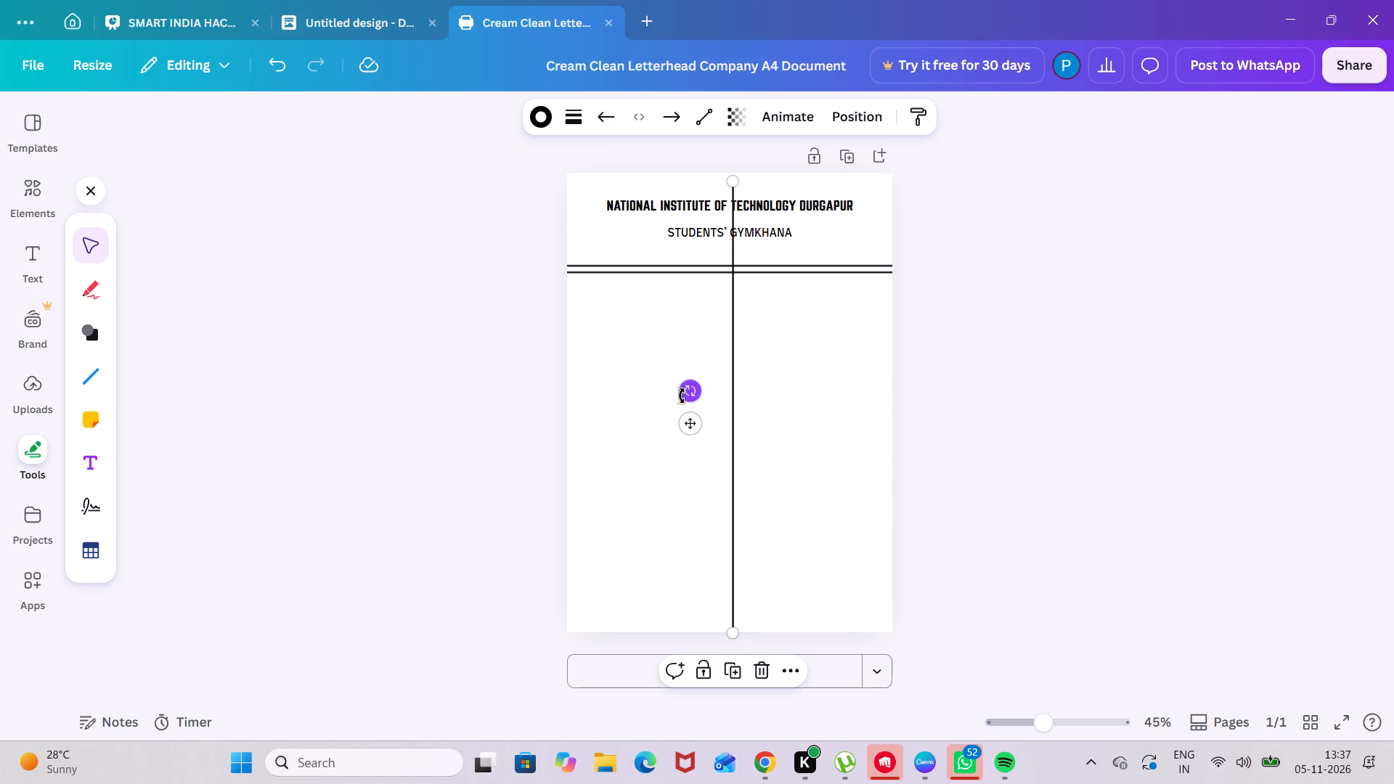
Move the vertical line into the left part of the page, with its top end meeting the lower header line.
left_click(733, 387)
left_click_drag(733, 387, 616, 474)
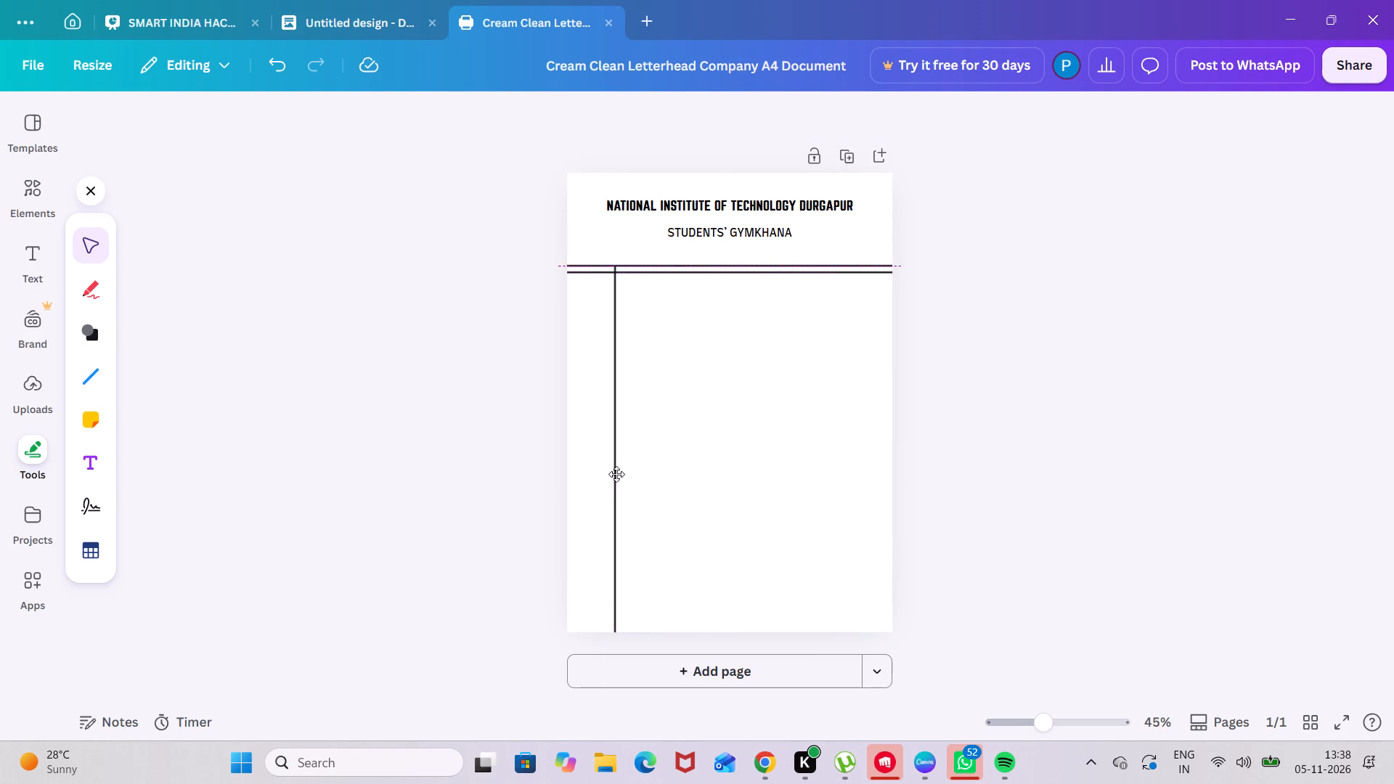
left_click_drag(616, 474, 656, 475)
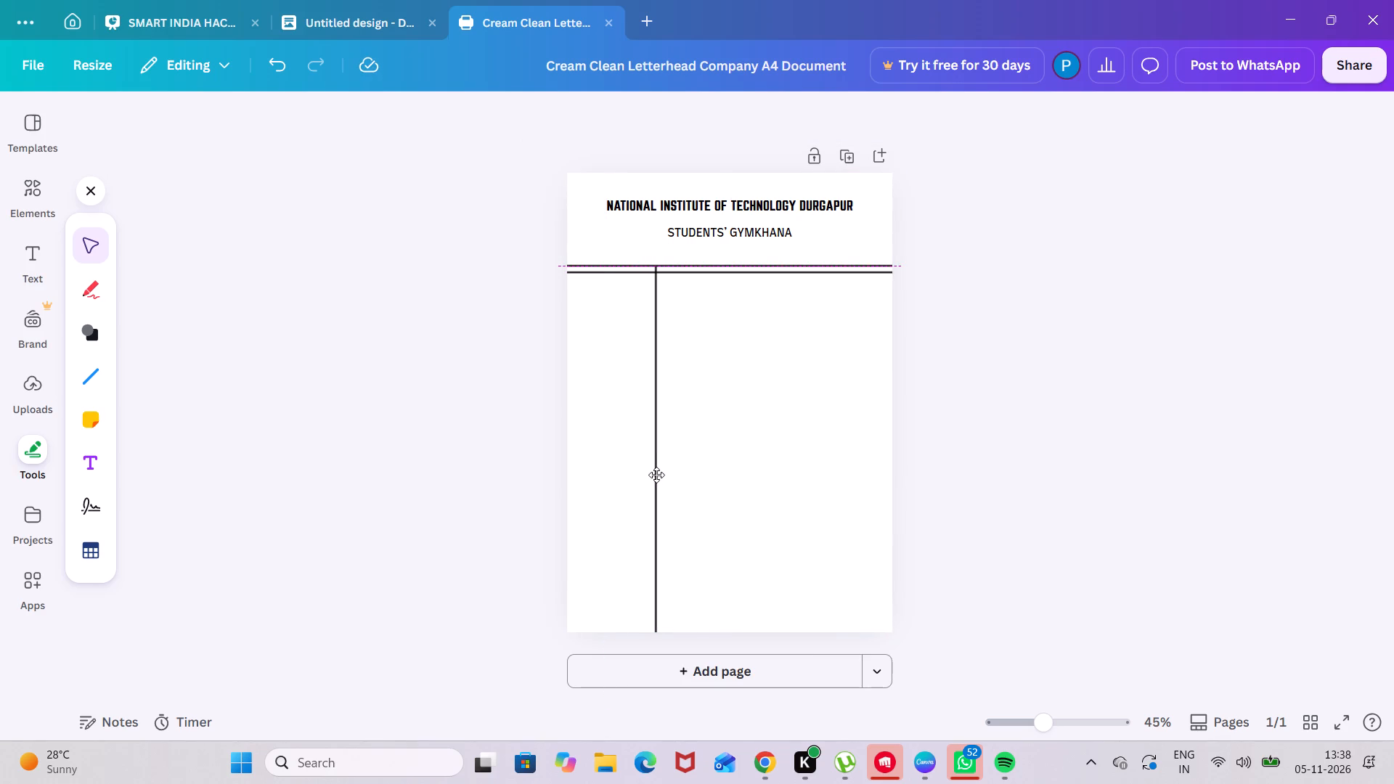
left_click_drag(656, 475, 652, 474)
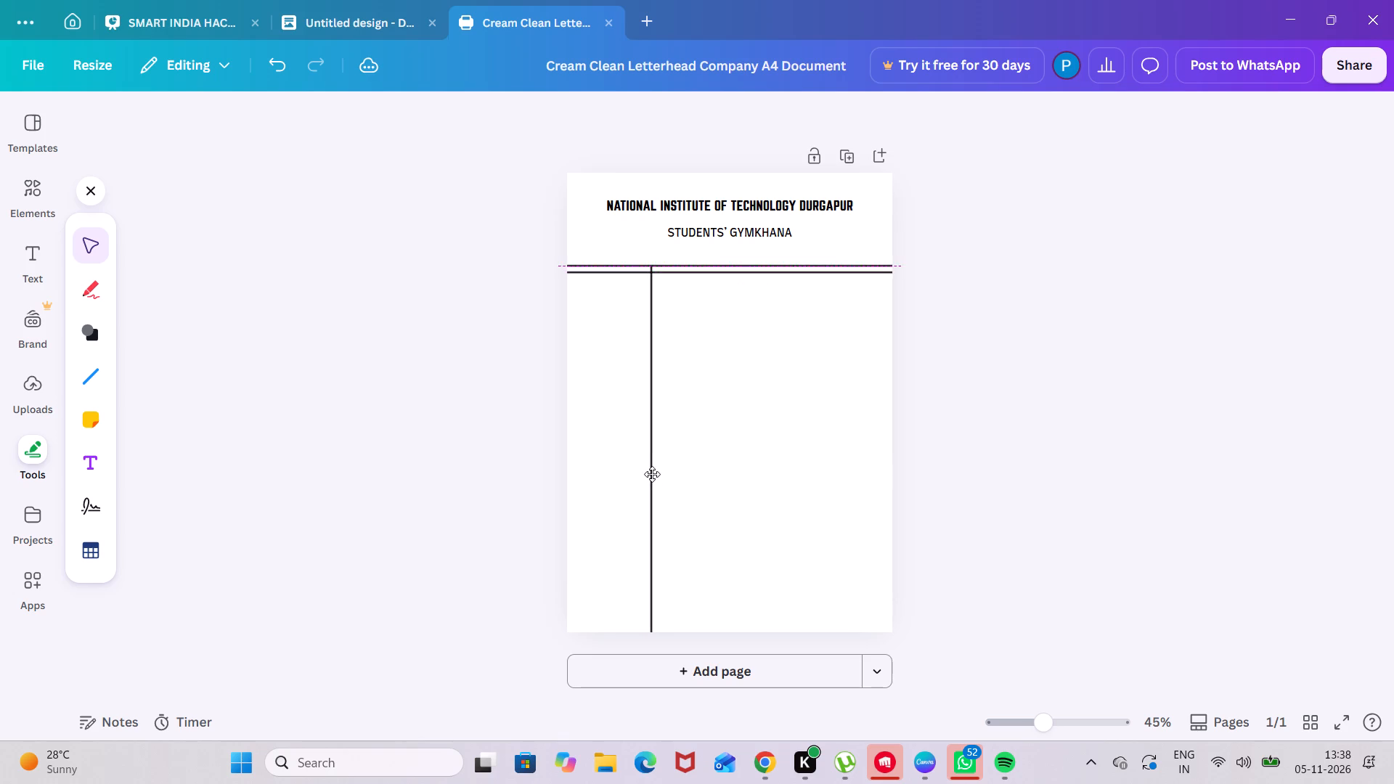
left_click_drag(652, 474, 655, 480)
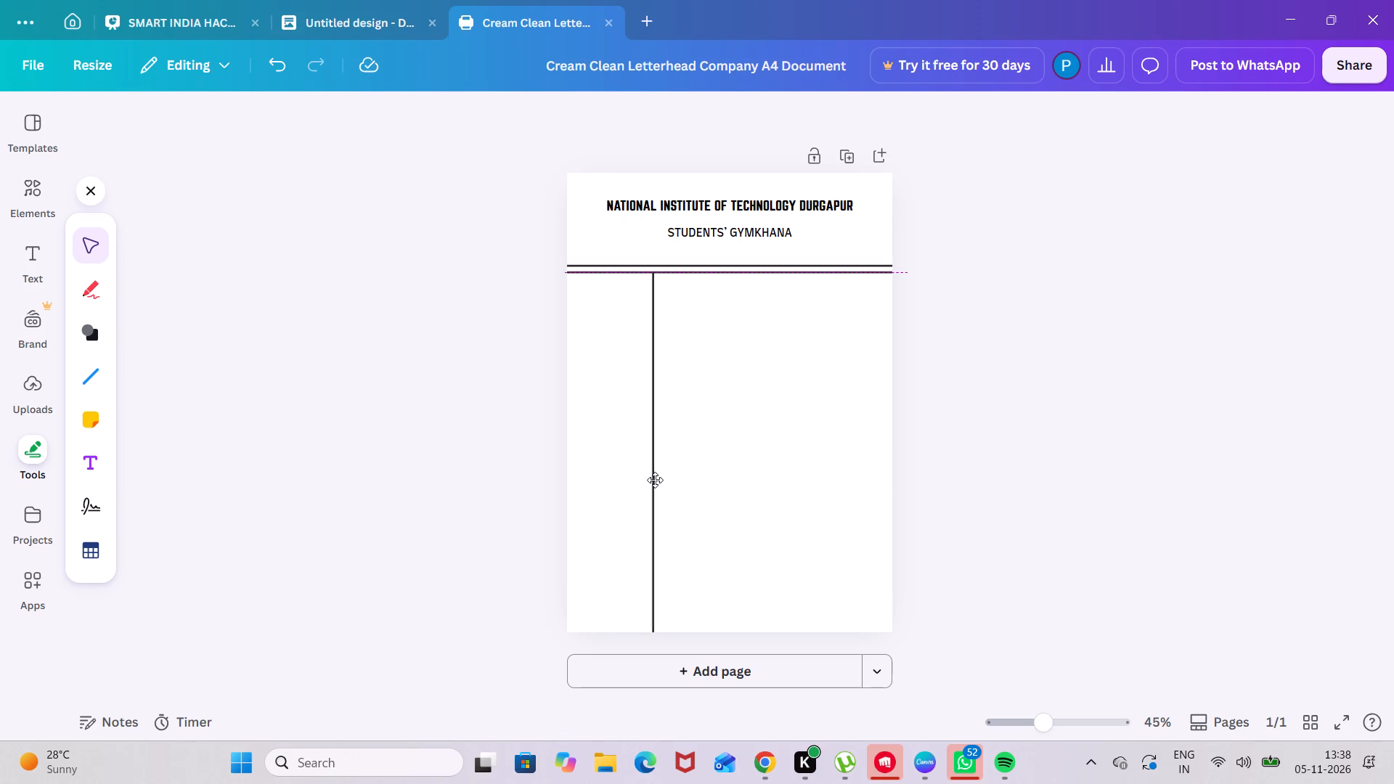
left_click_drag(655, 480, 669, 480)
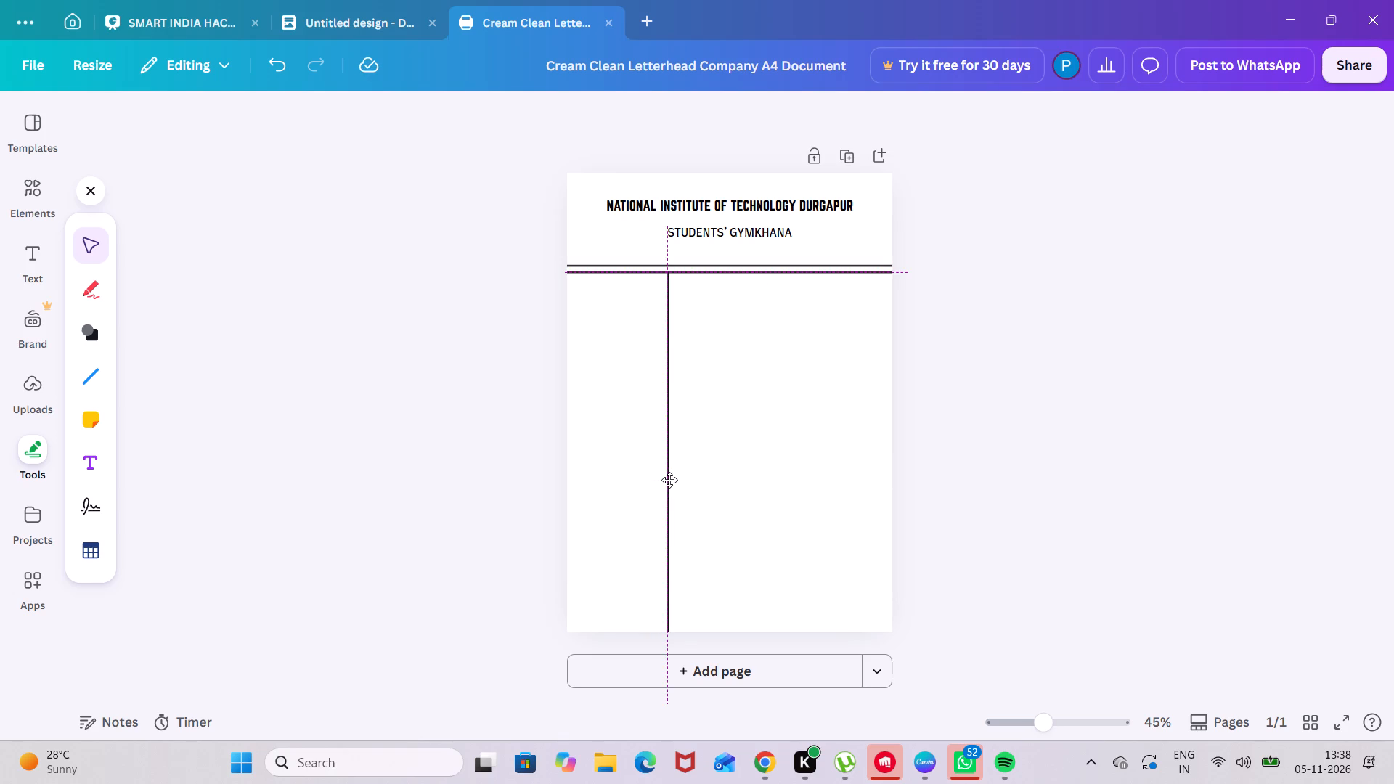
left_click_drag(669, 480, 661, 480)
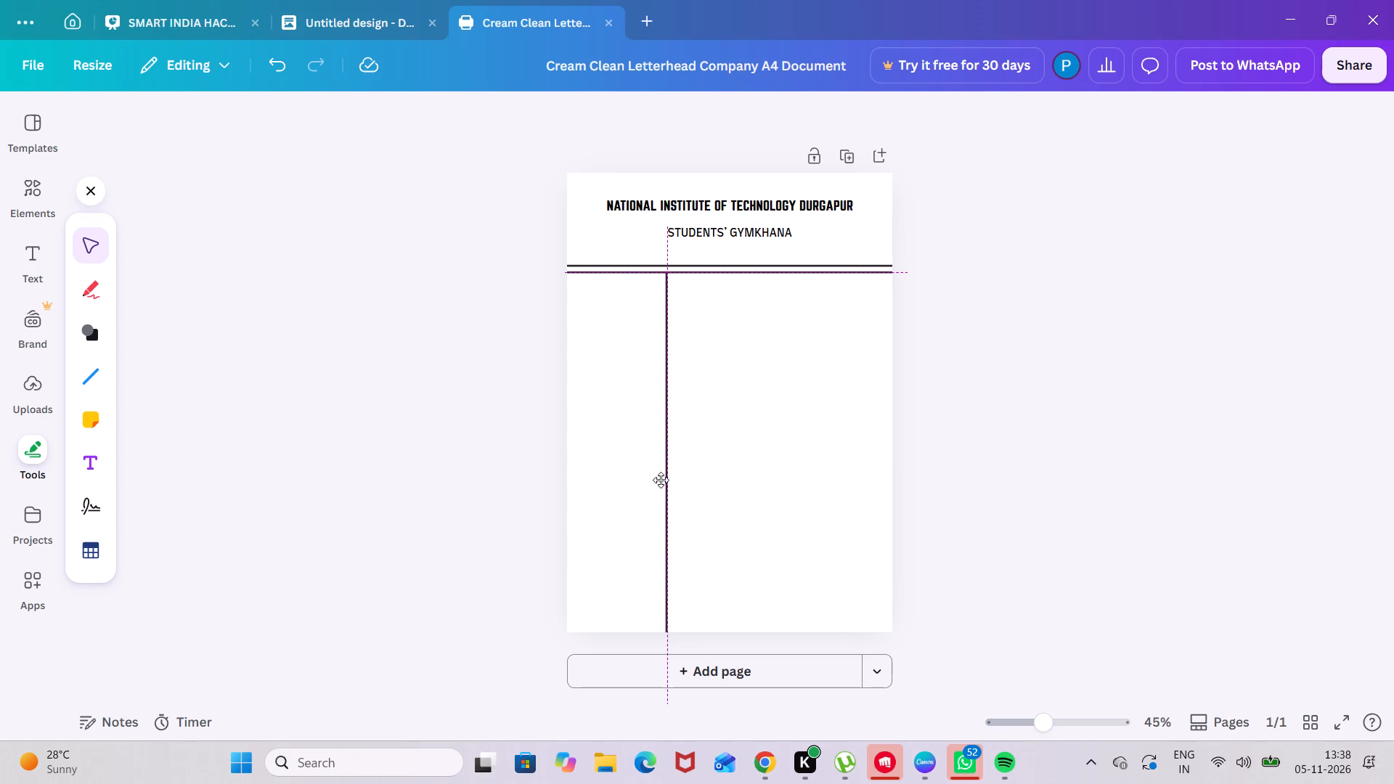
Shift the vertical line slightly closer to the page's left edge, keeping its top end on the lower header line.
left_click_drag(661, 480, 653, 478)
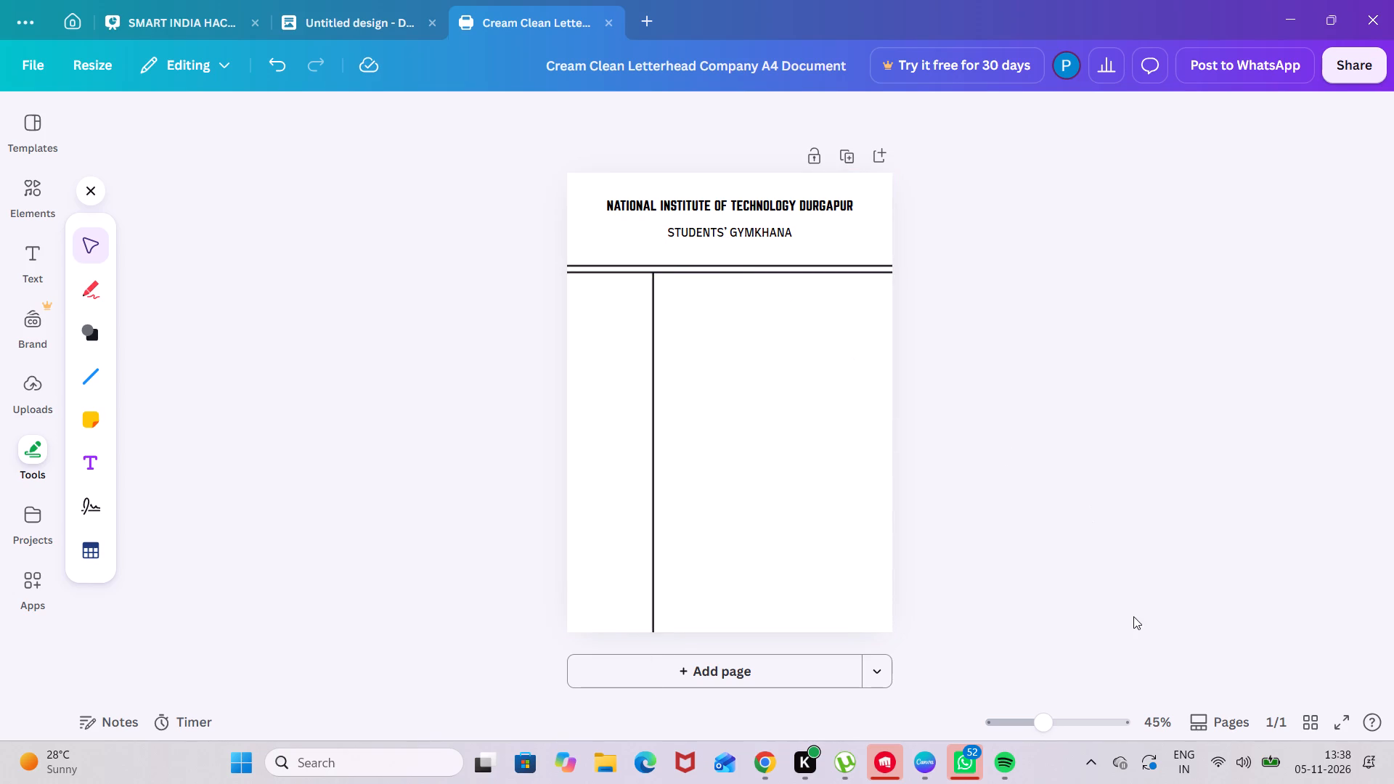
Preview the letterhead page in full screen and return to the editor.
left_click(1340, 715)
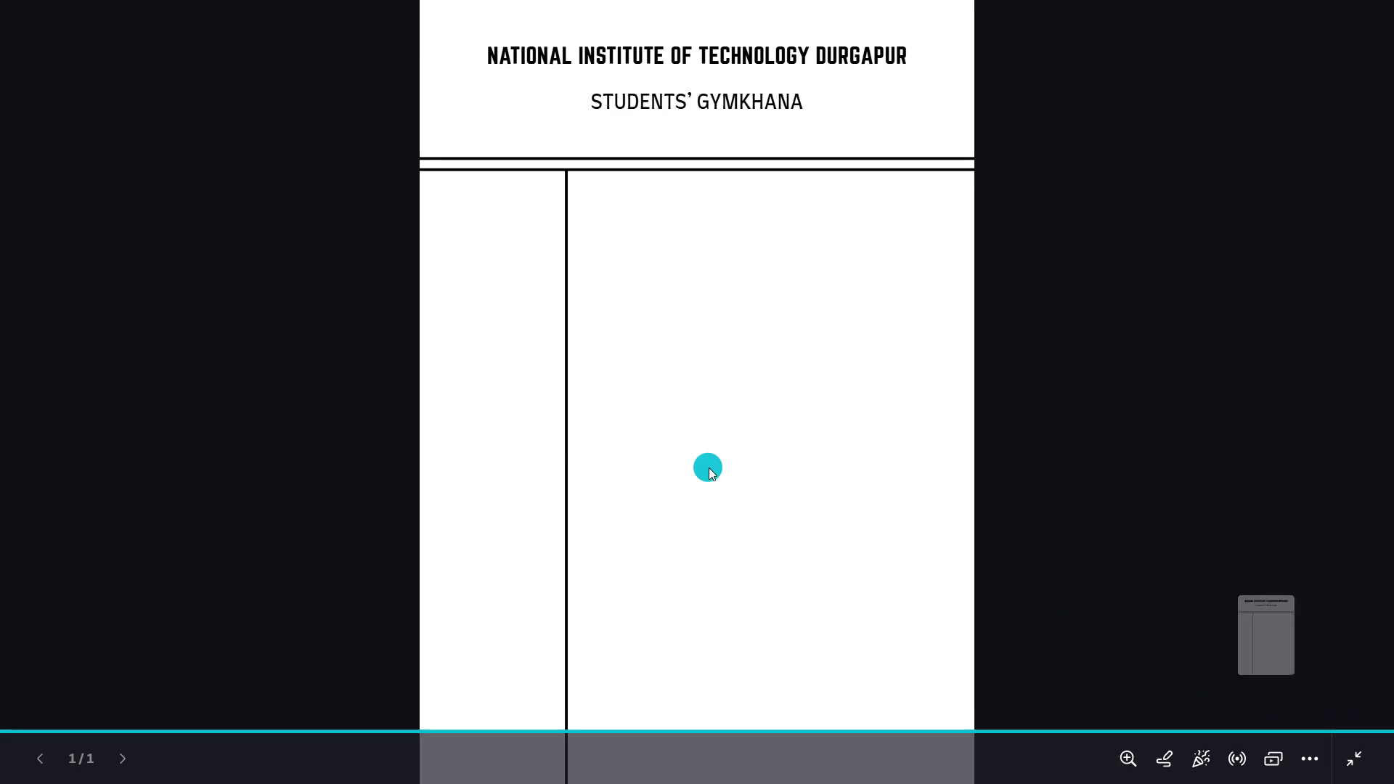
key("Escape")
key("Escape")
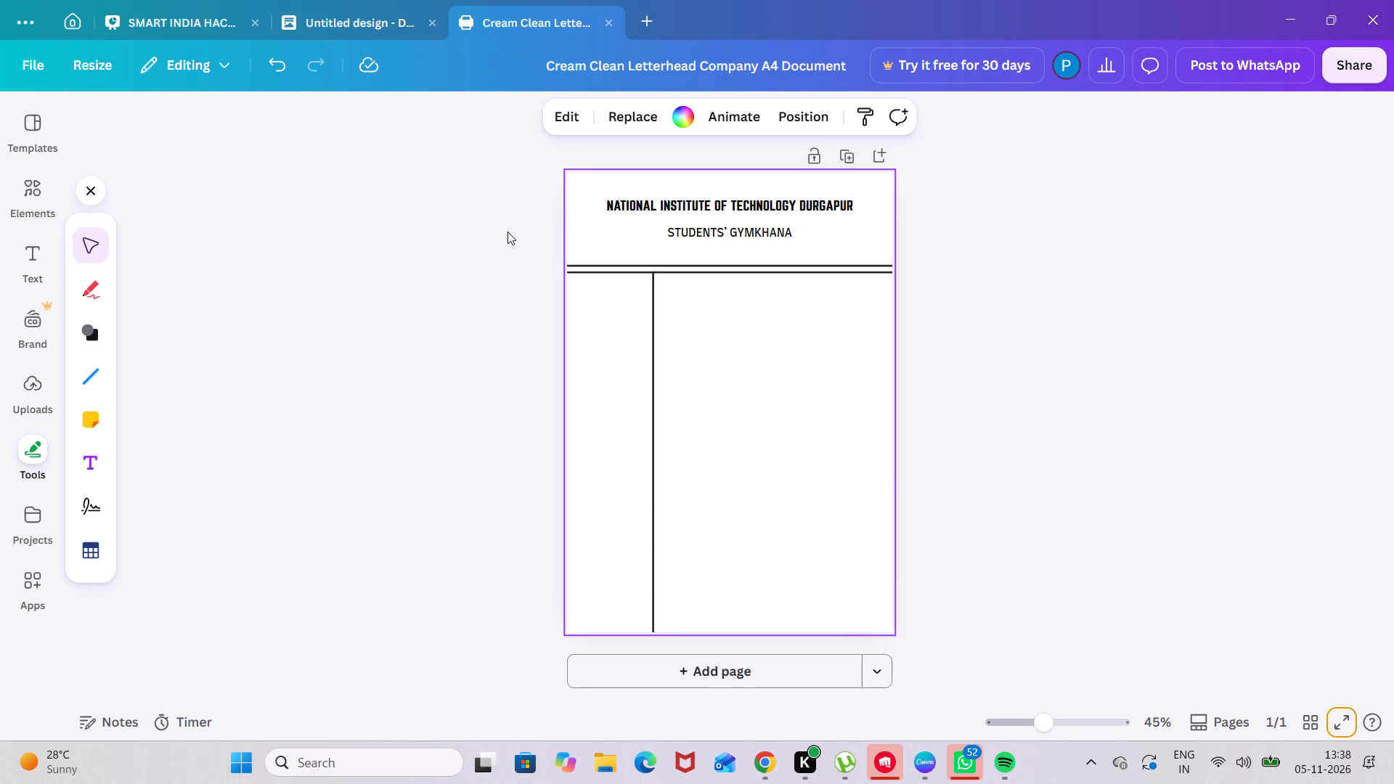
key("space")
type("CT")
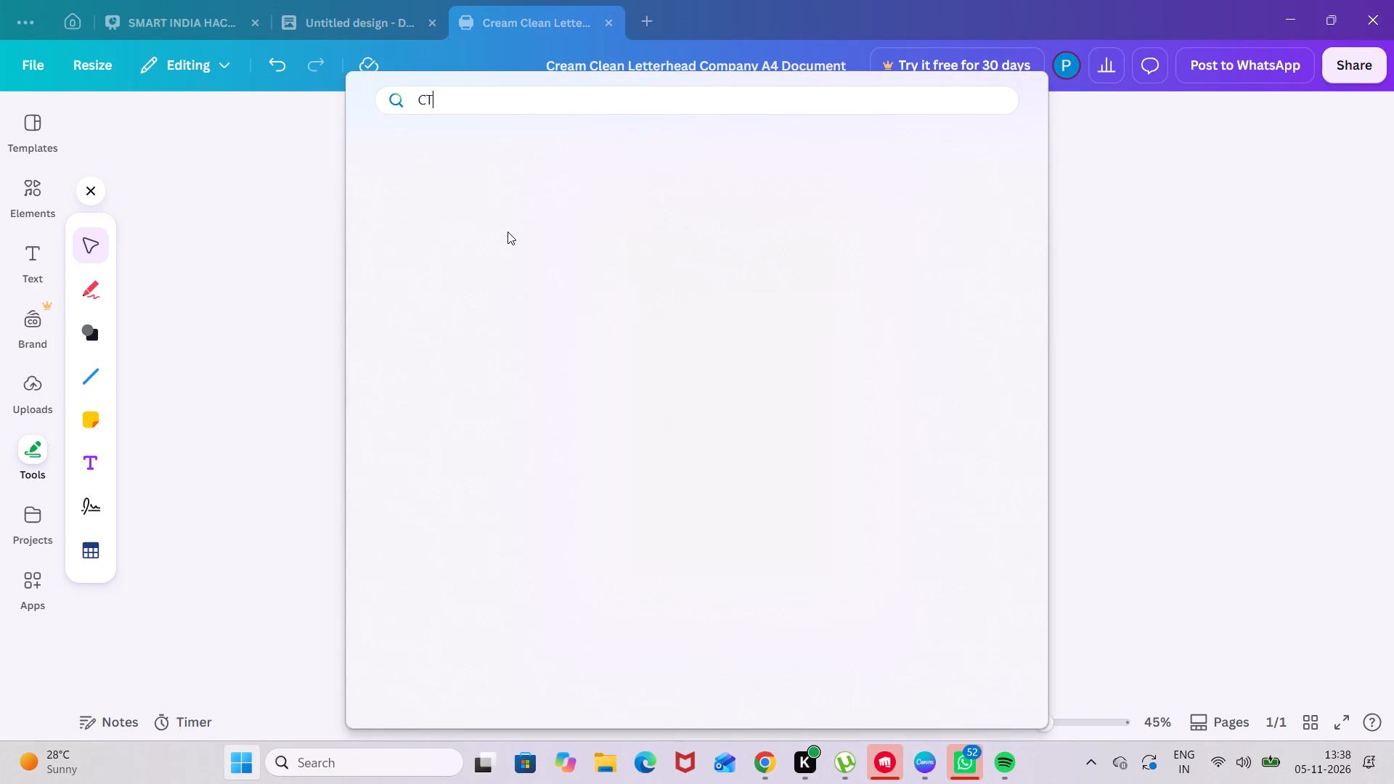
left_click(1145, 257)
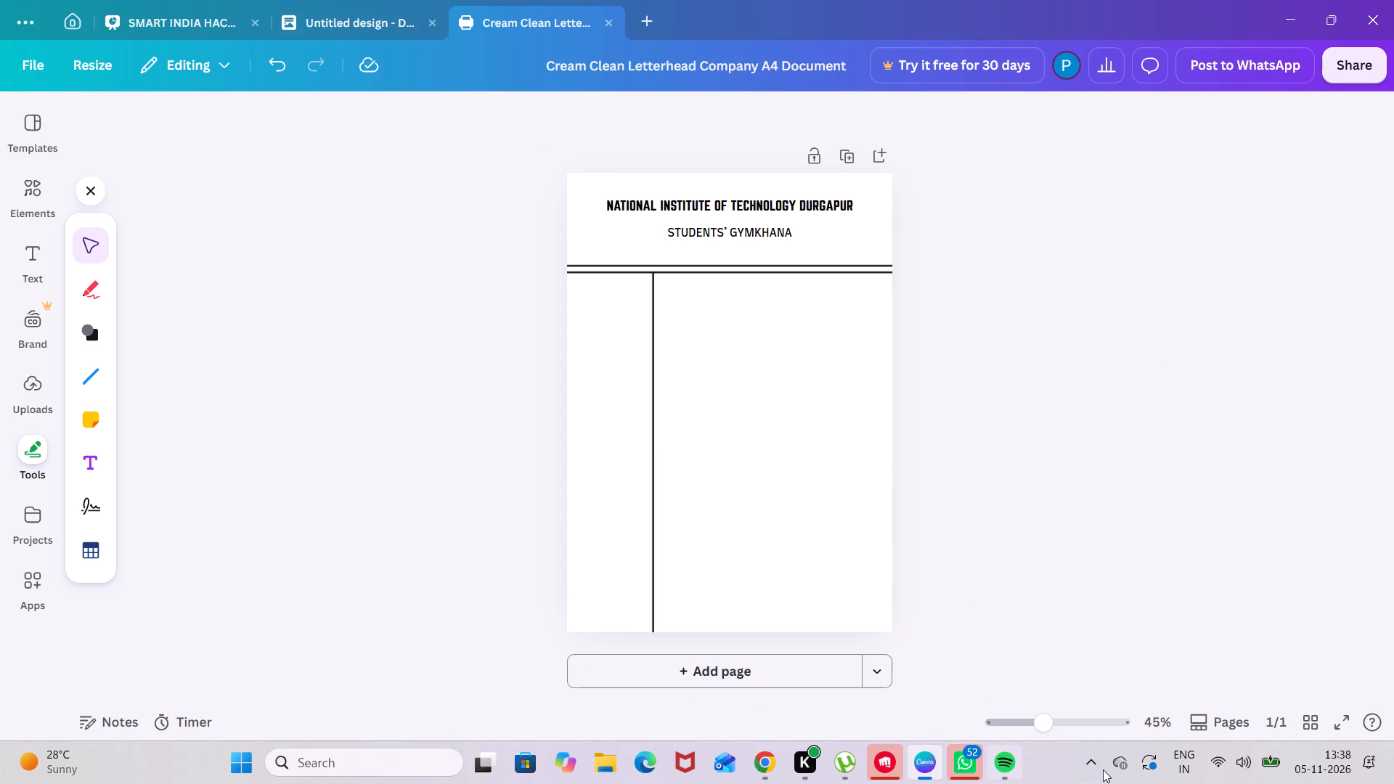
Switch to WhatsApp.
left_click(966, 766)
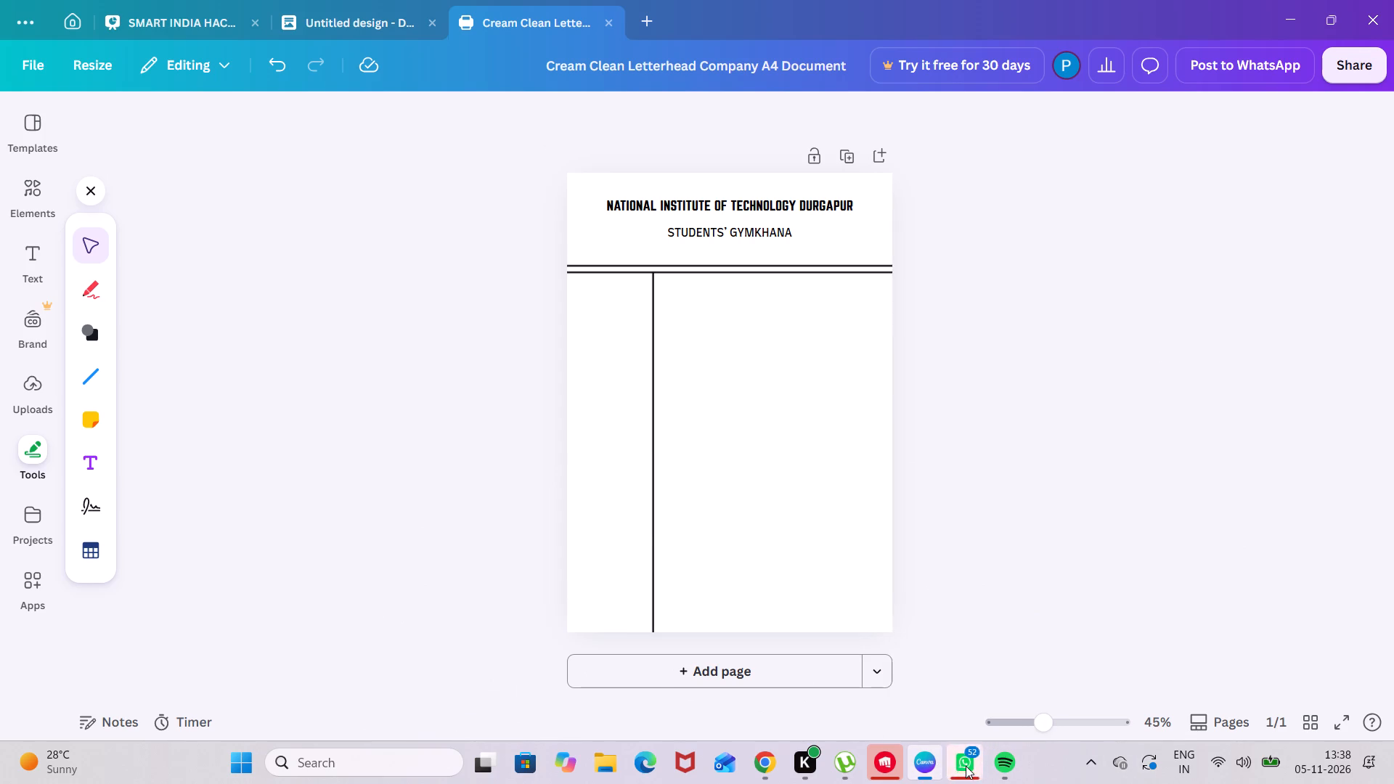
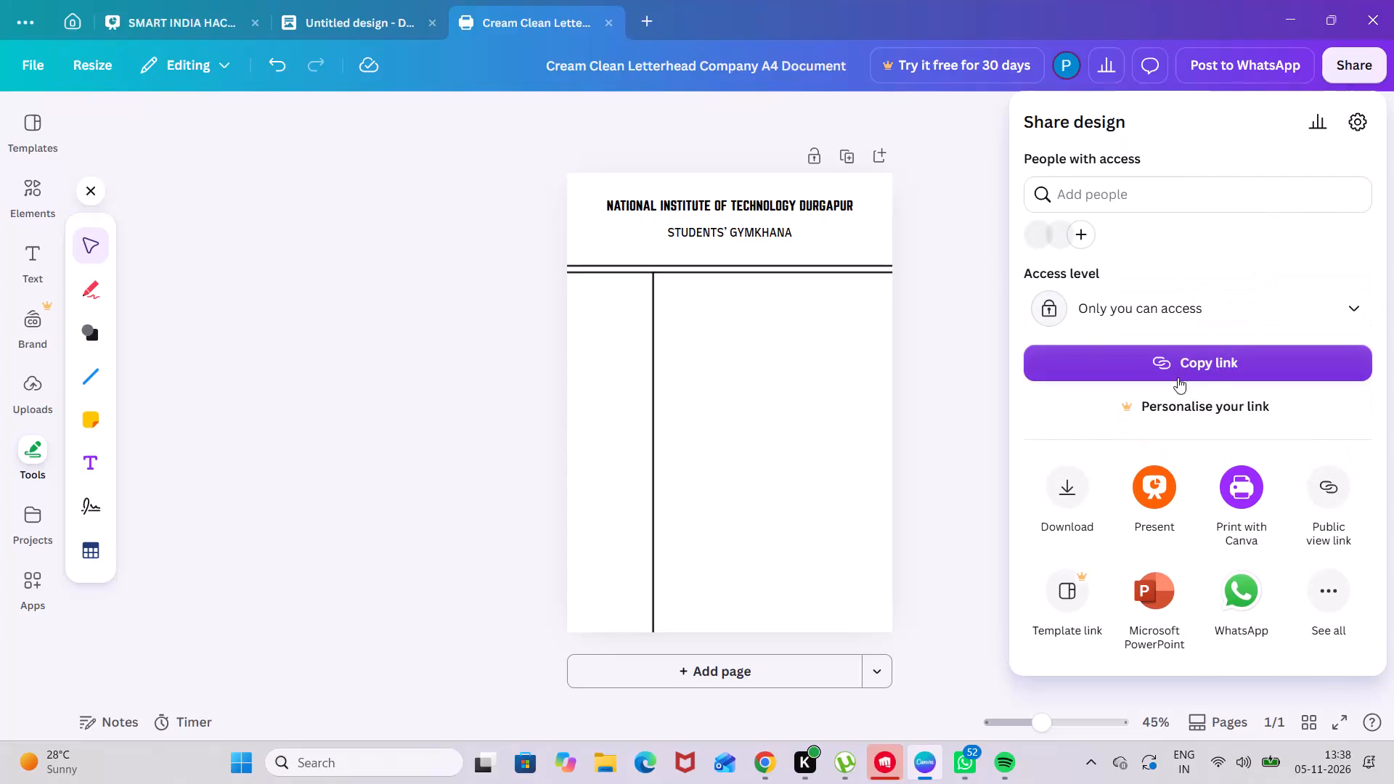
Set the design's access level to Anyone with the link, with Can edit permission, and copy the share link.
left_click(1181, 369)
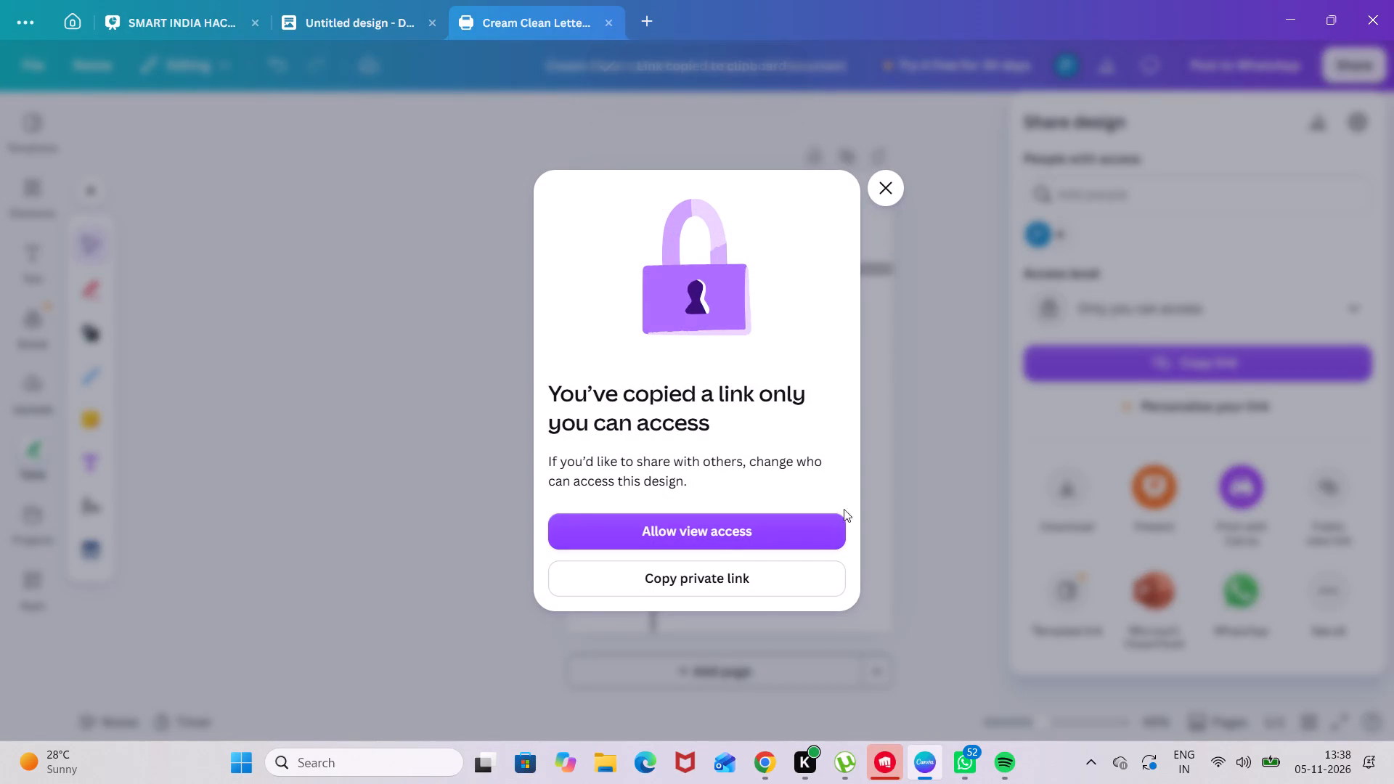
left_click(905, 491)
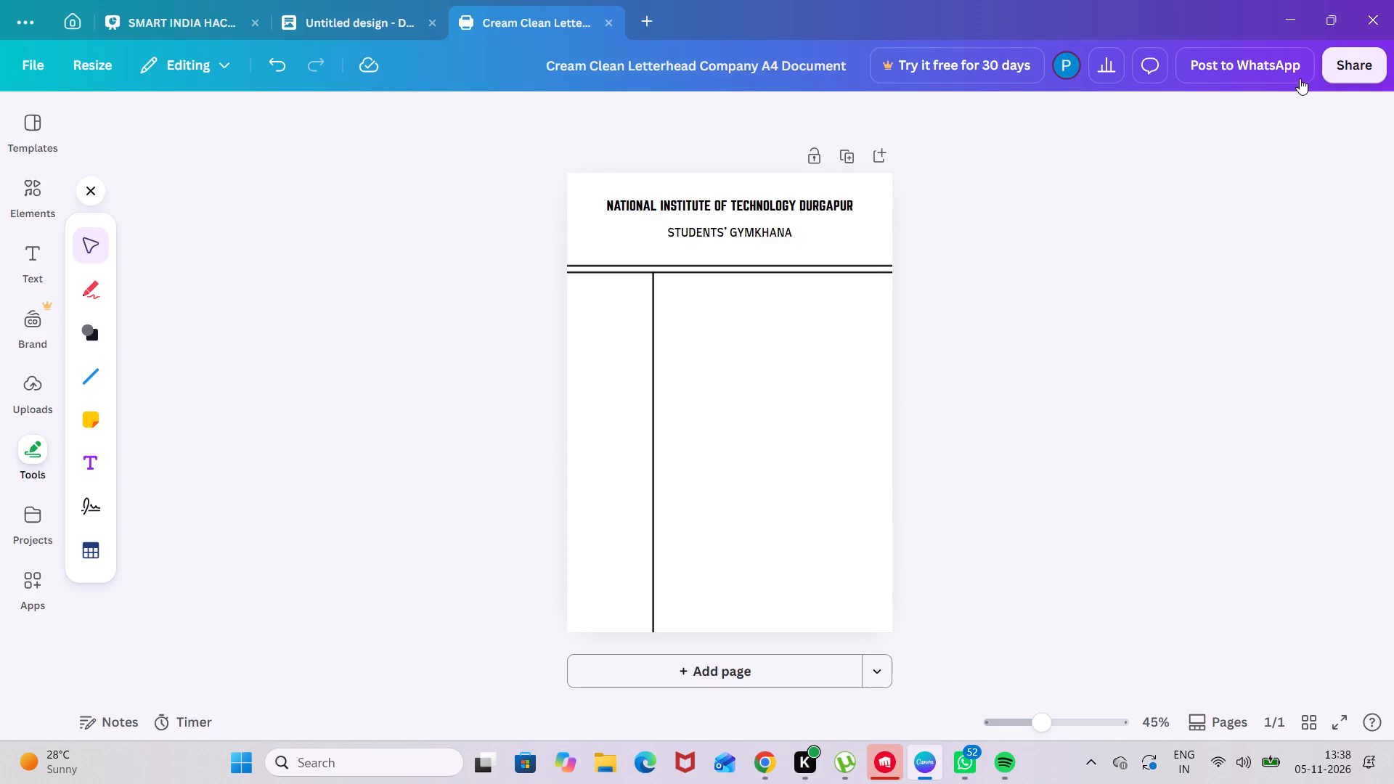
left_click(1339, 67)
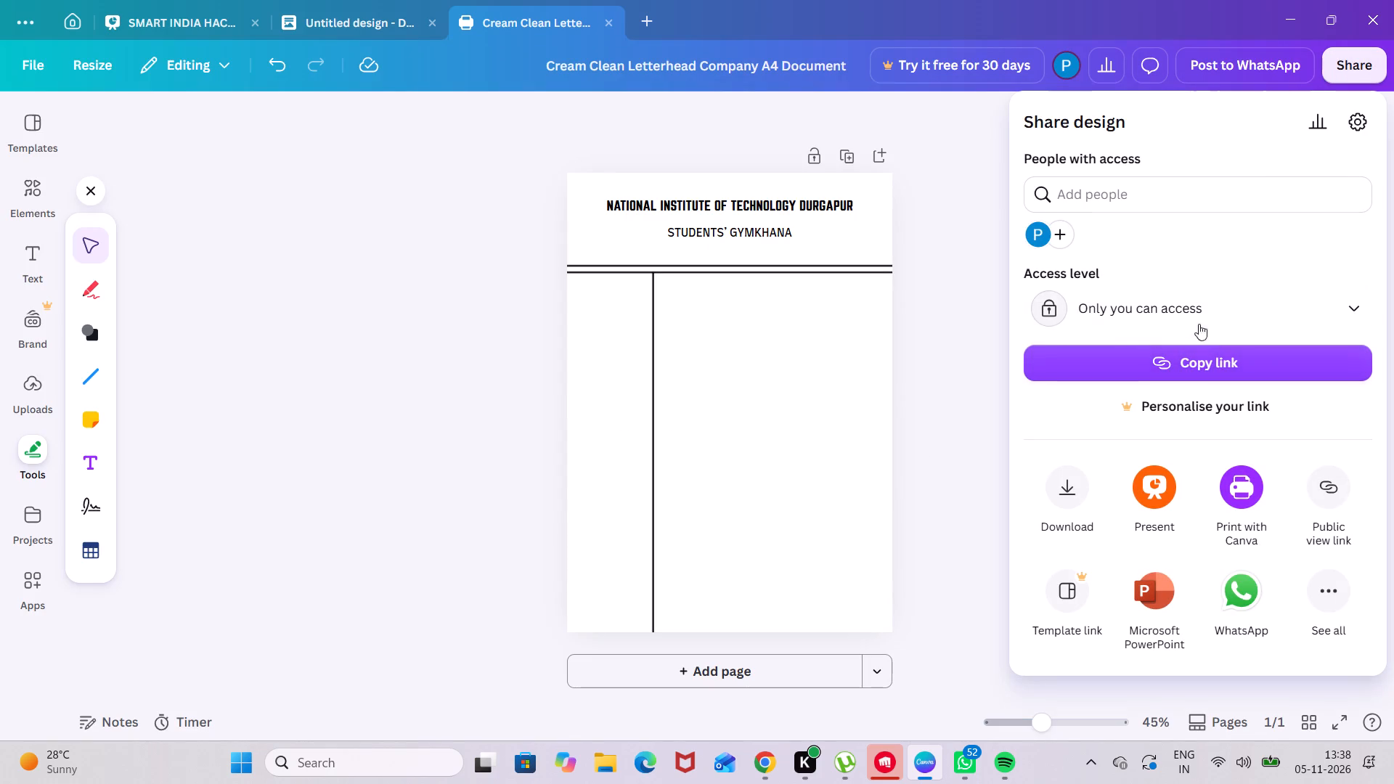
left_click(1197, 310)
left_click(1180, 417)
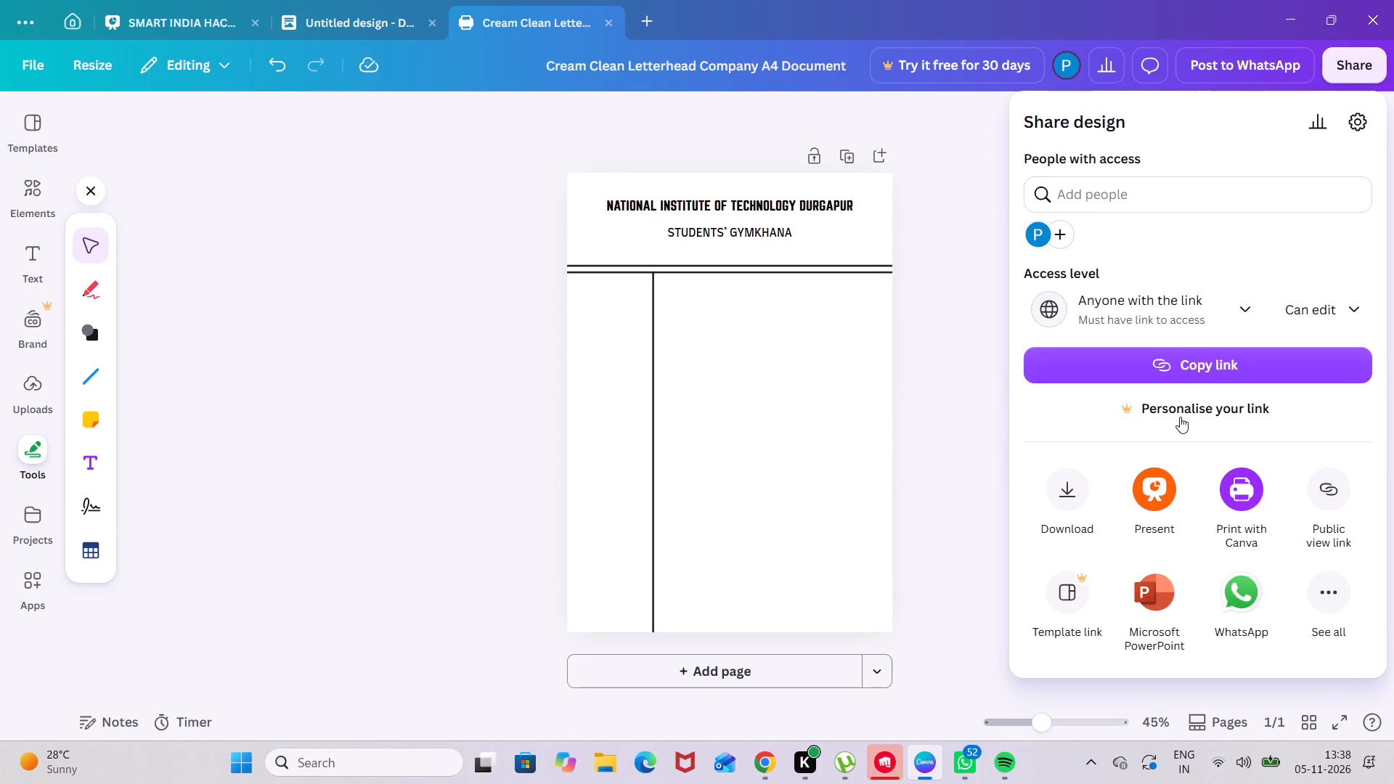
left_click(1189, 364)
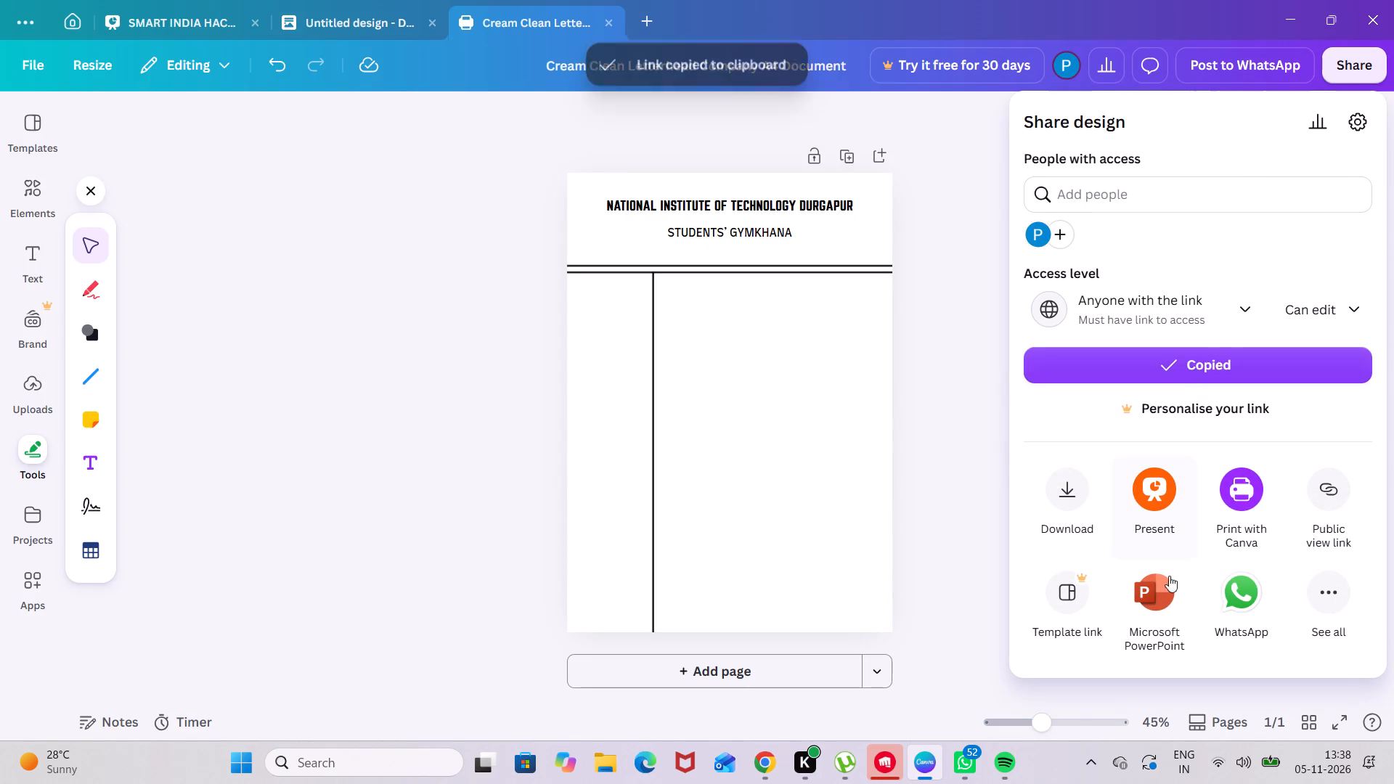
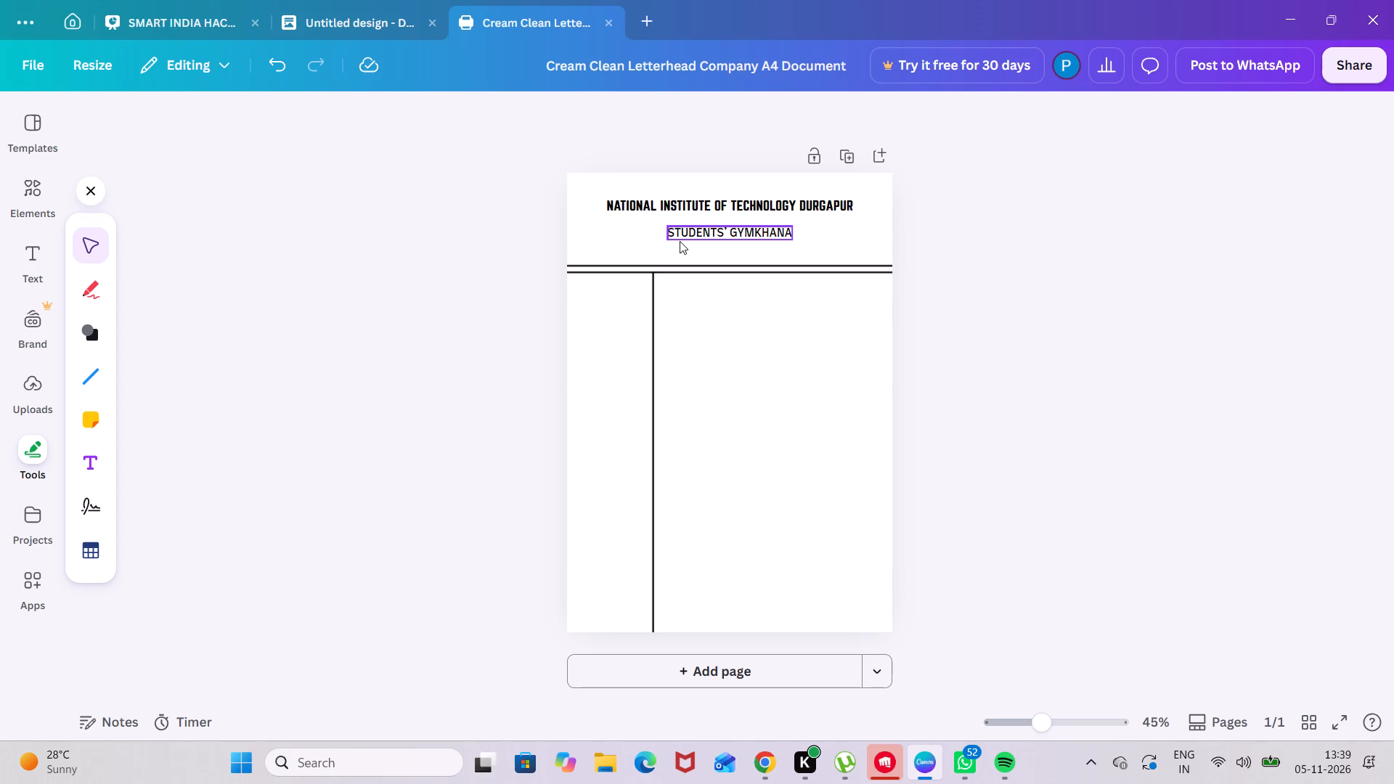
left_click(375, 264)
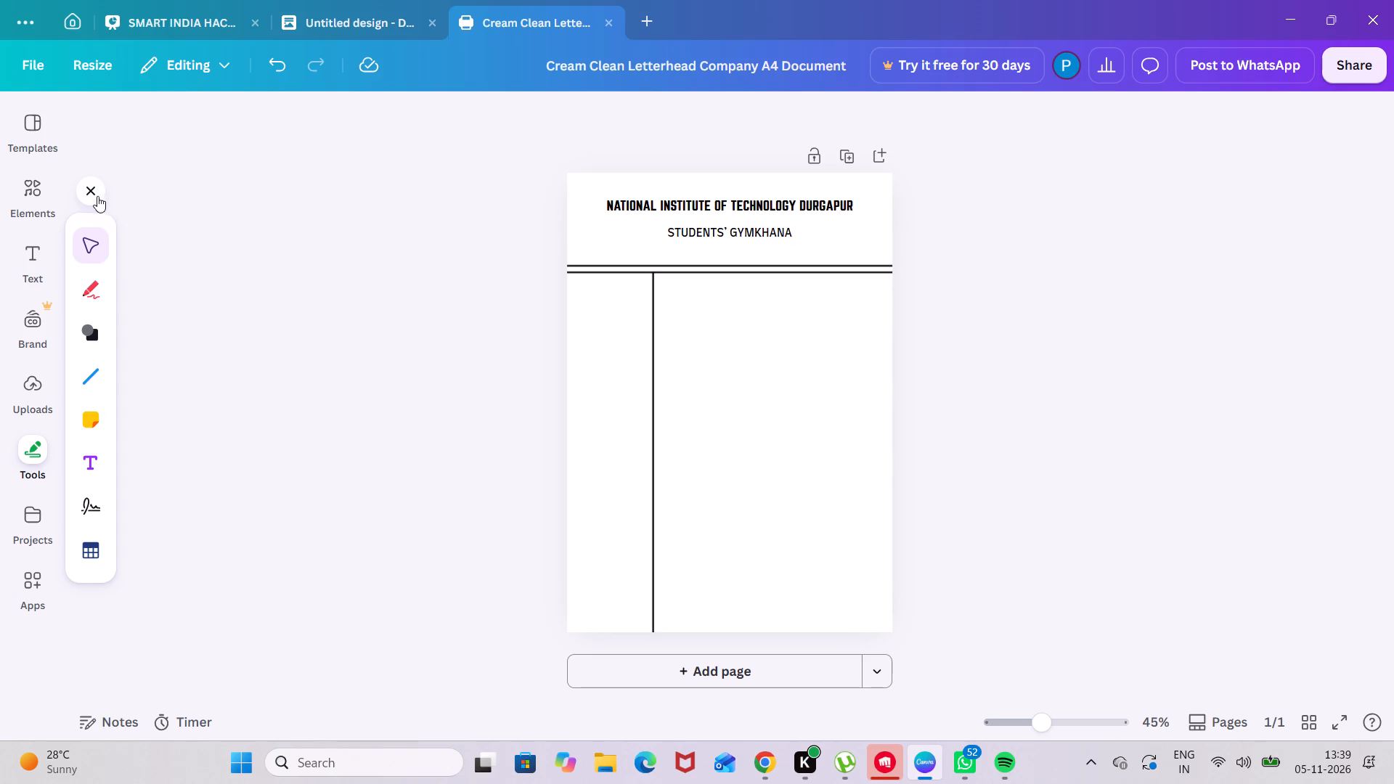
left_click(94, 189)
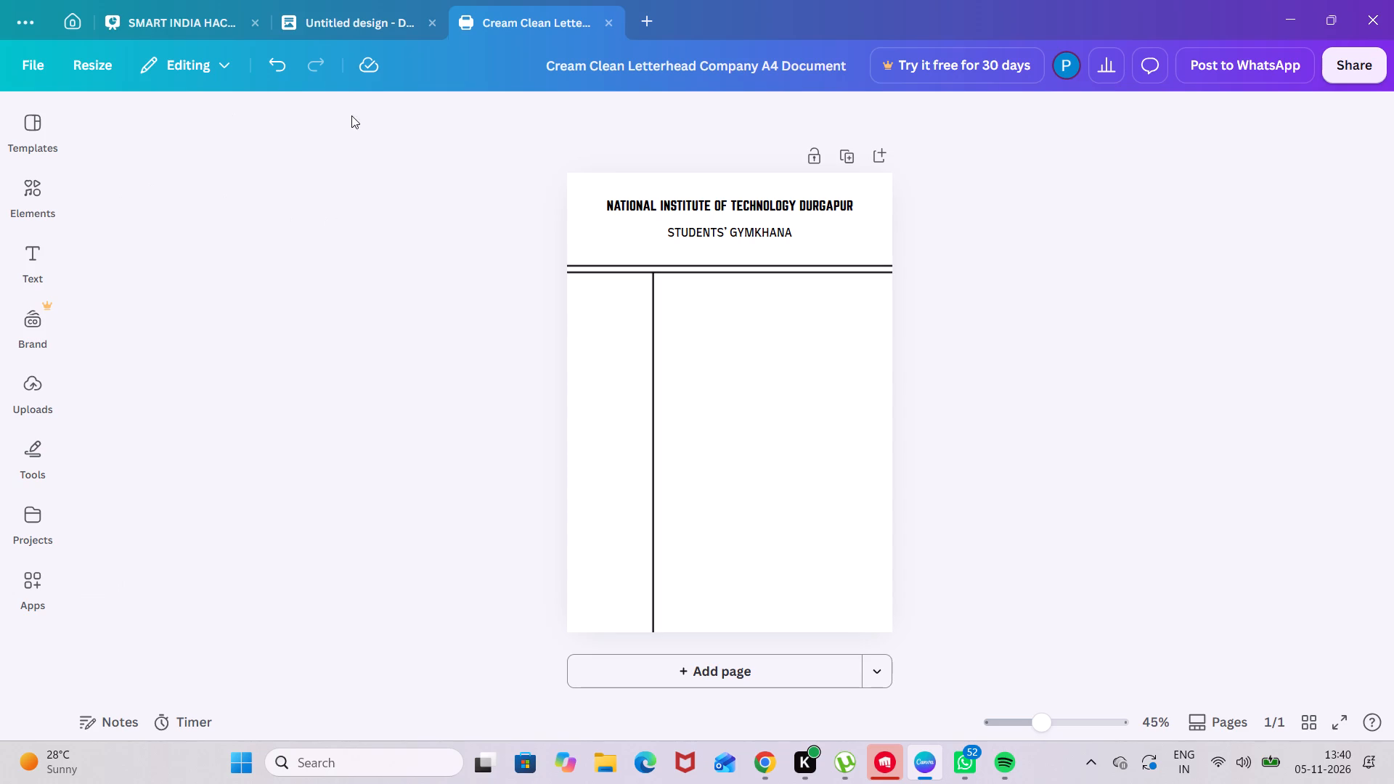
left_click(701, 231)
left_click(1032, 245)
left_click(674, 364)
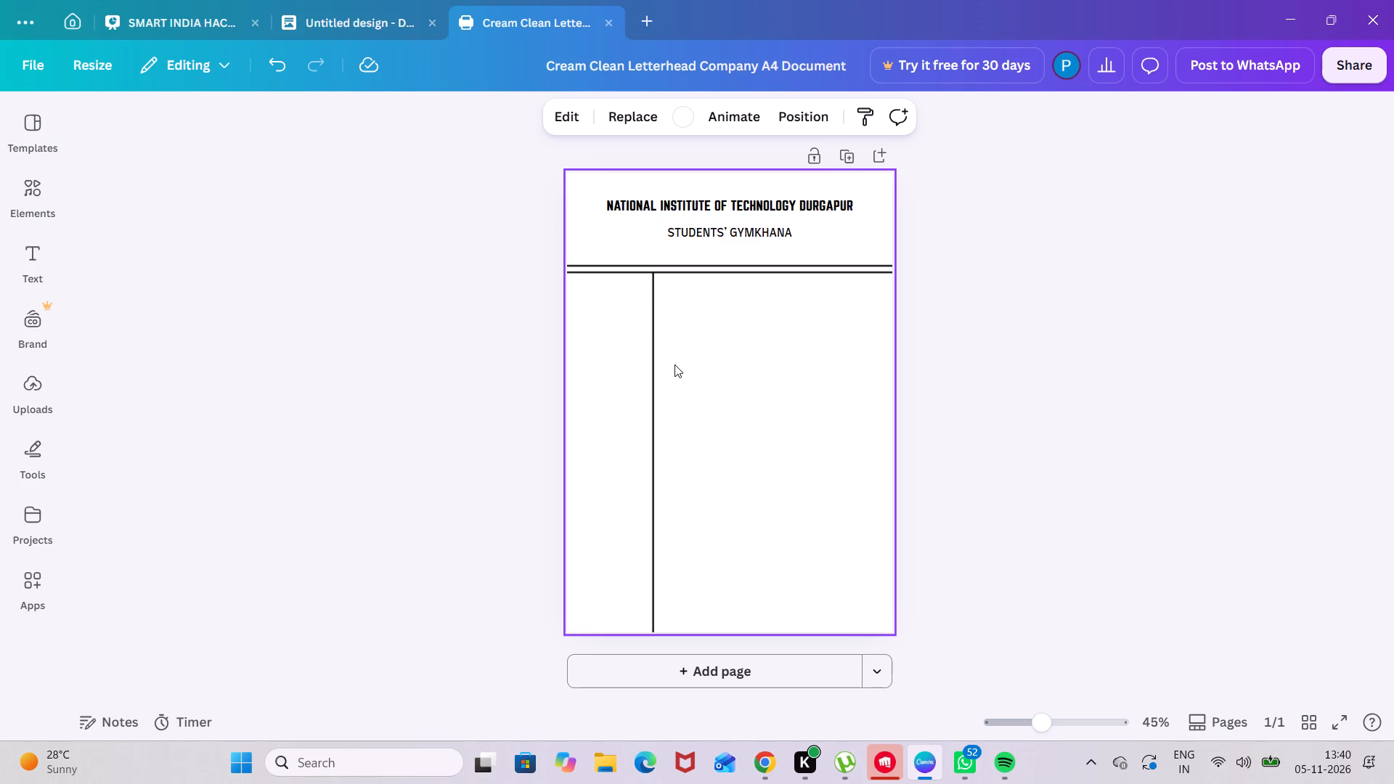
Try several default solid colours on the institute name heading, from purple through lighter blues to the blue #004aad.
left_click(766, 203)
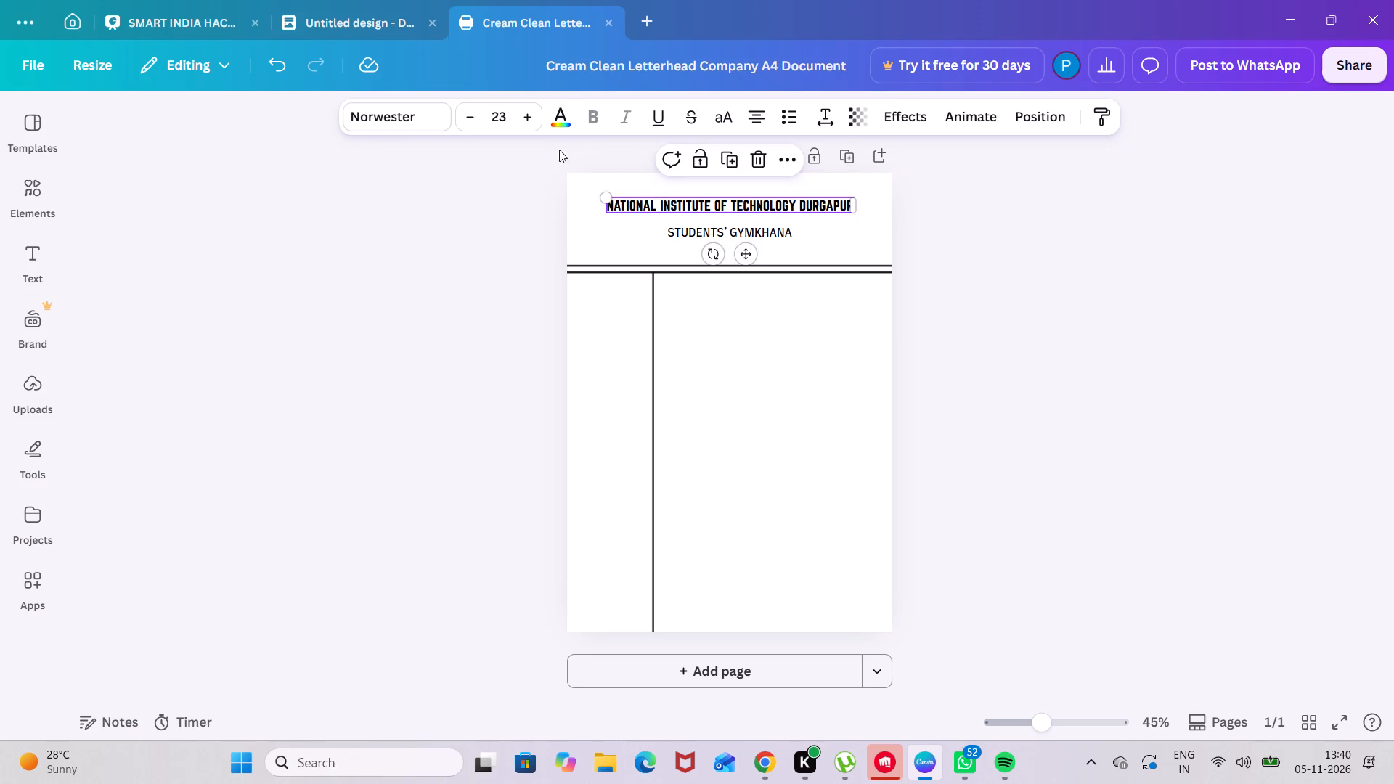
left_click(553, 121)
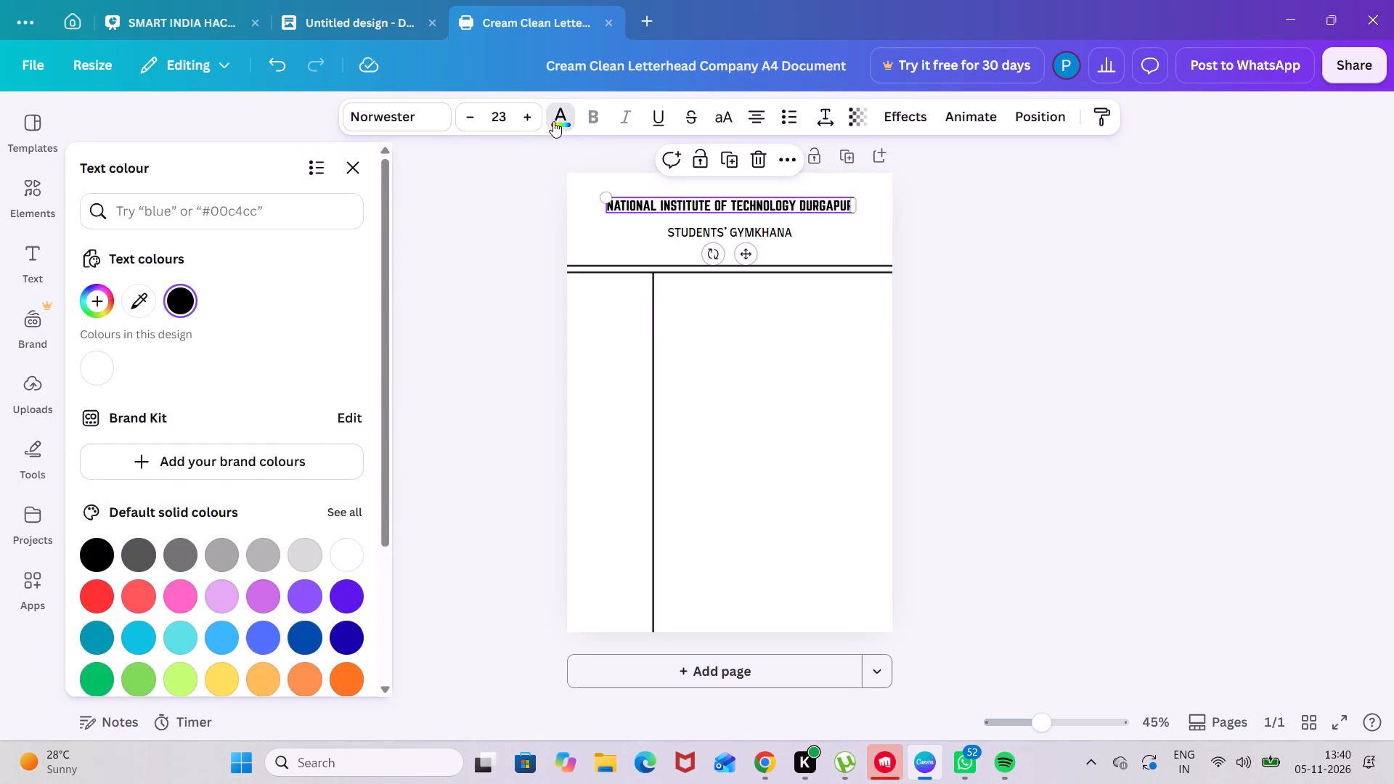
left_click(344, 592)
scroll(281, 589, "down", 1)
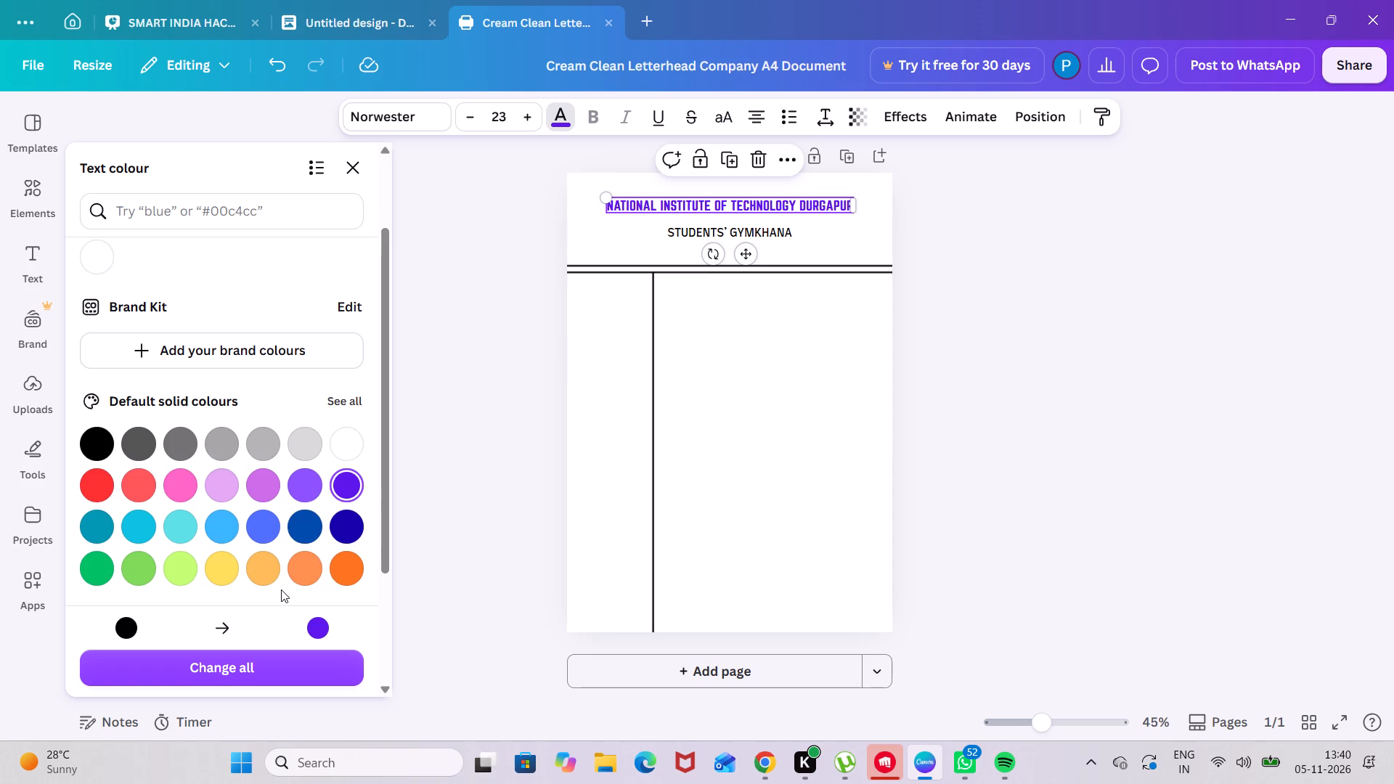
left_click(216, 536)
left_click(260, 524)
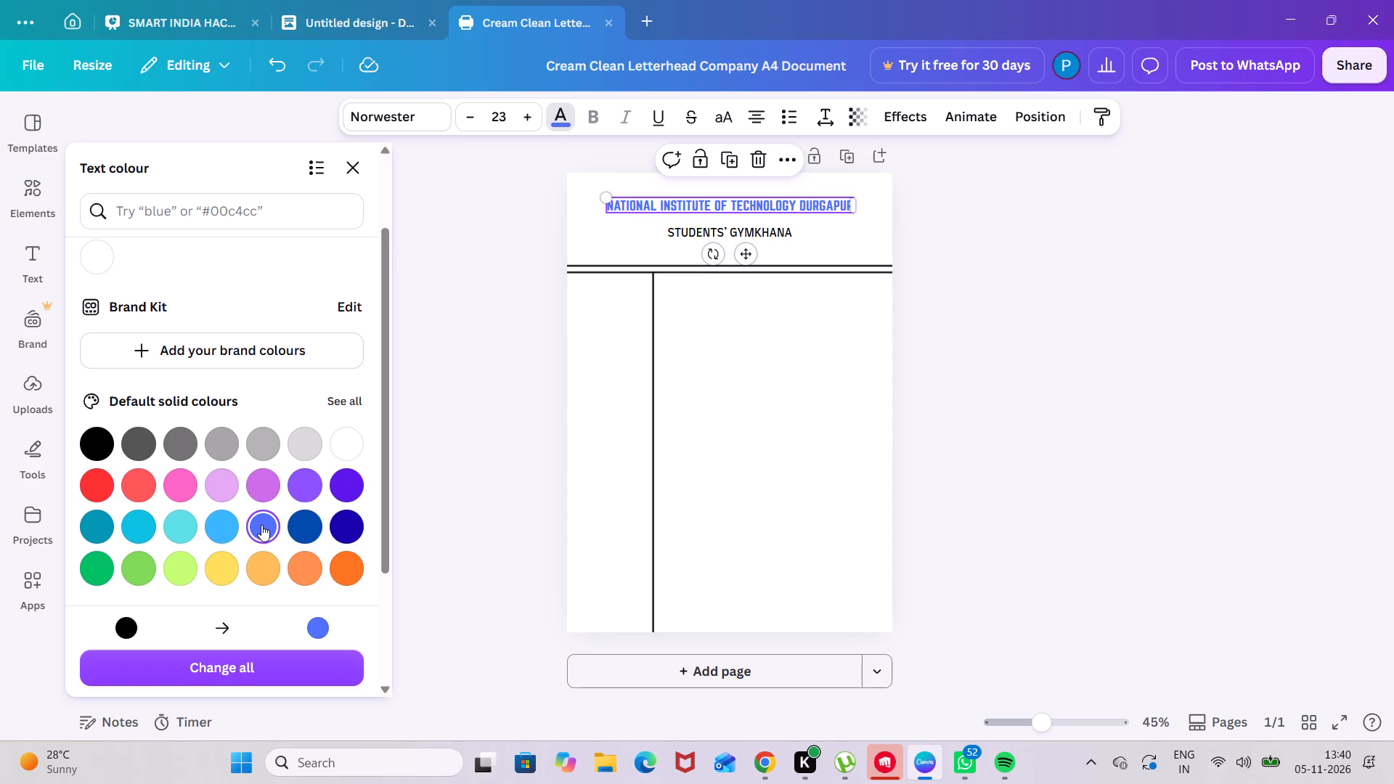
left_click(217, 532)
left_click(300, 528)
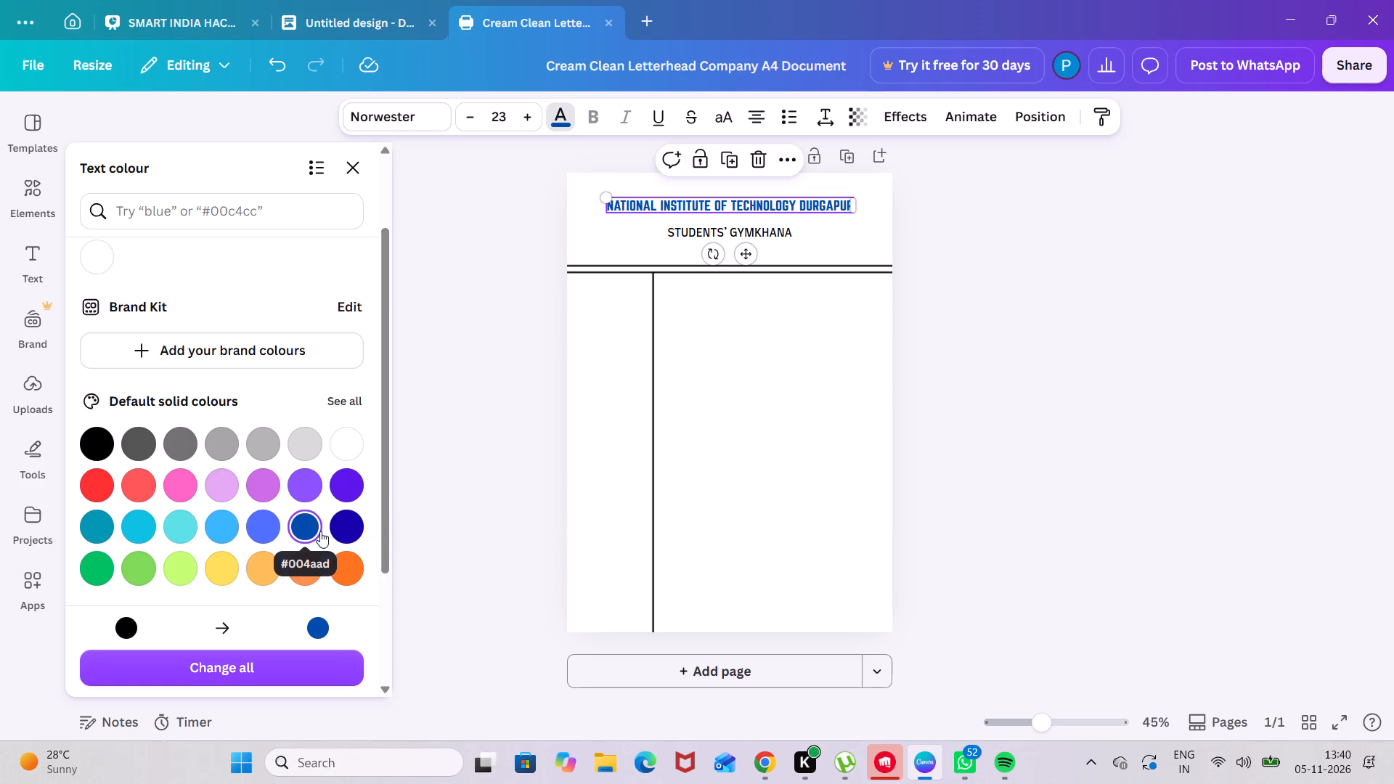
Recolour the institute name heading dark navy blue, chosen from the full set of default solid colours.
scroll(320, 531, "down", 2)
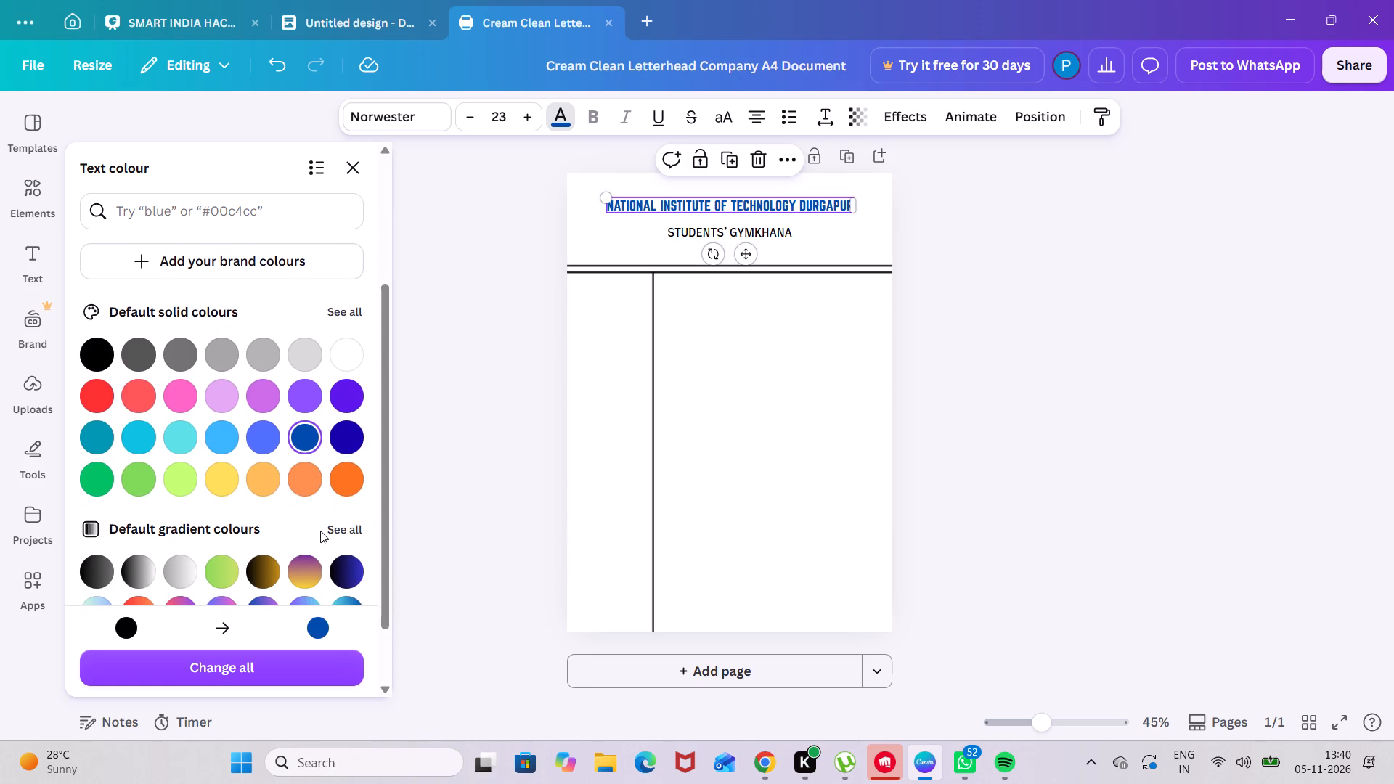
scroll(320, 531, "down", 1)
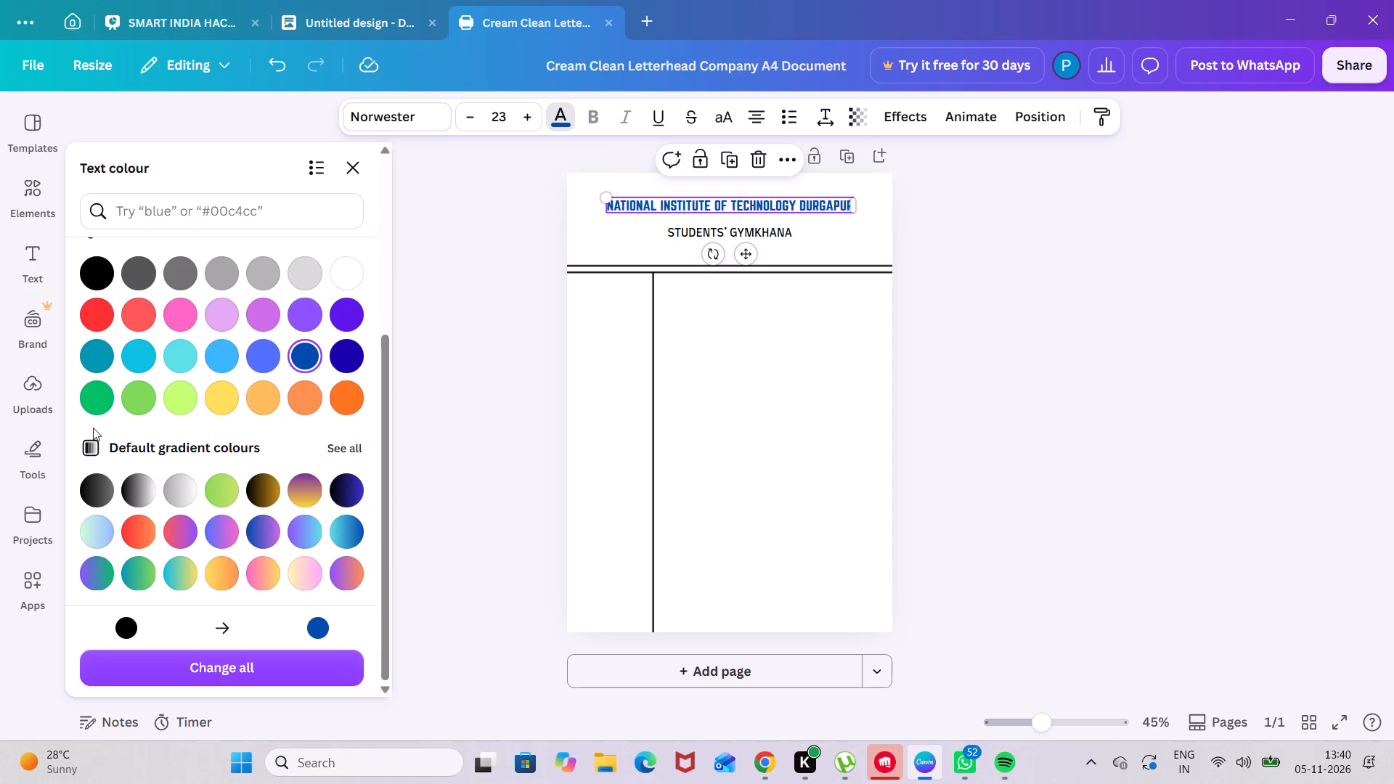
left_click(93, 448)
left_click(93, 448)
scroll(213, 409, "up", 2)
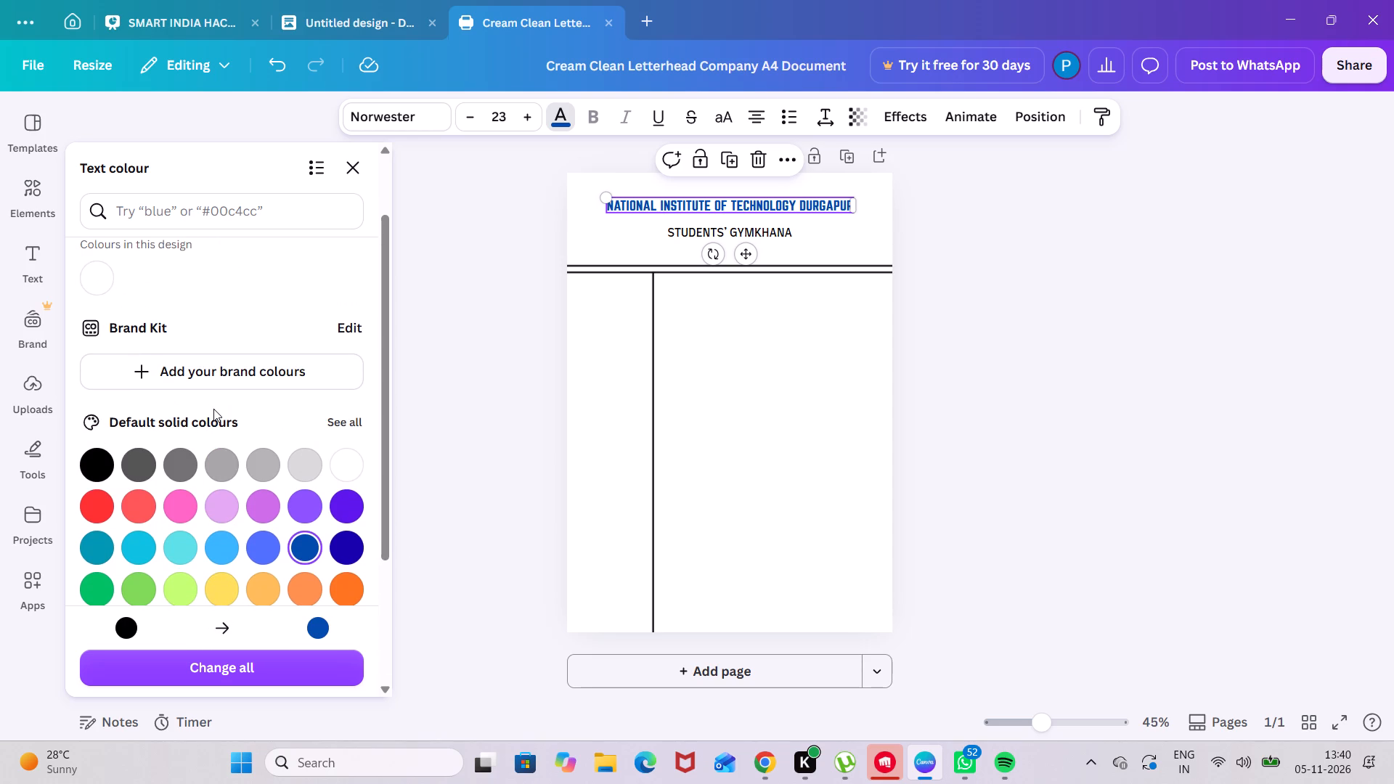
left_click(351, 426)
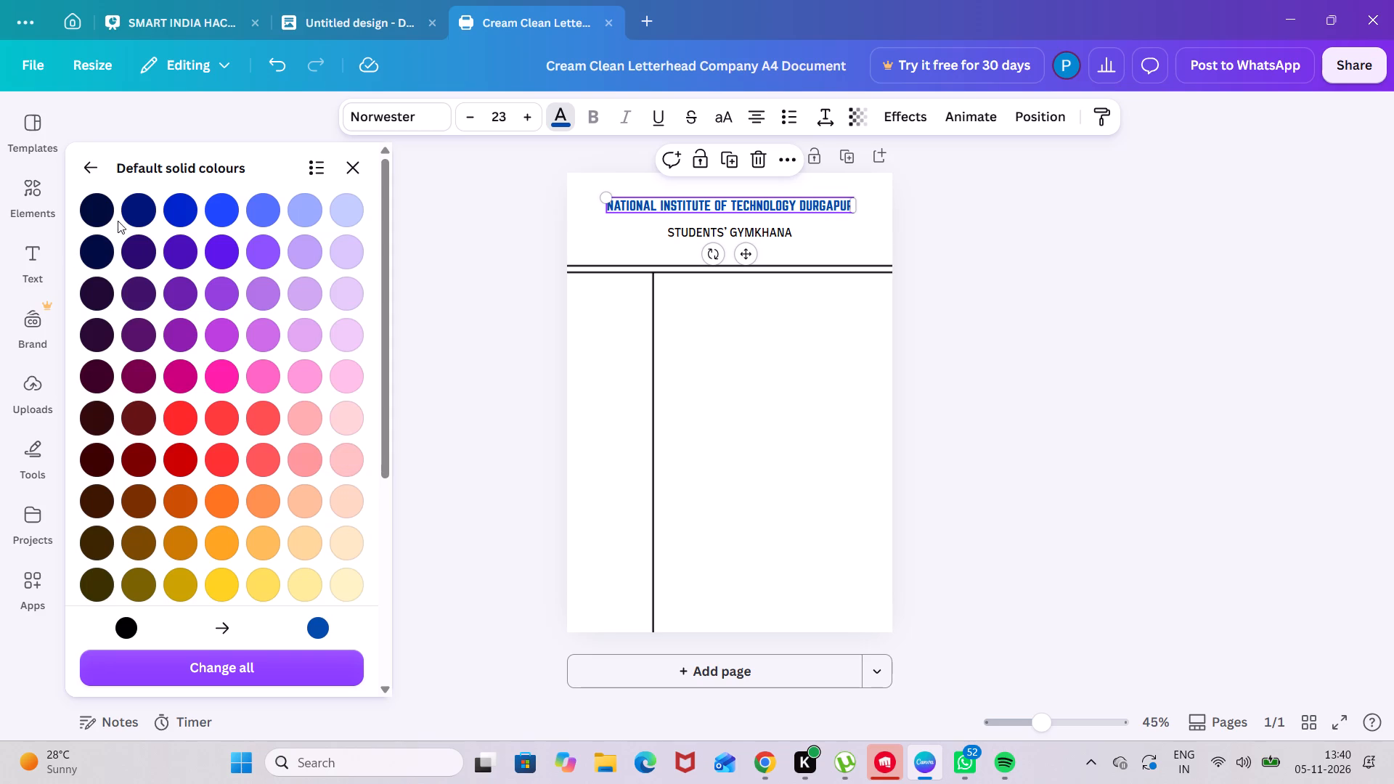
left_click(136, 205)
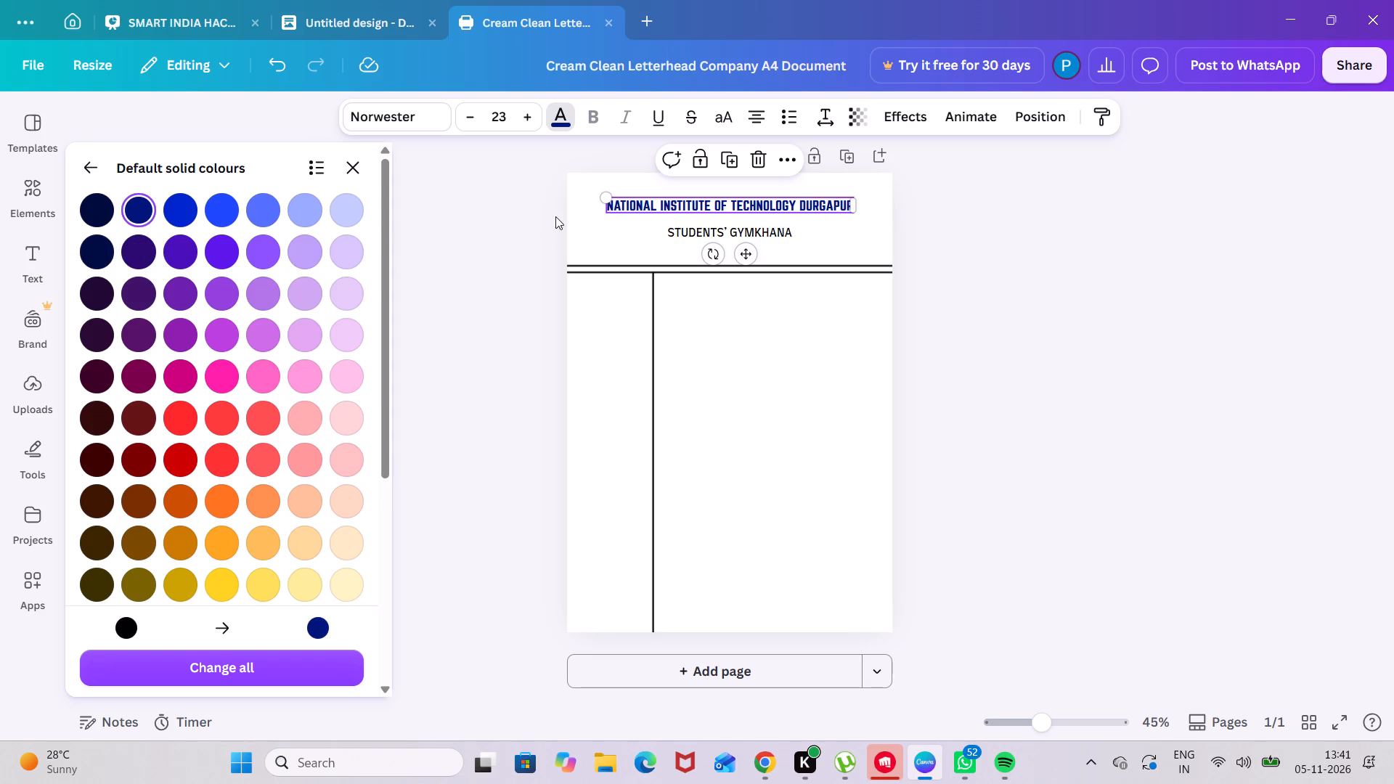
Give the STUDENTS' GYMKHANA line the same dark navy blue as the heading and make it bold.
left_click(691, 229)
left_click(130, 212)
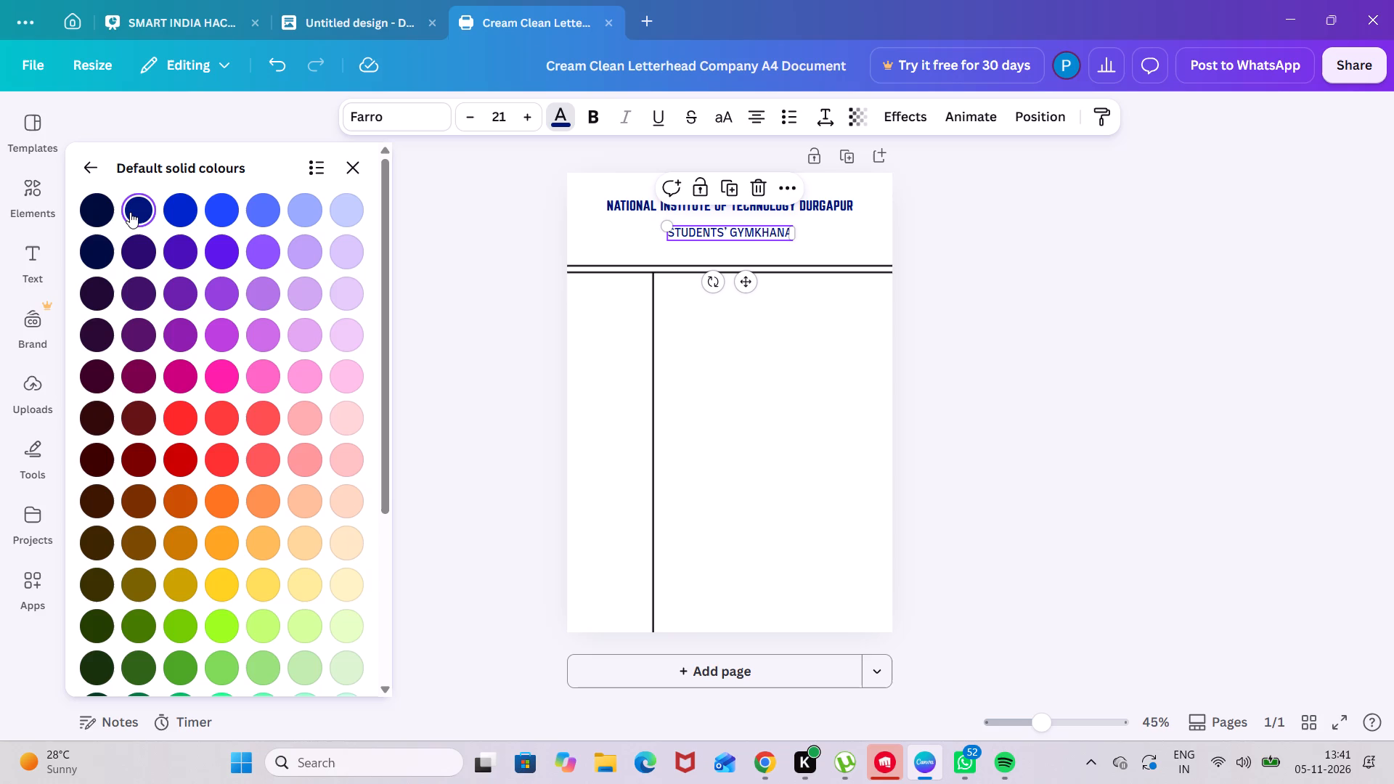
left_click(590, 115)
left_click(998, 223)
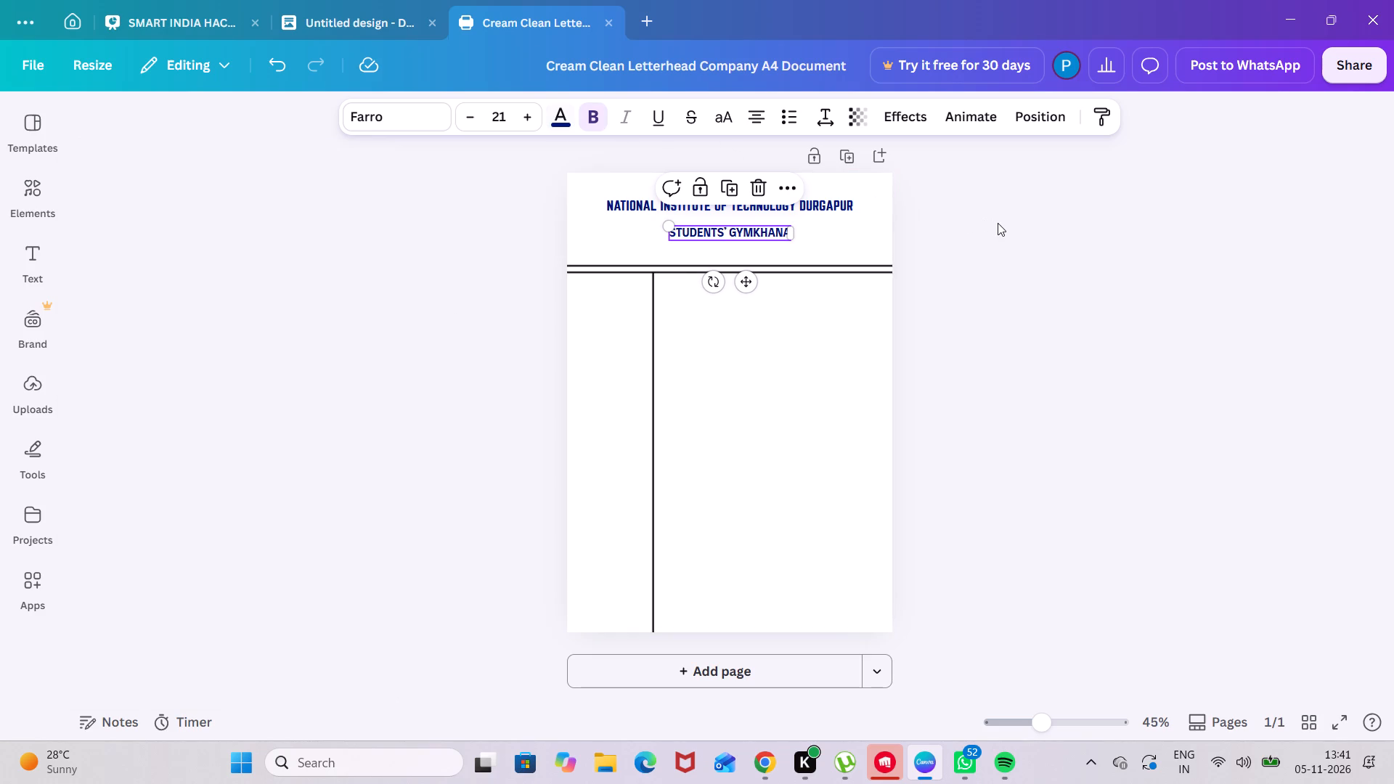
left_click(998, 223)
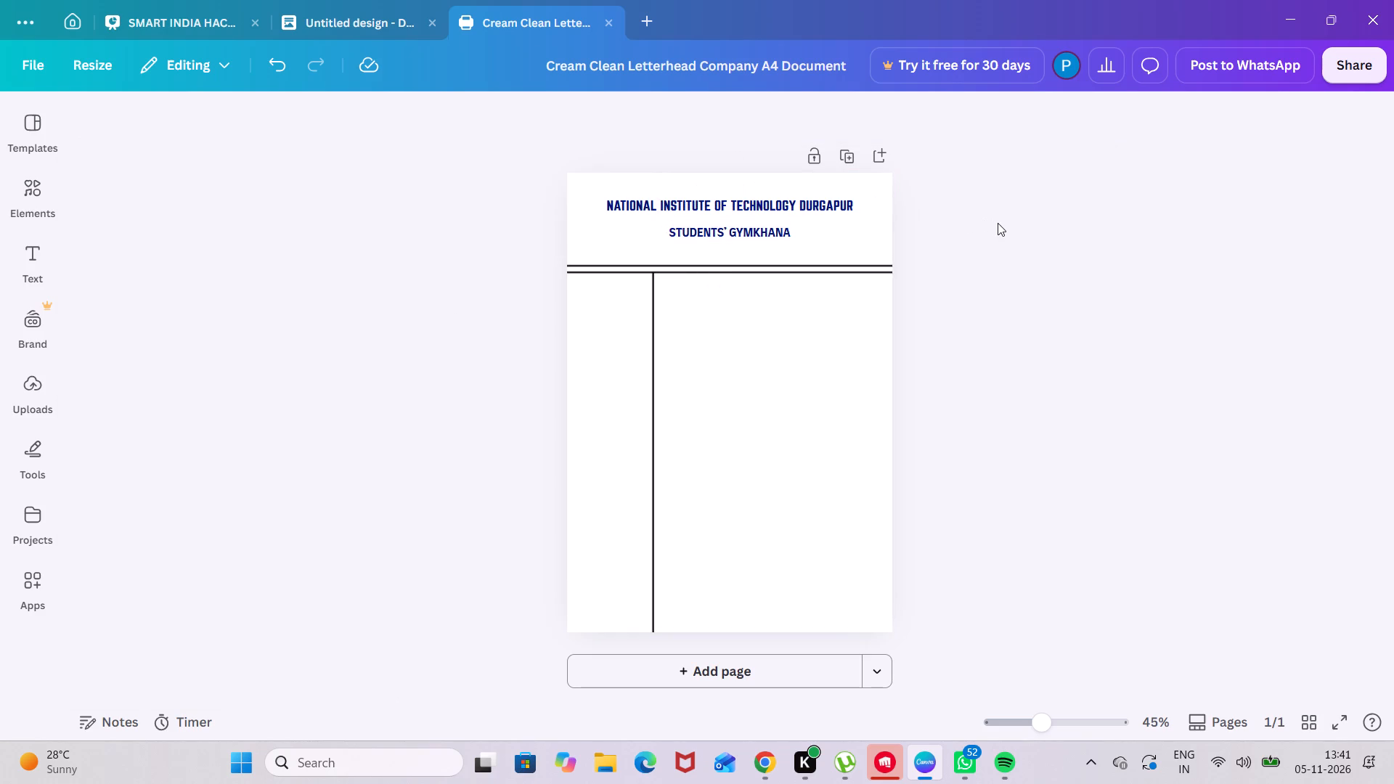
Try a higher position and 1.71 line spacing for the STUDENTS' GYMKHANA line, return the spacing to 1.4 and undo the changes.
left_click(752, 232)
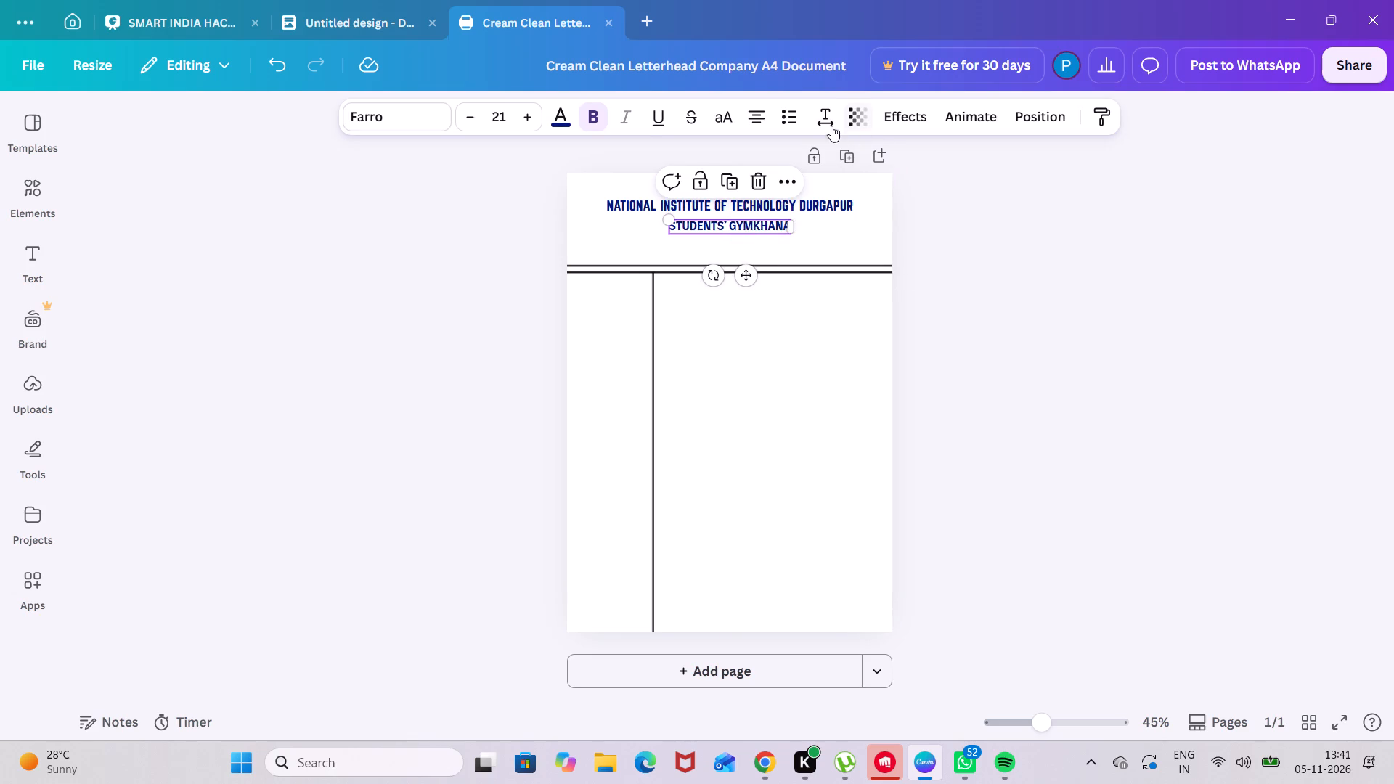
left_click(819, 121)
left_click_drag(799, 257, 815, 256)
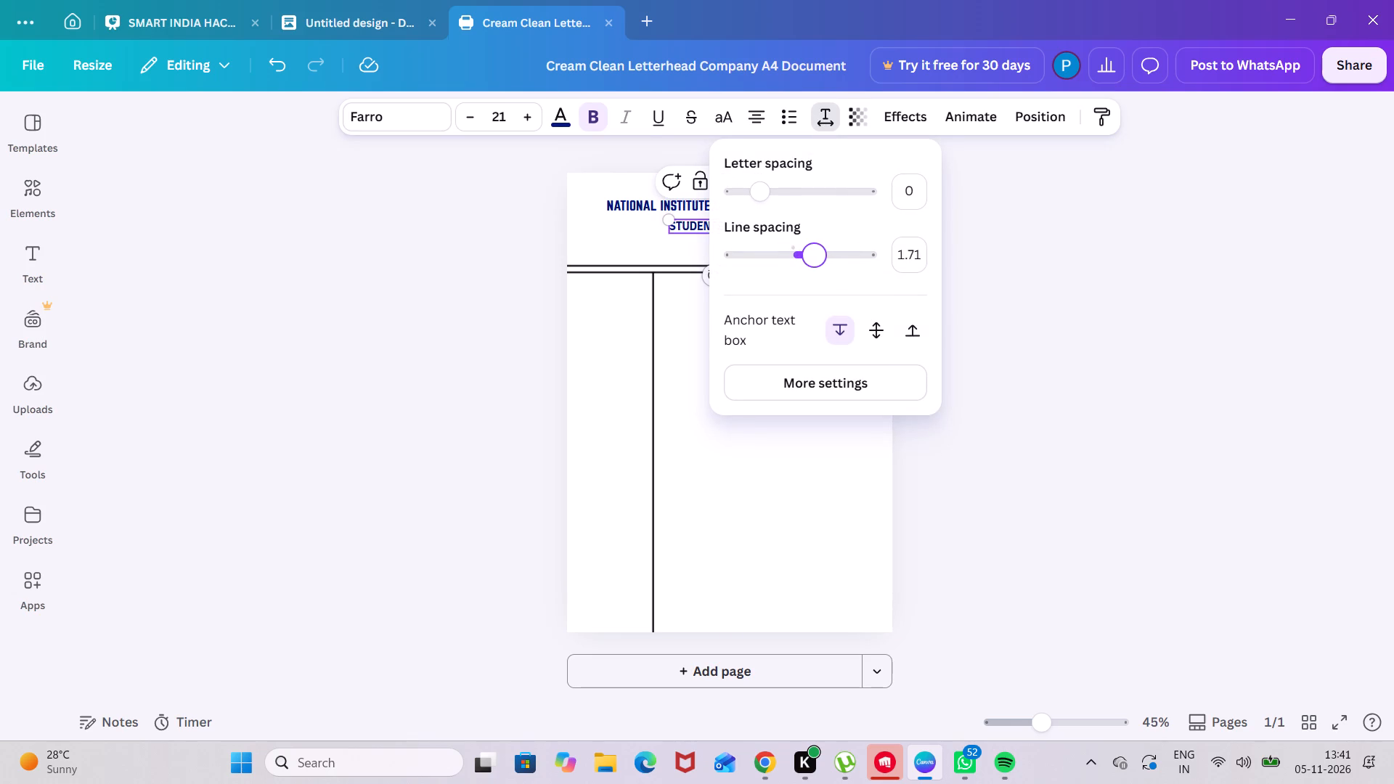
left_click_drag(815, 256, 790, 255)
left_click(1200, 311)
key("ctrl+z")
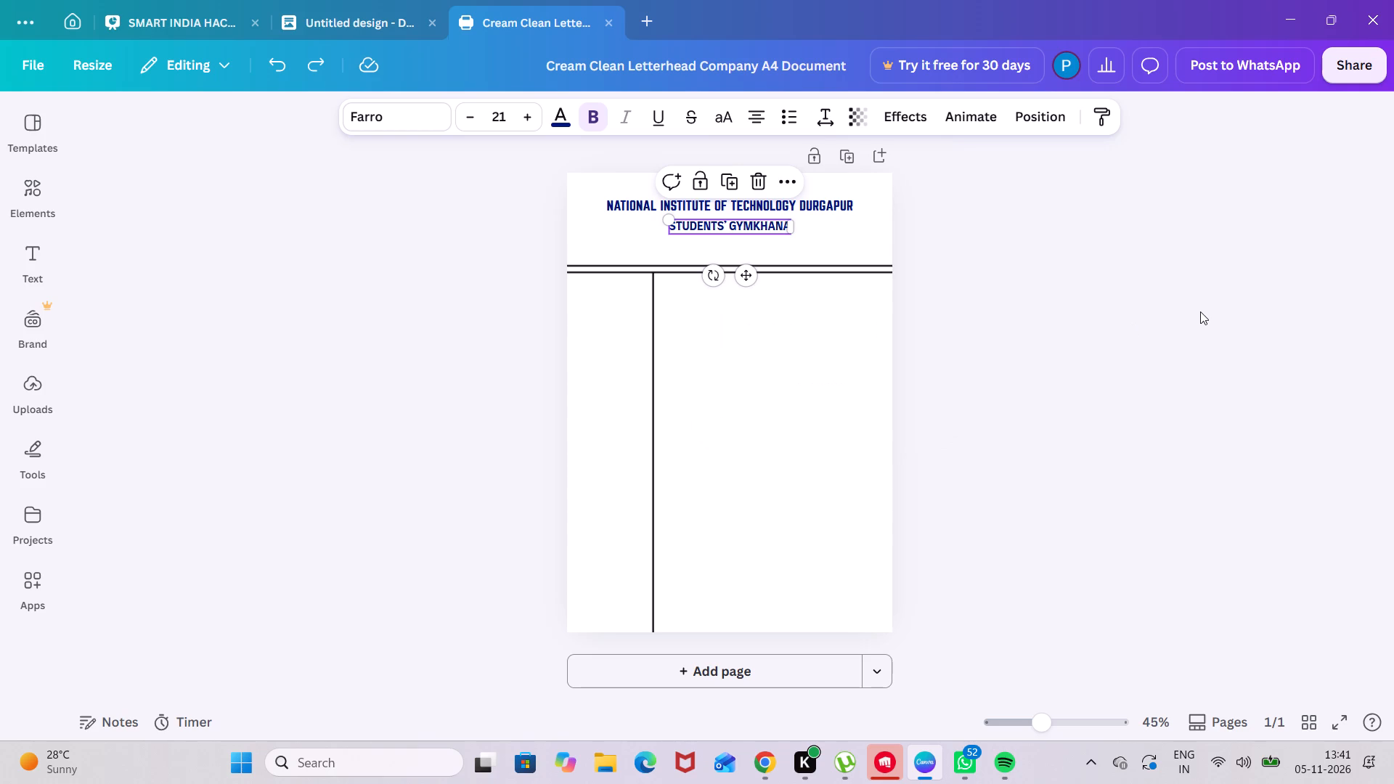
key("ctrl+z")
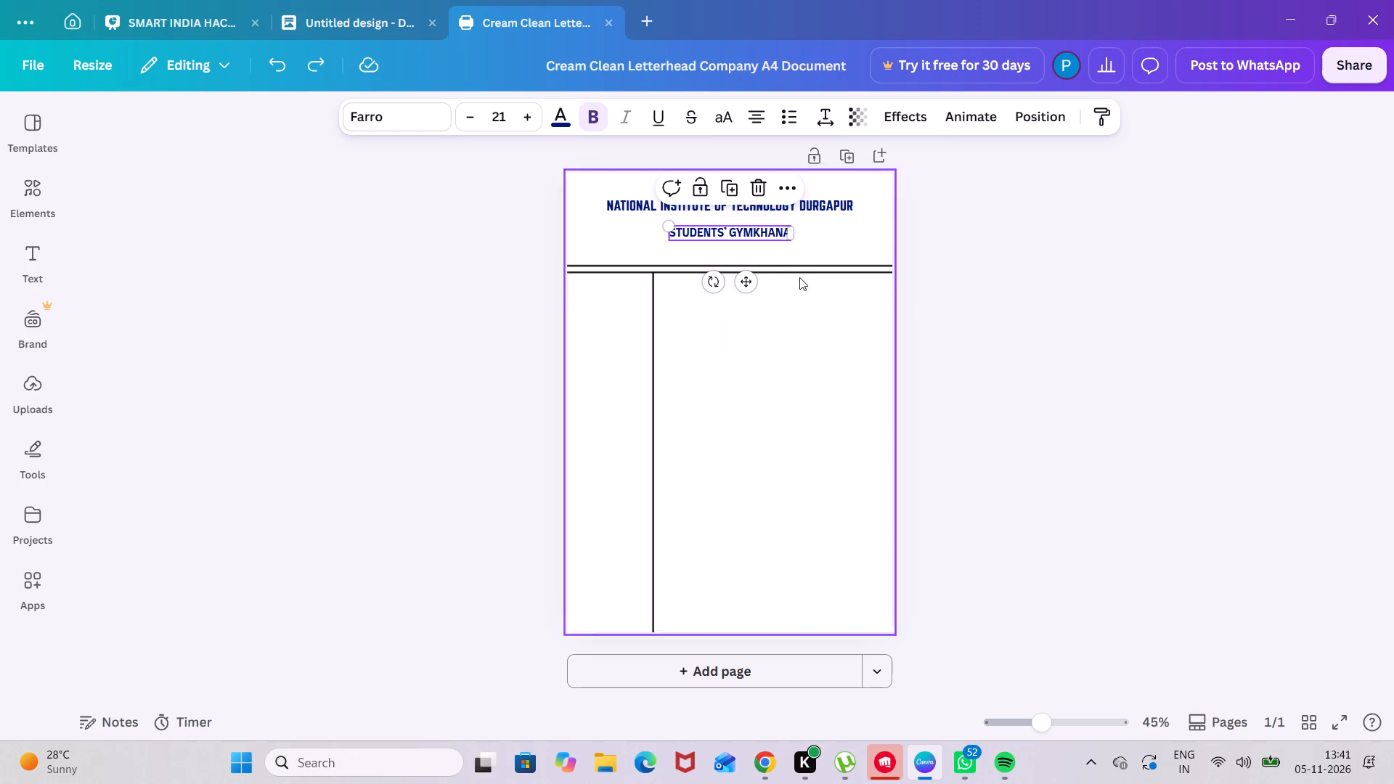
Move the STUDENTS' GYMKHANA line slightly up, closer to the institute name heading.
left_click(751, 233)
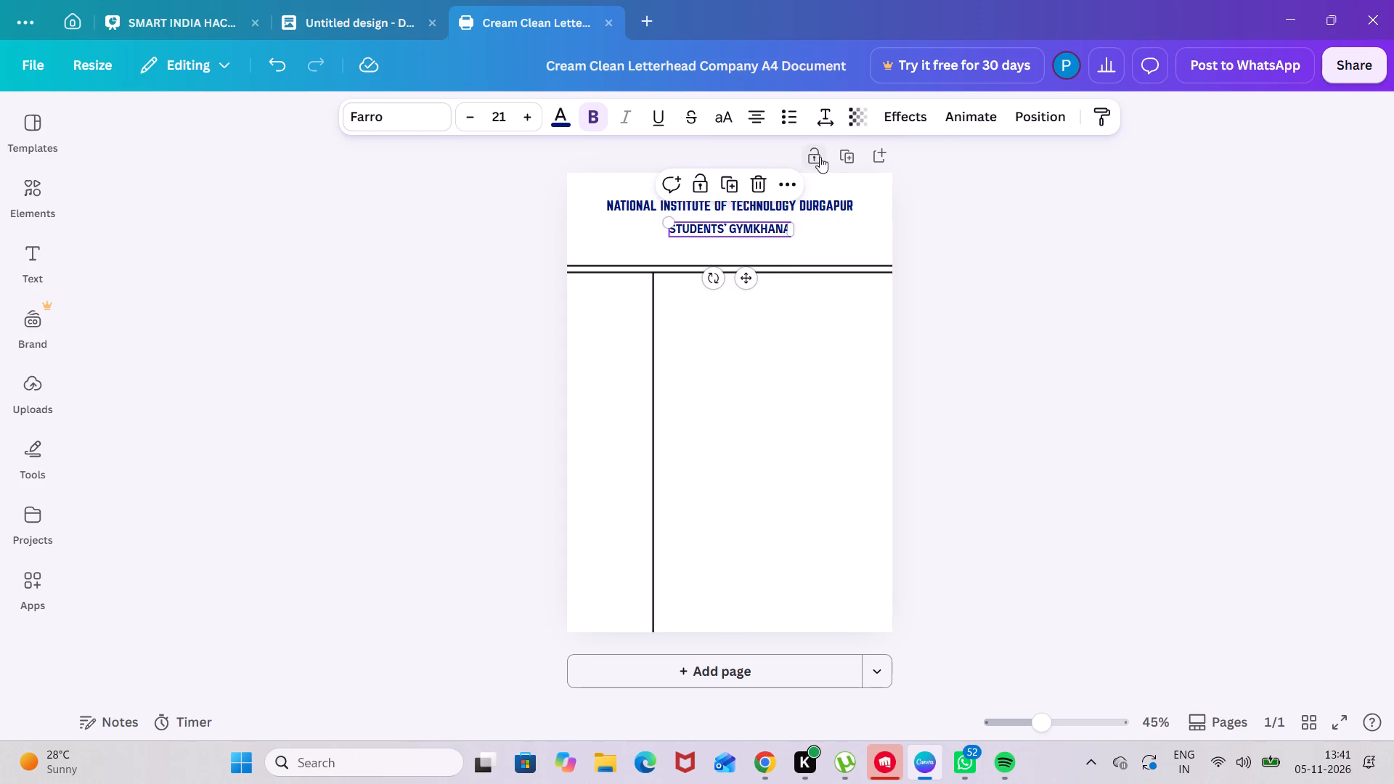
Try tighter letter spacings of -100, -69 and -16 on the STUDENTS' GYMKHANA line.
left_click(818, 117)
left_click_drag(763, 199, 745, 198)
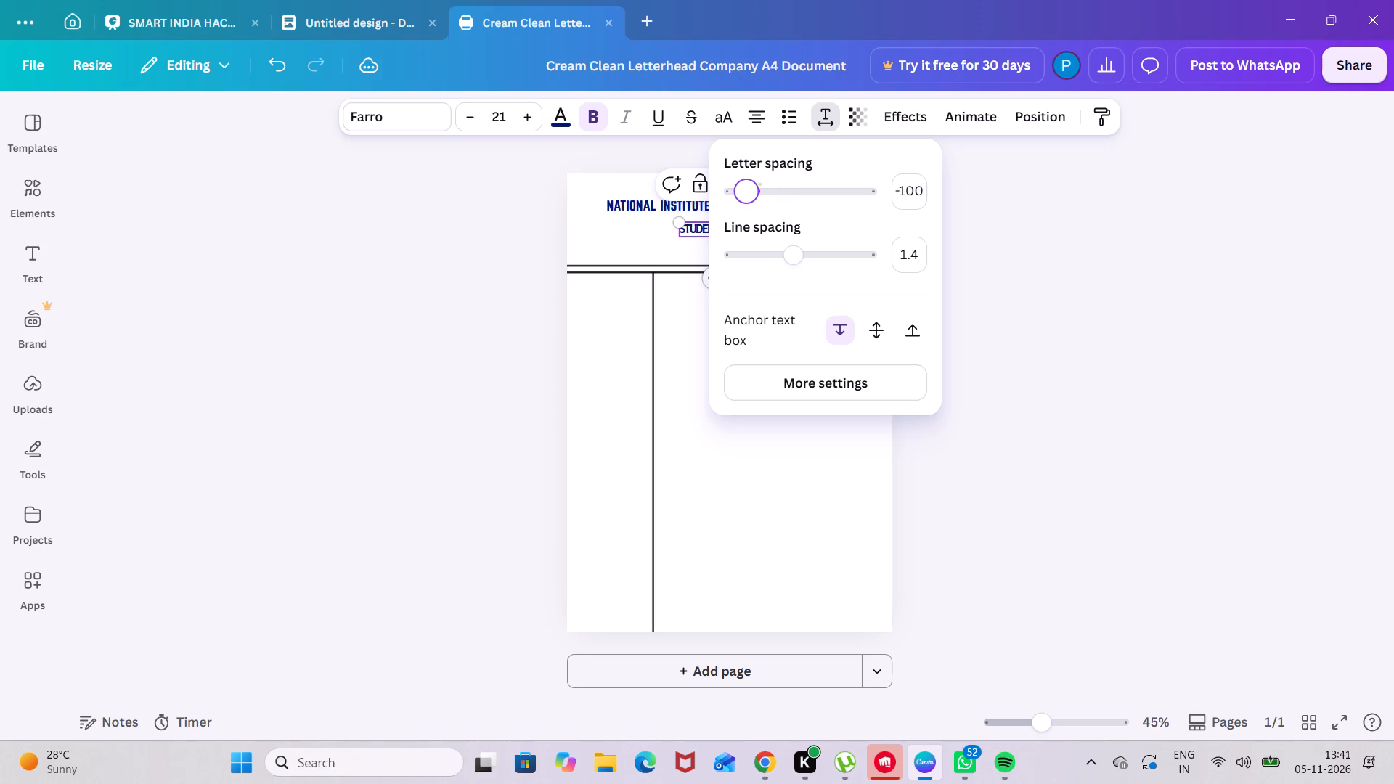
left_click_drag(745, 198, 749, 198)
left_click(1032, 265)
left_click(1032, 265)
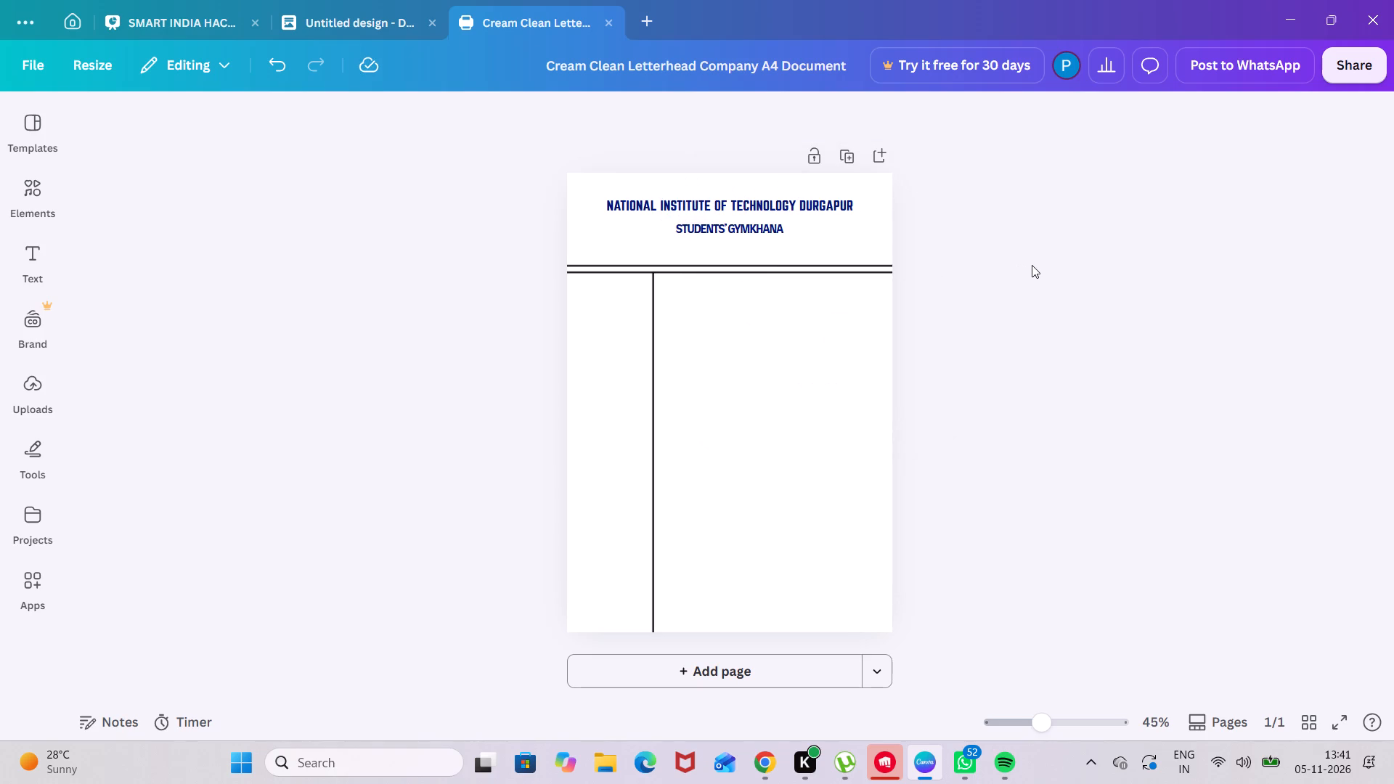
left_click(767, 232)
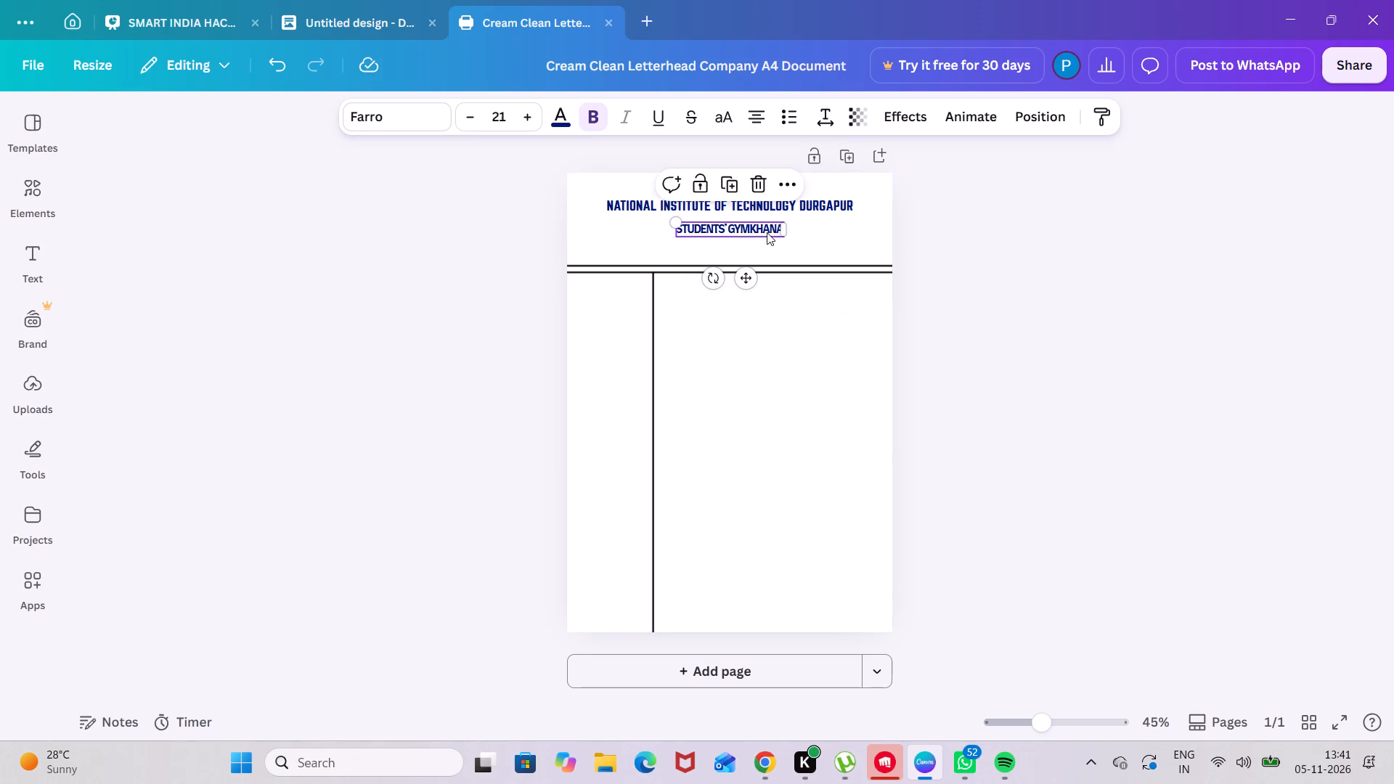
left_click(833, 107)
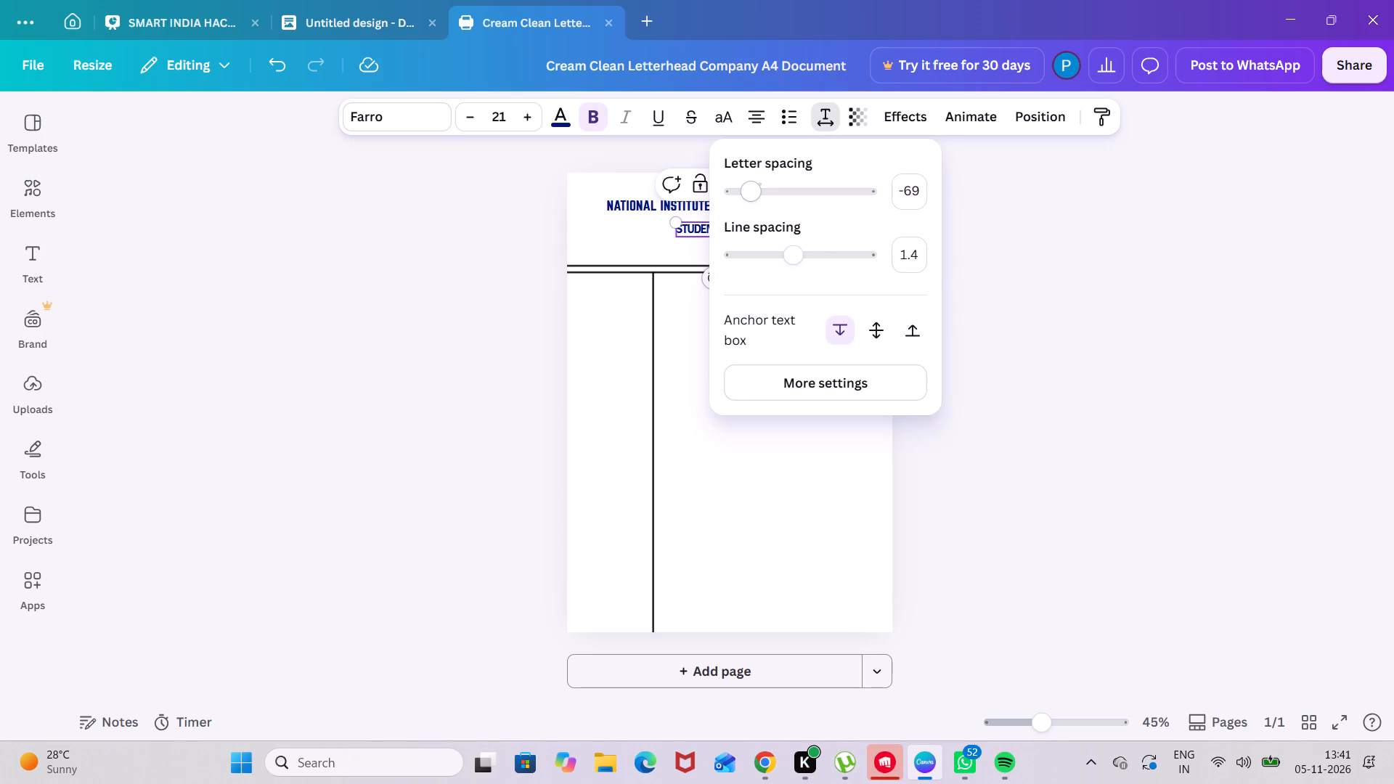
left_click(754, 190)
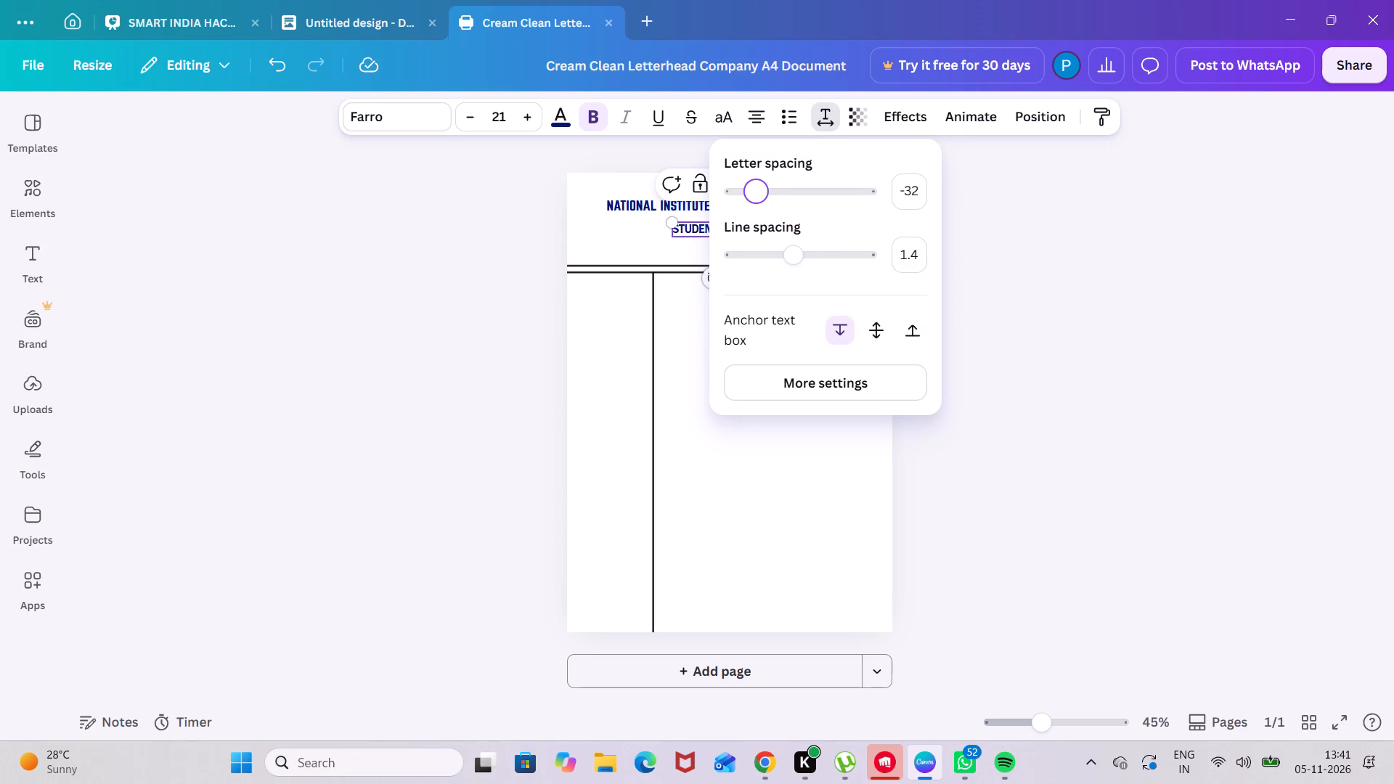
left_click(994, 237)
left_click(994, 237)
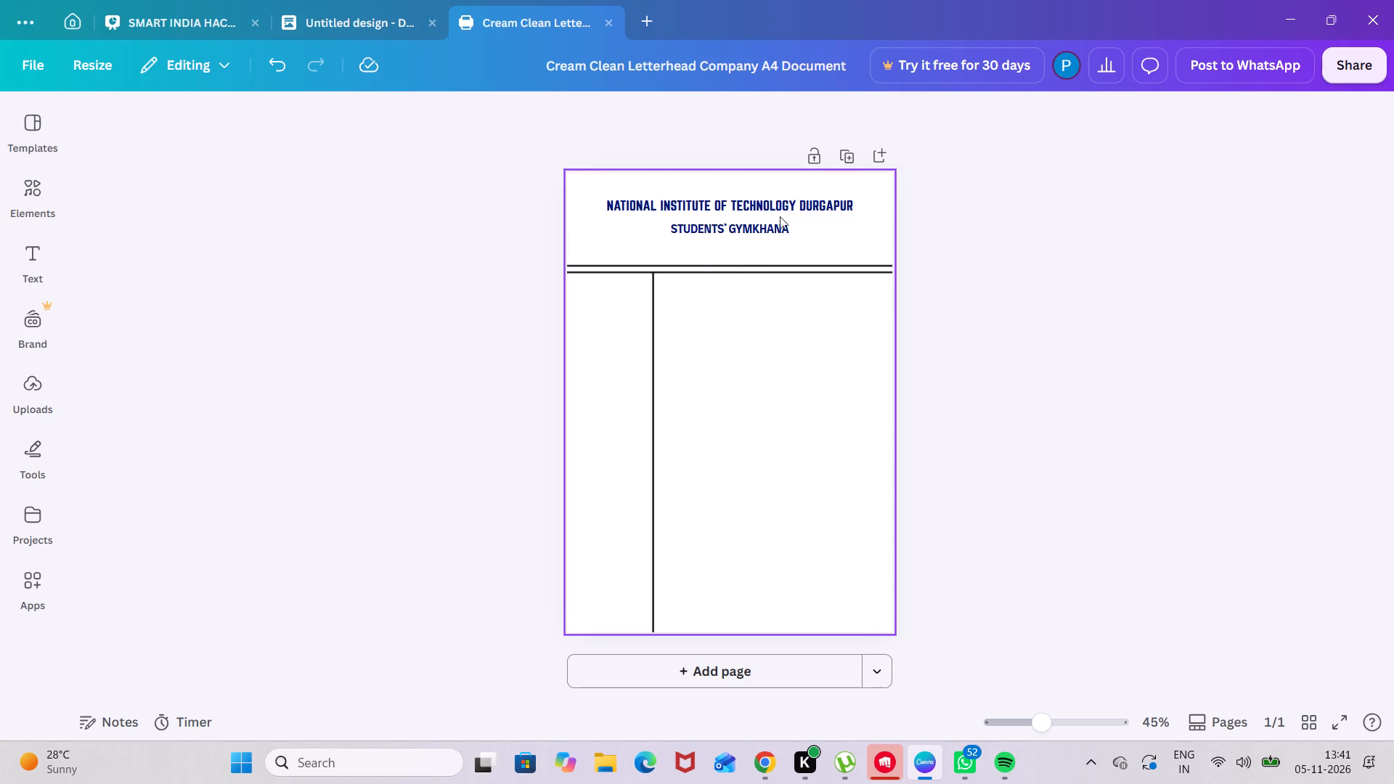
Set the letter spacing of the STUDENTS' GYMKHANA line to 31.
left_click(745, 231)
left_click(833, 117)
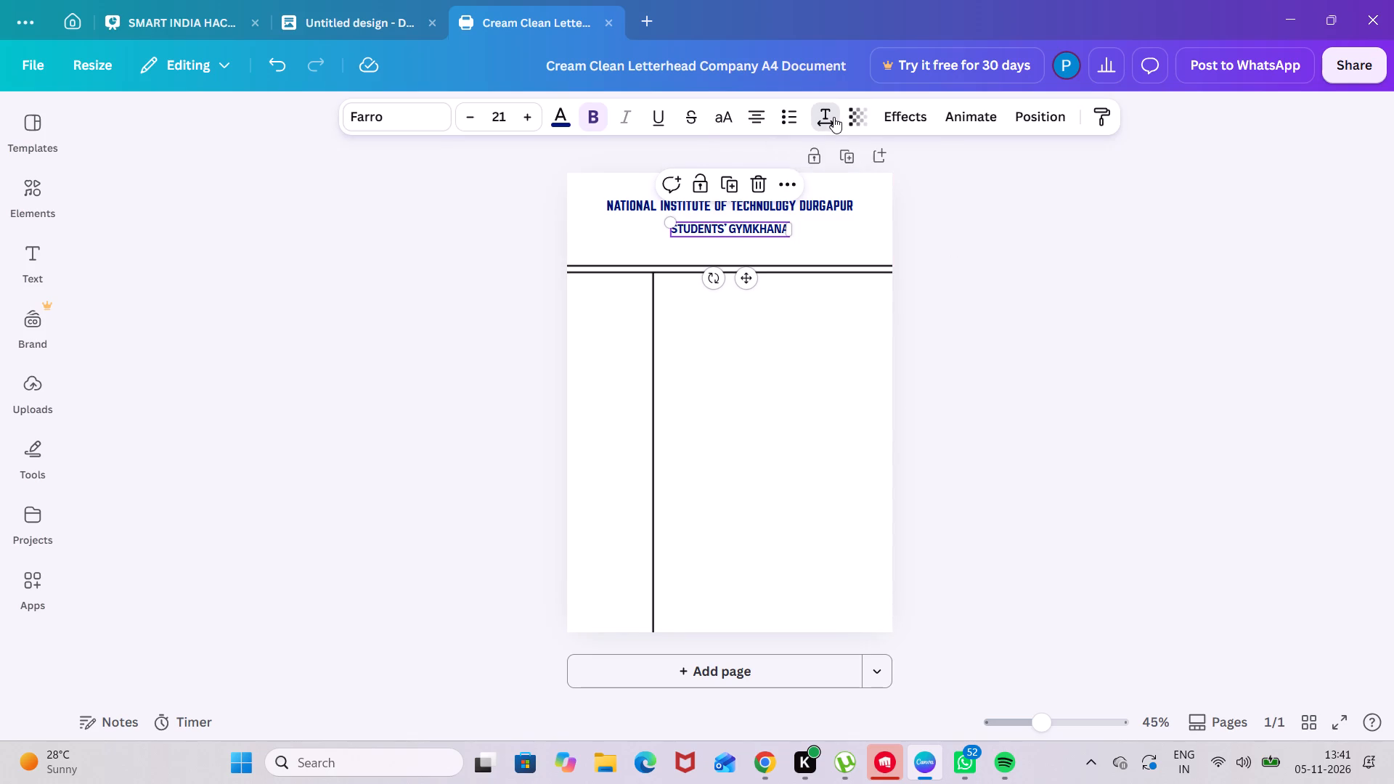
left_click(766, 201)
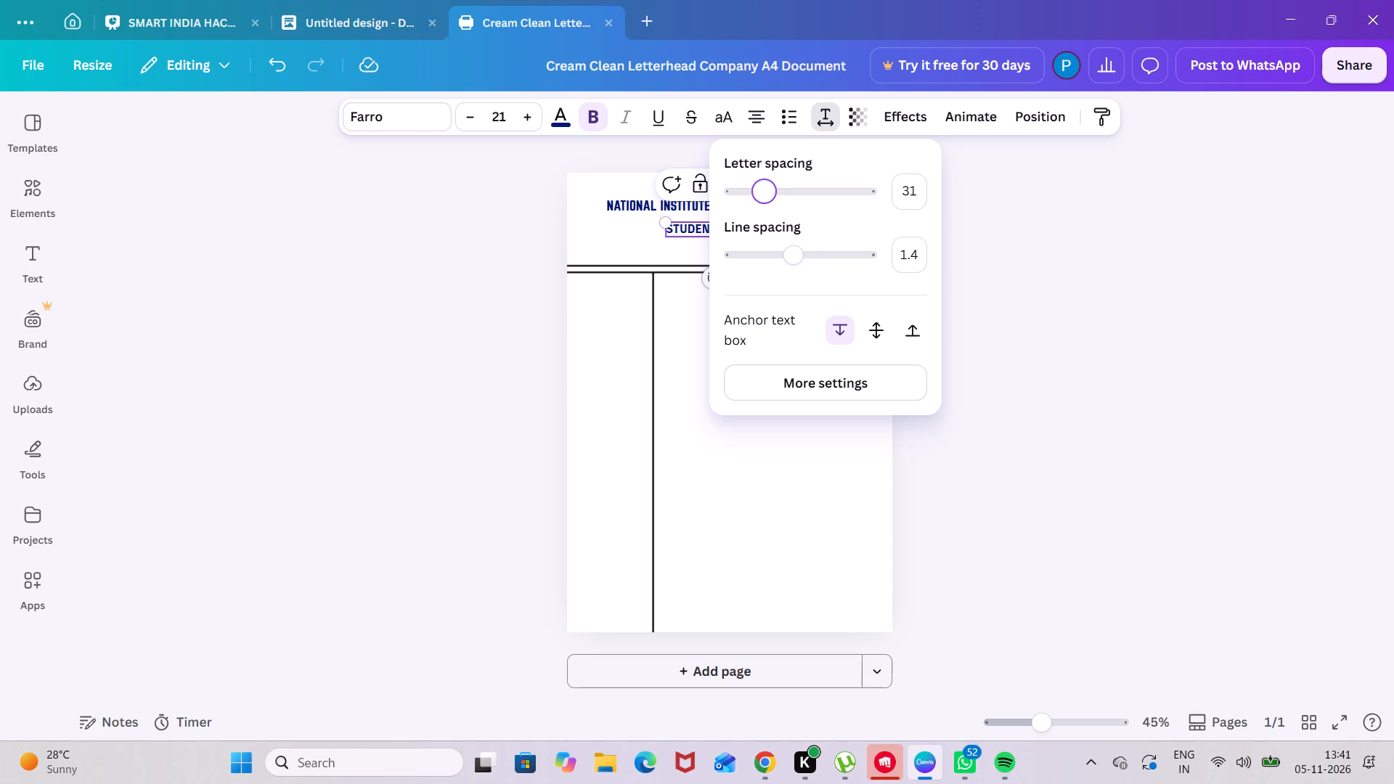
left_click(995, 248)
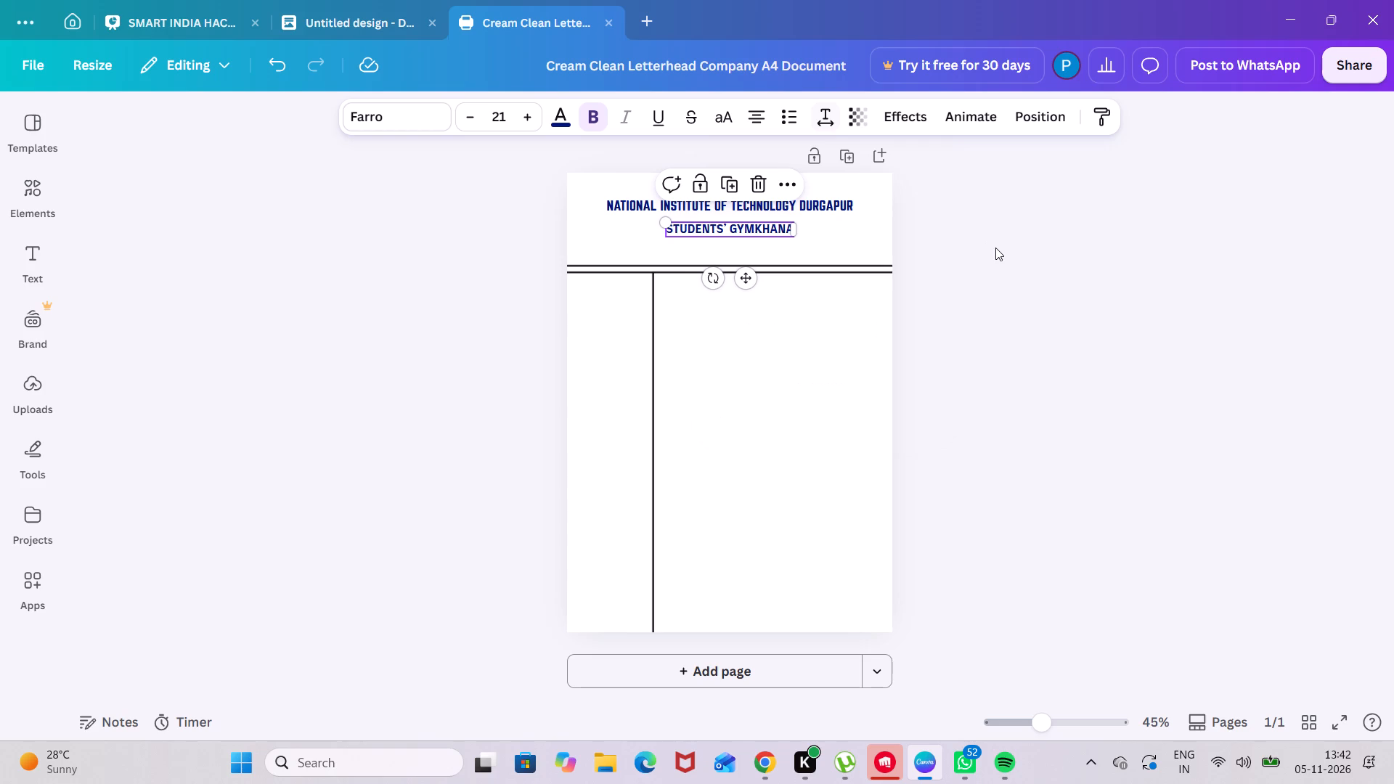
left_click(995, 248)
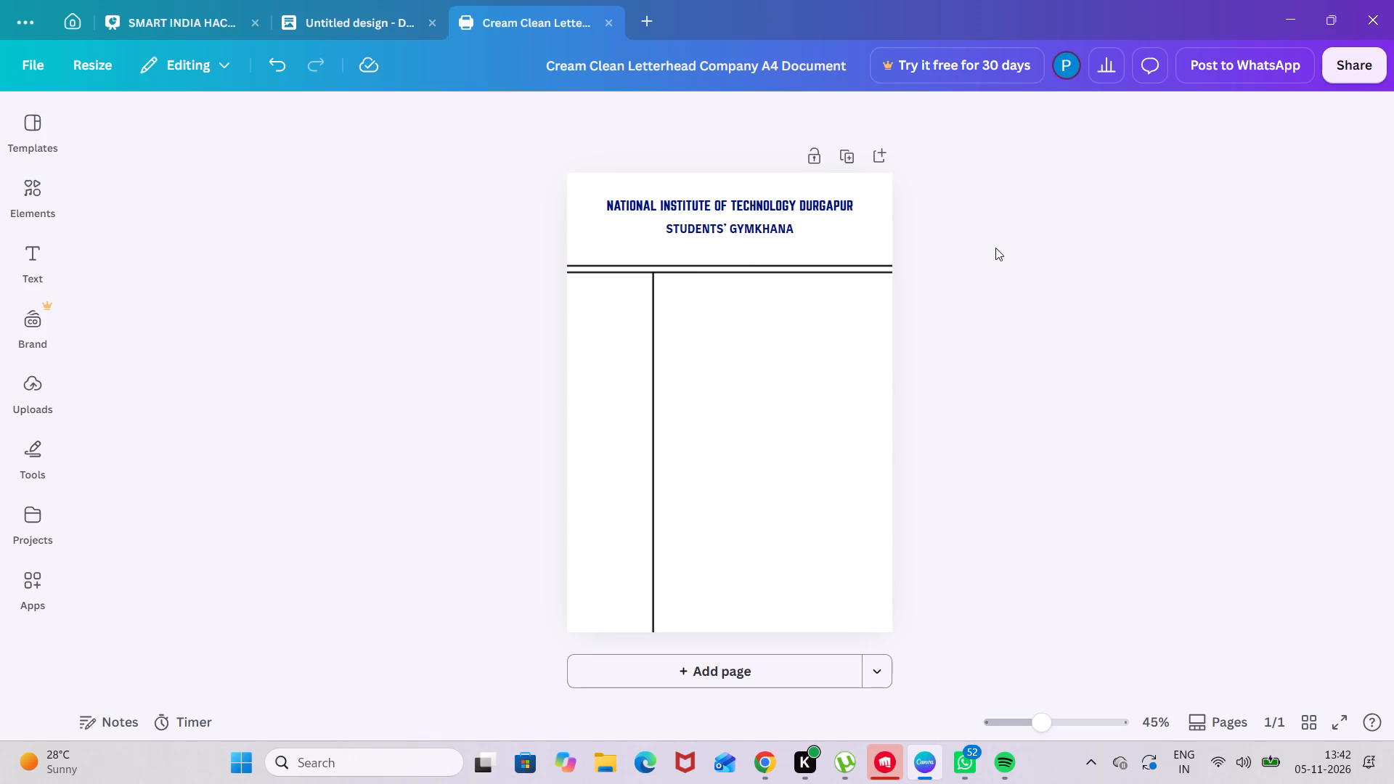
left_click(965, 258)
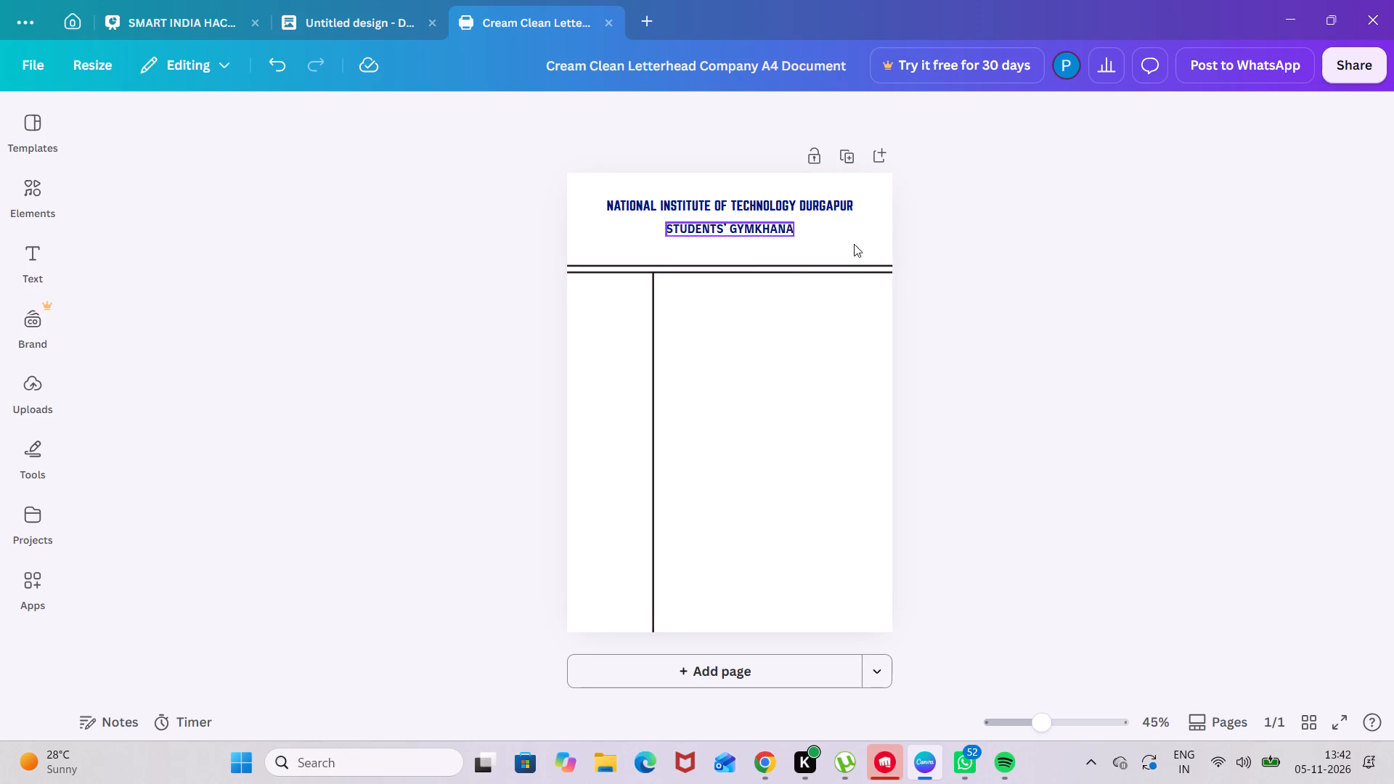
Recolour the two horizontal rules below the header and the vertical divider with the navy blue used by the header text.
left_click(1032, 268)
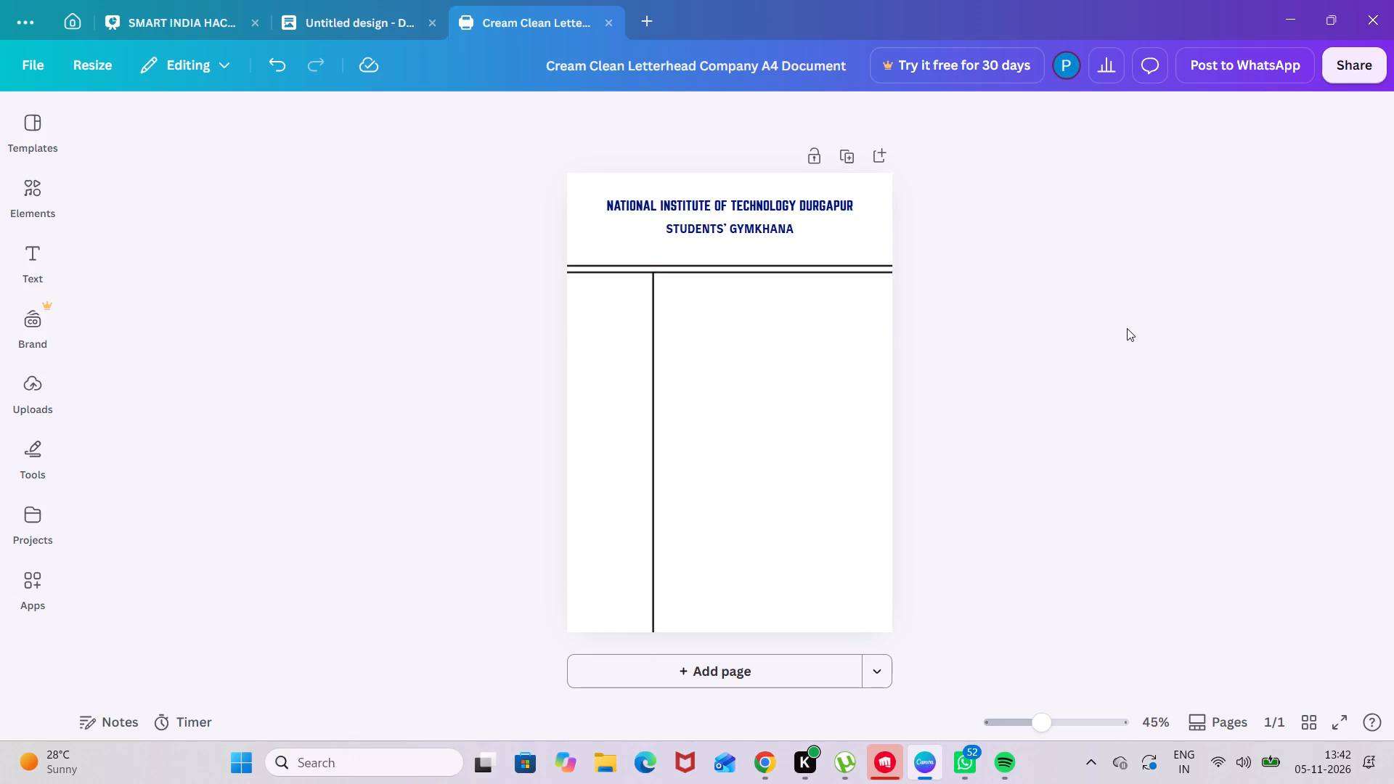
left_click(765, 269)
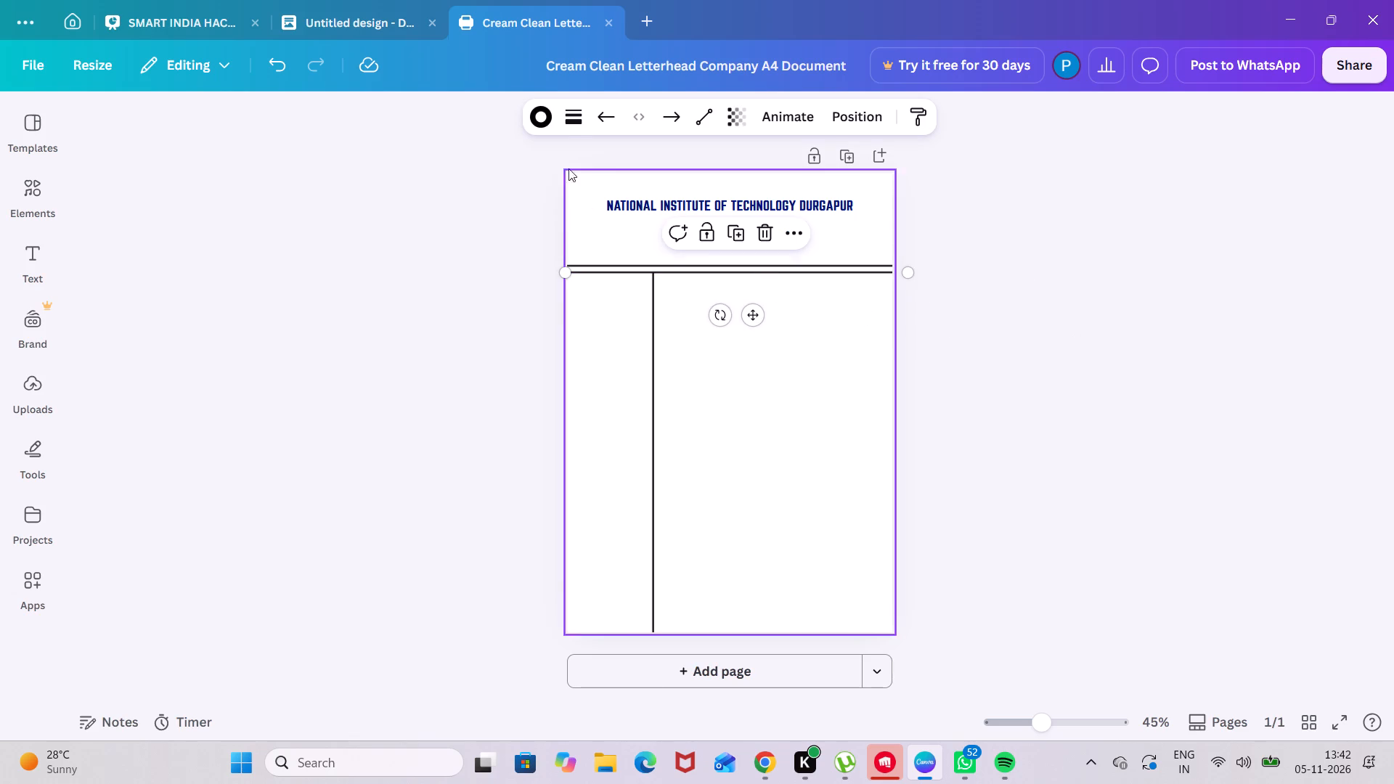
left_click(542, 117)
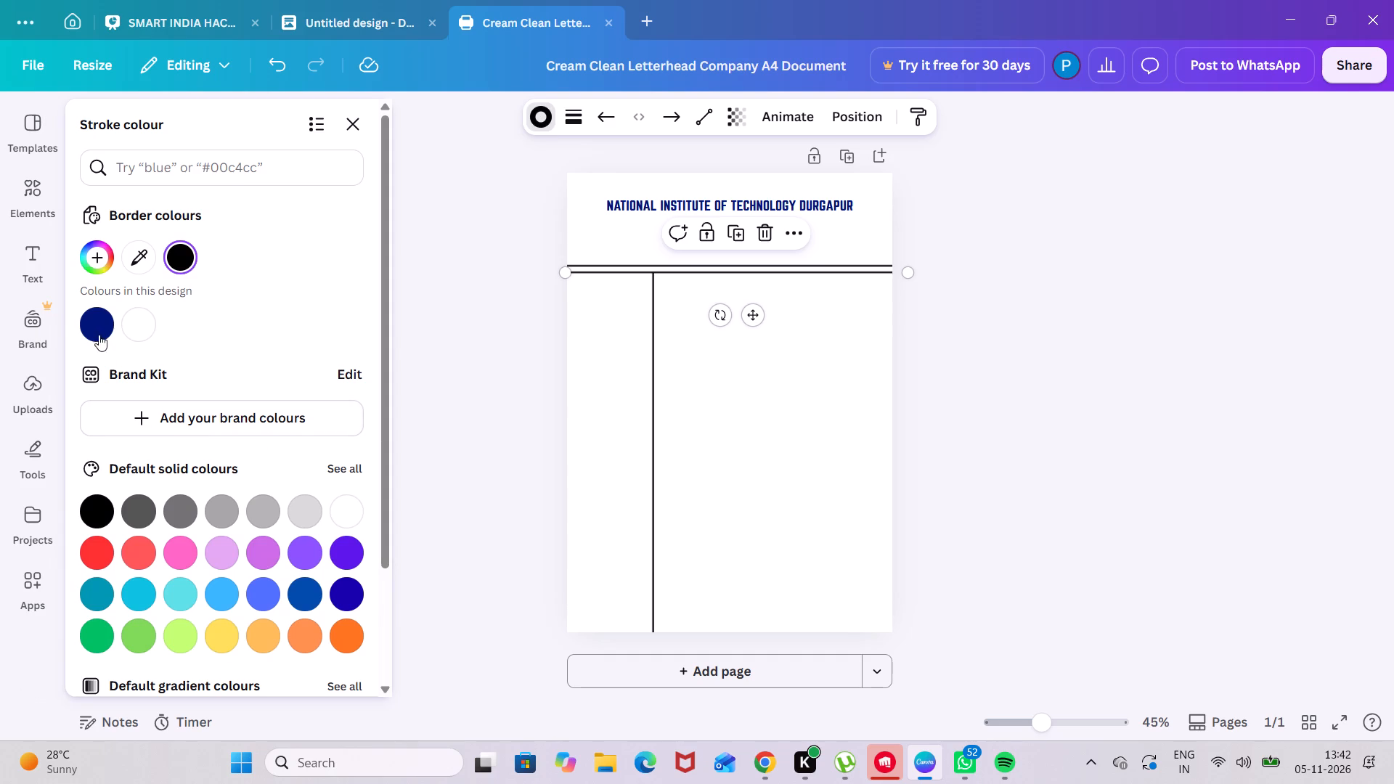
left_click(93, 330)
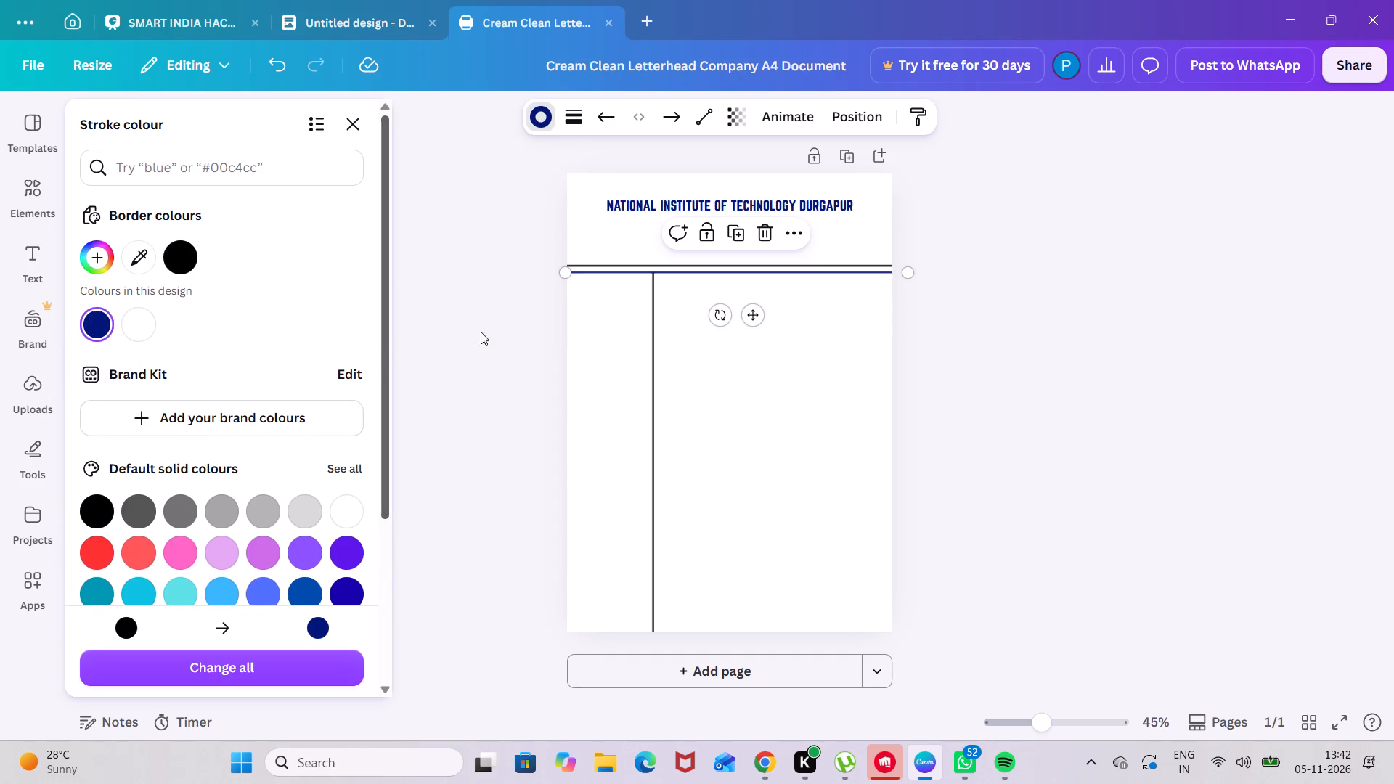
left_click(590, 263)
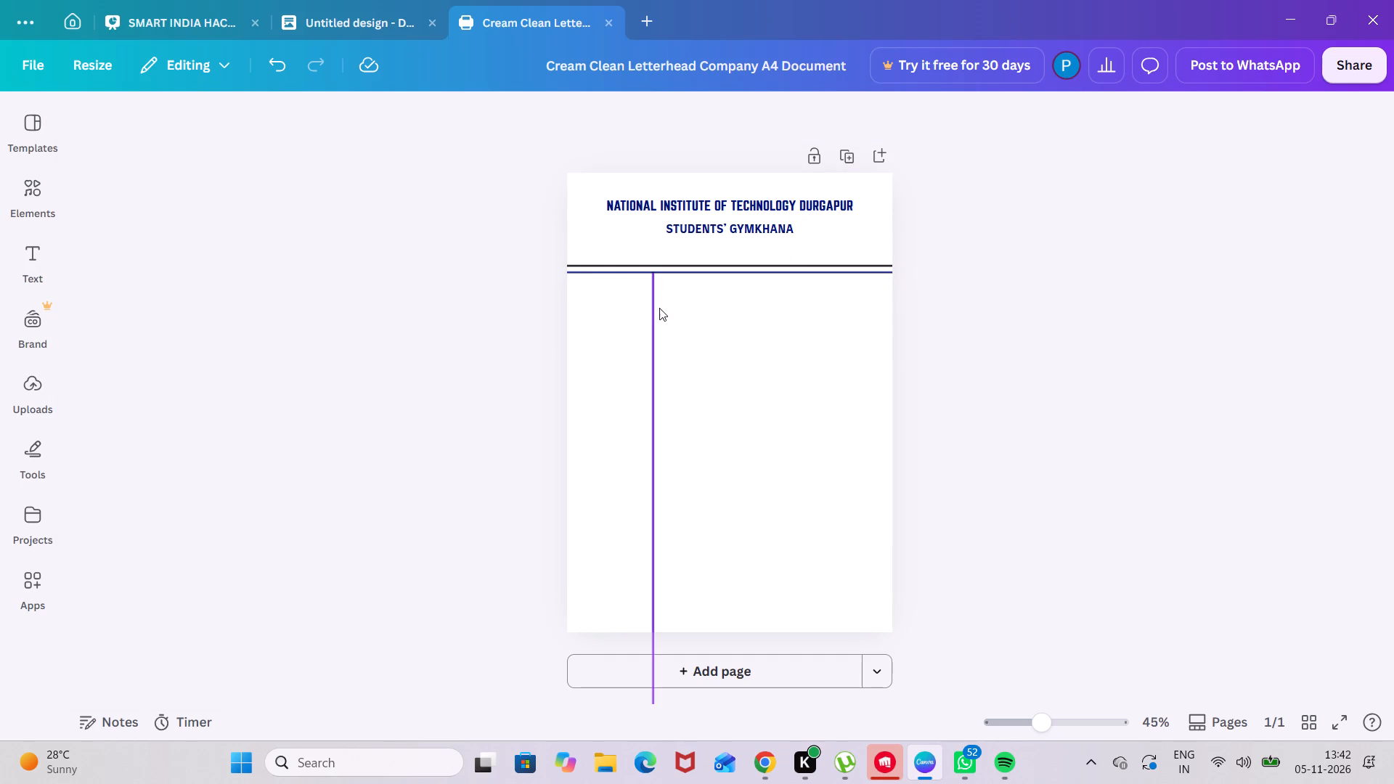
left_click(659, 311)
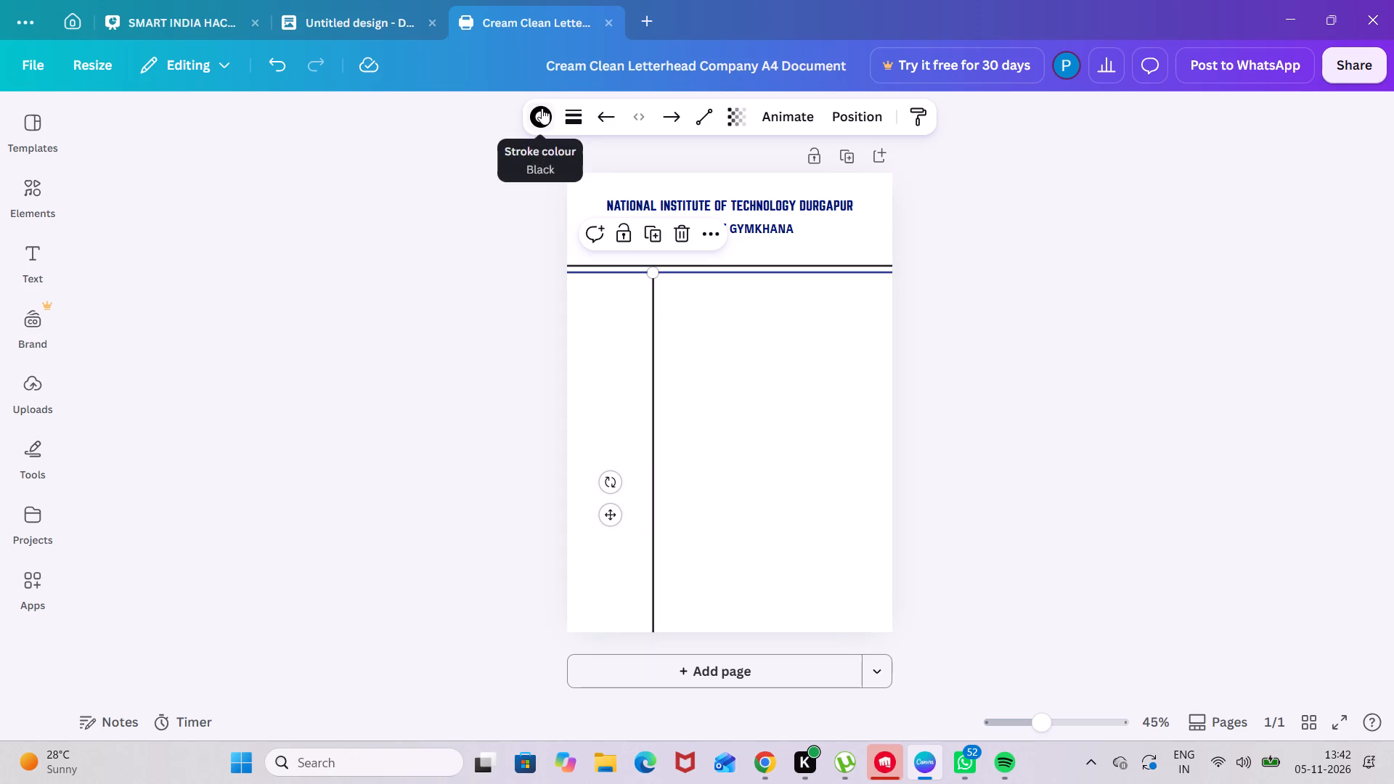
left_click(542, 108)
left_click(183, 251)
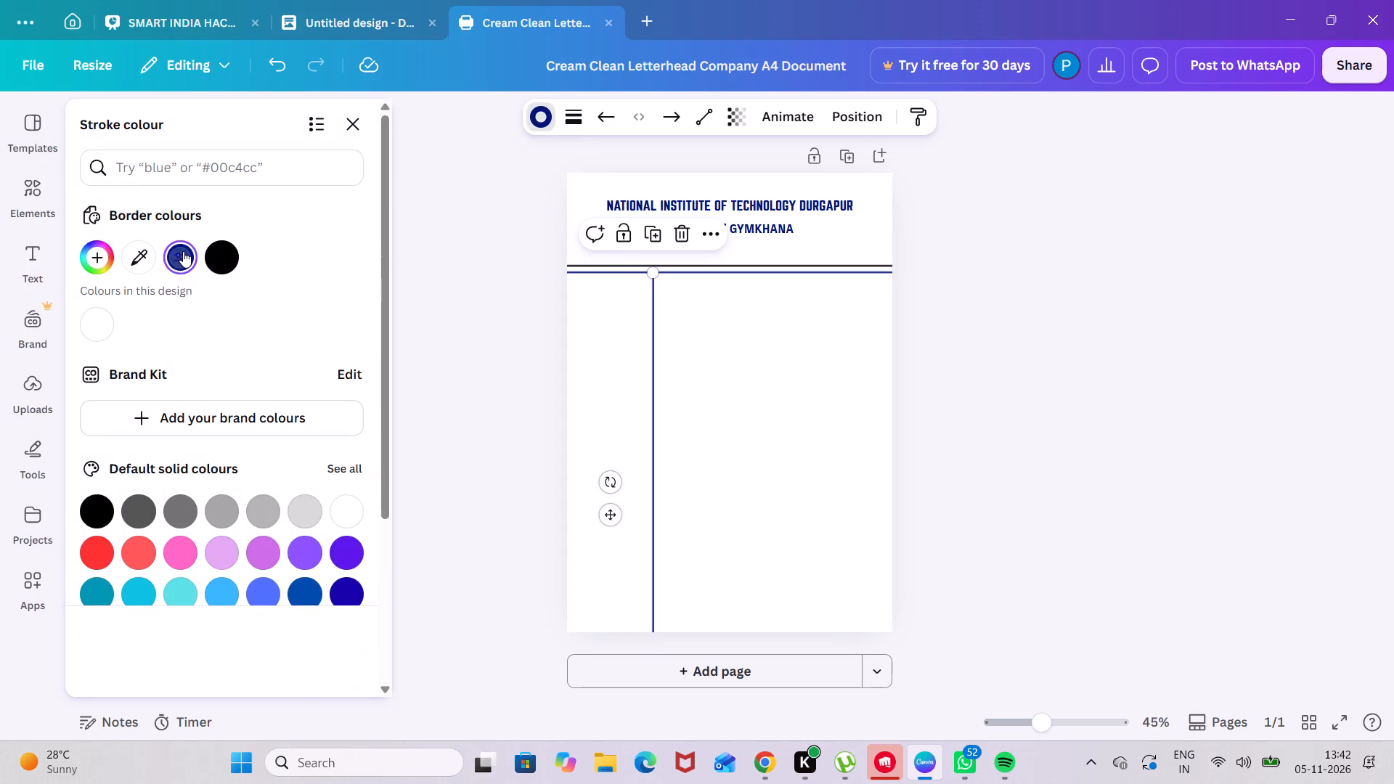
left_click(594, 258)
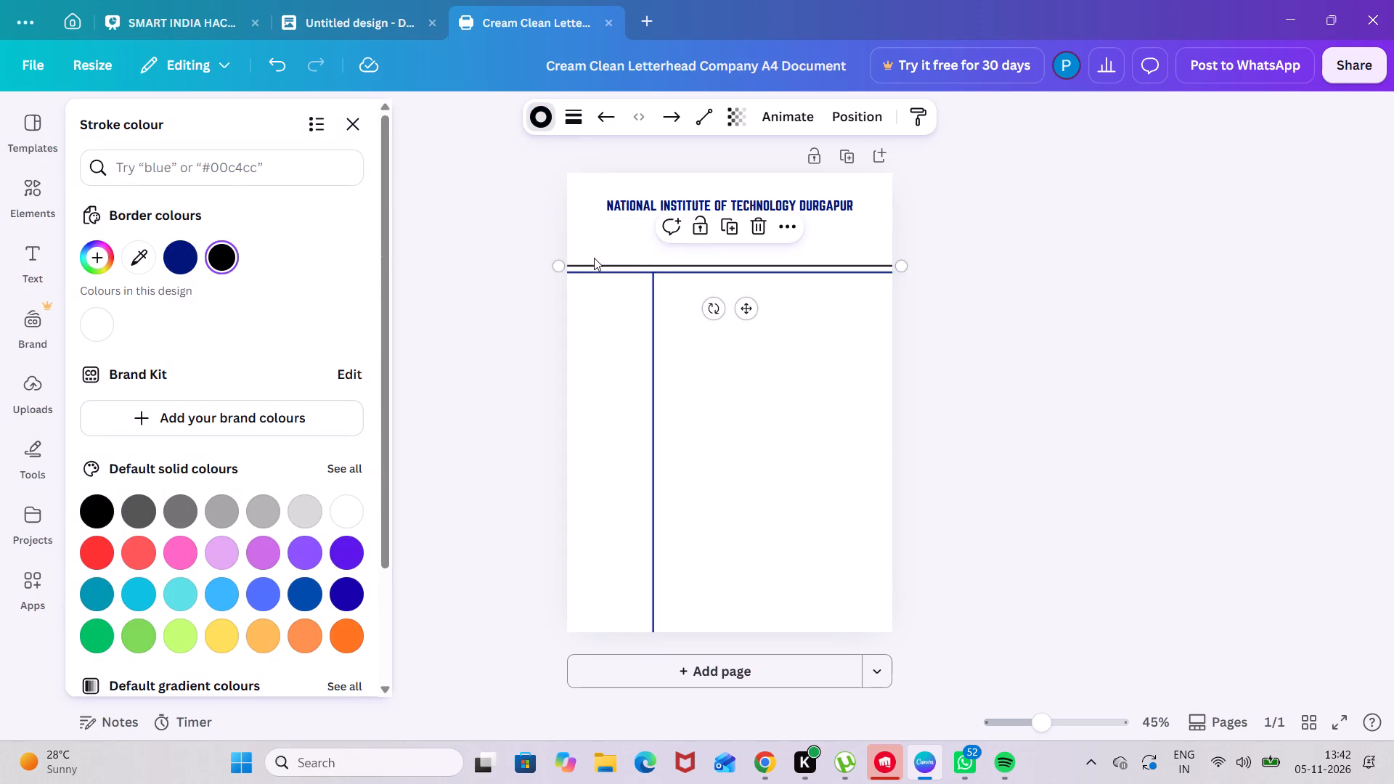
left_click(176, 266)
left_click(408, 312)
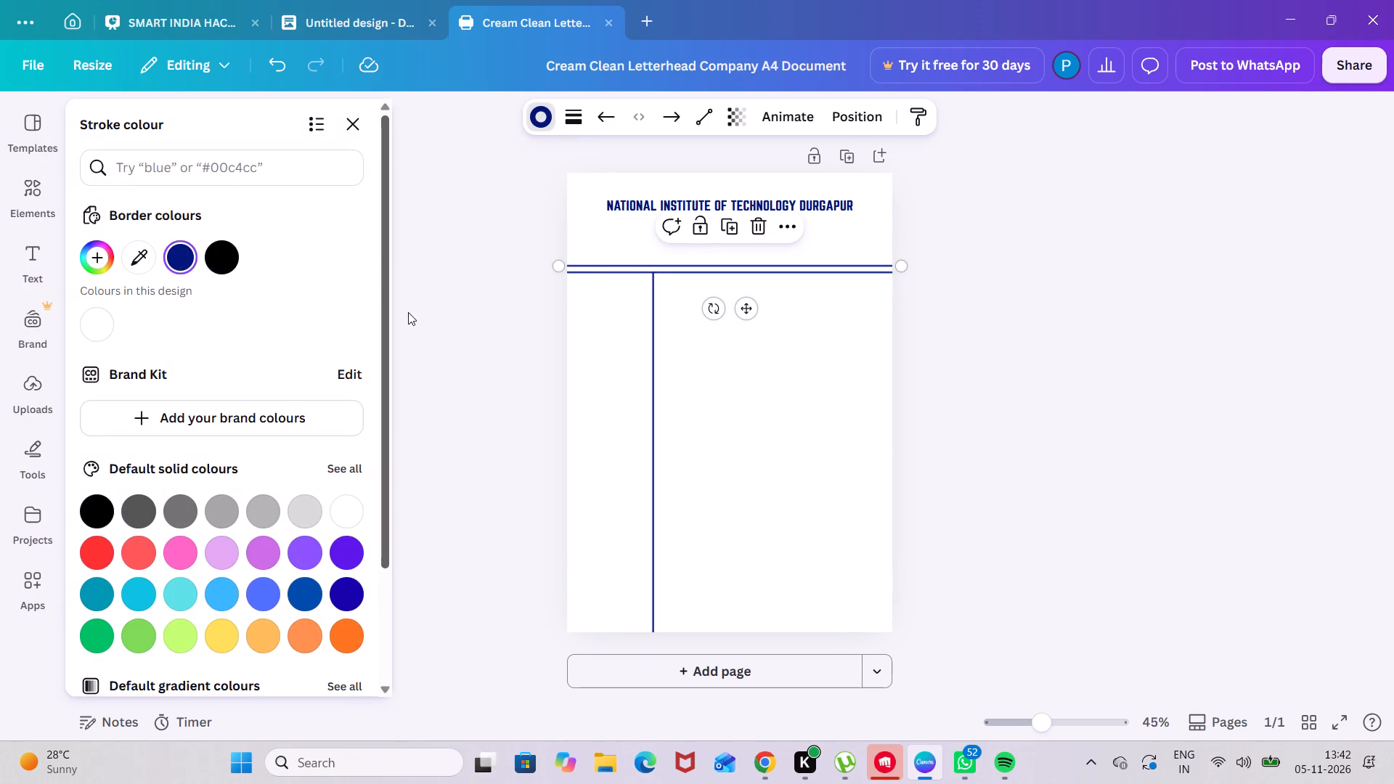
left_click(408, 312)
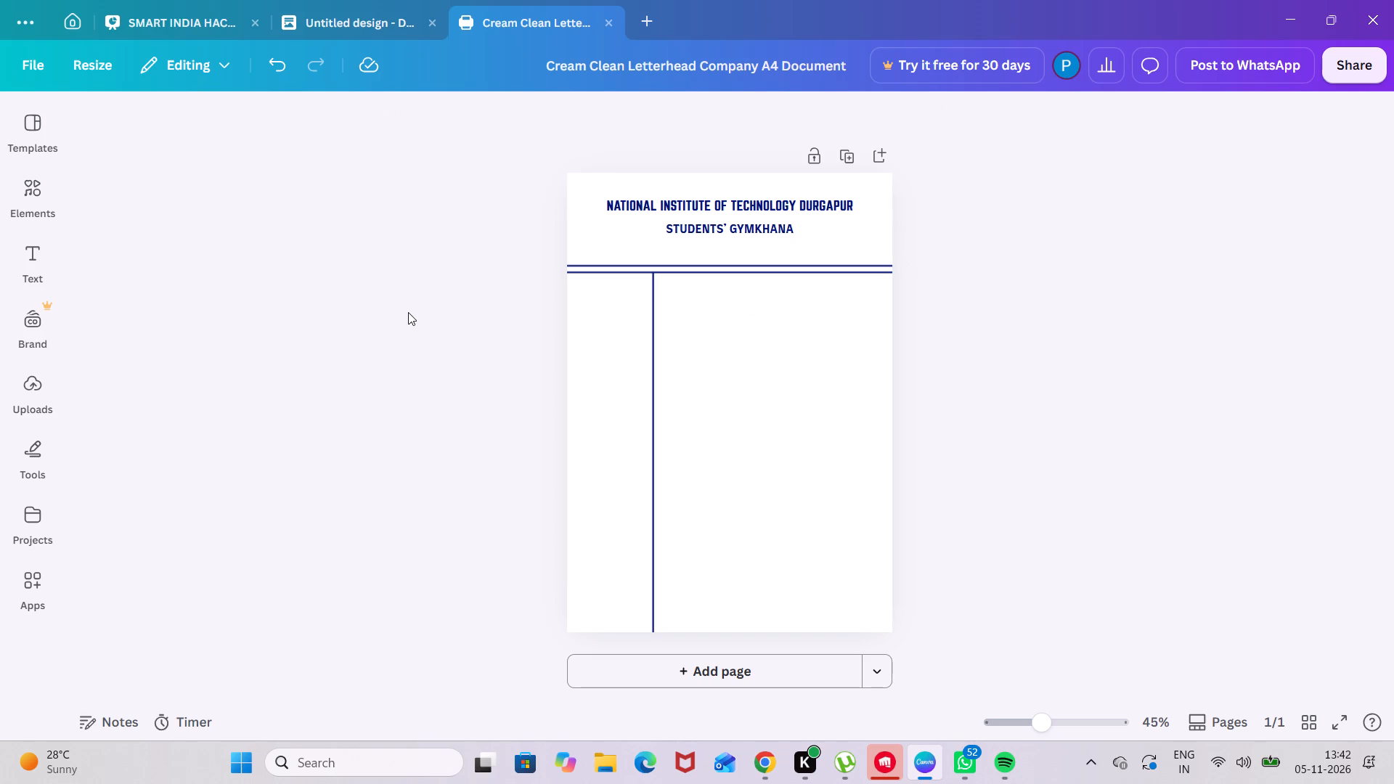
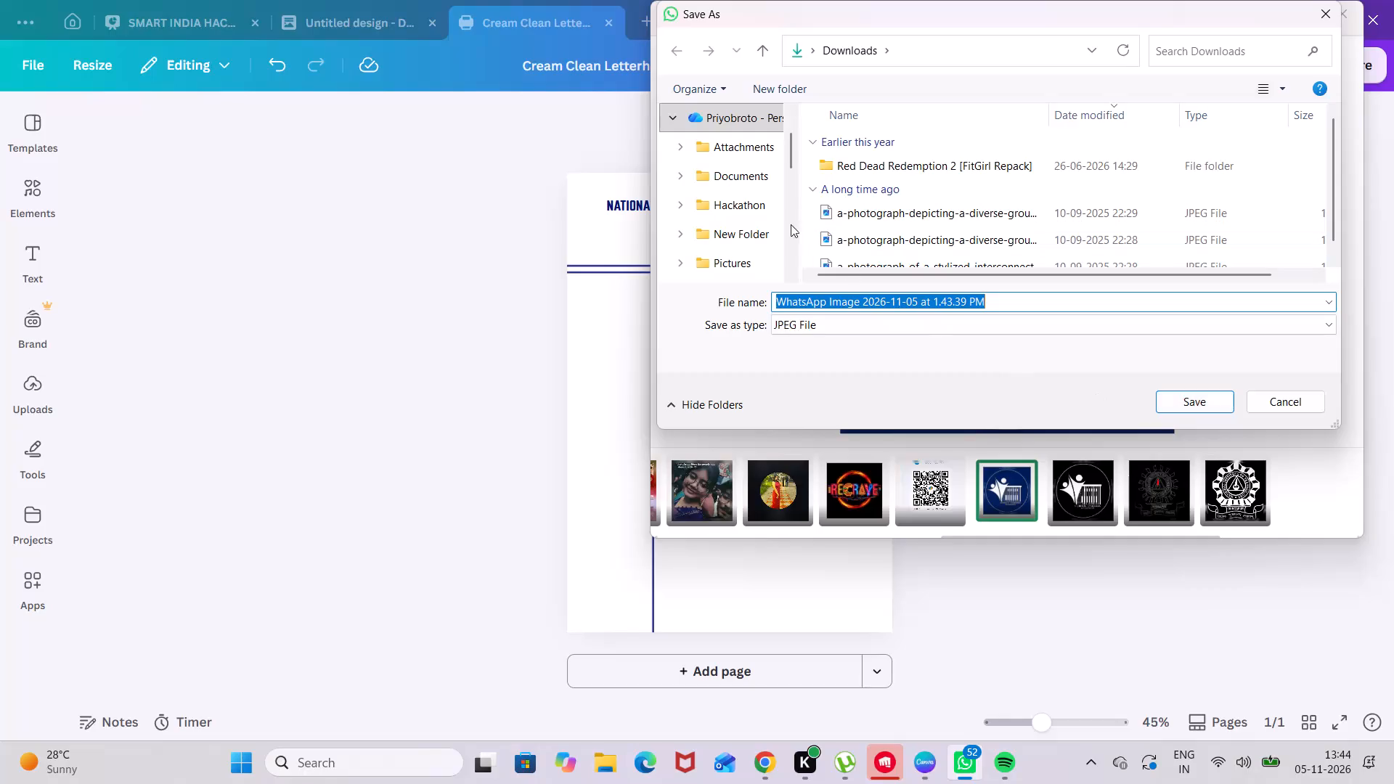
Choose the Pictures folder as the save location for the blue-and-white logo image from WhatsApp.
scroll(769, 214, "down", 1)
scroll(736, 193, "up", 1)
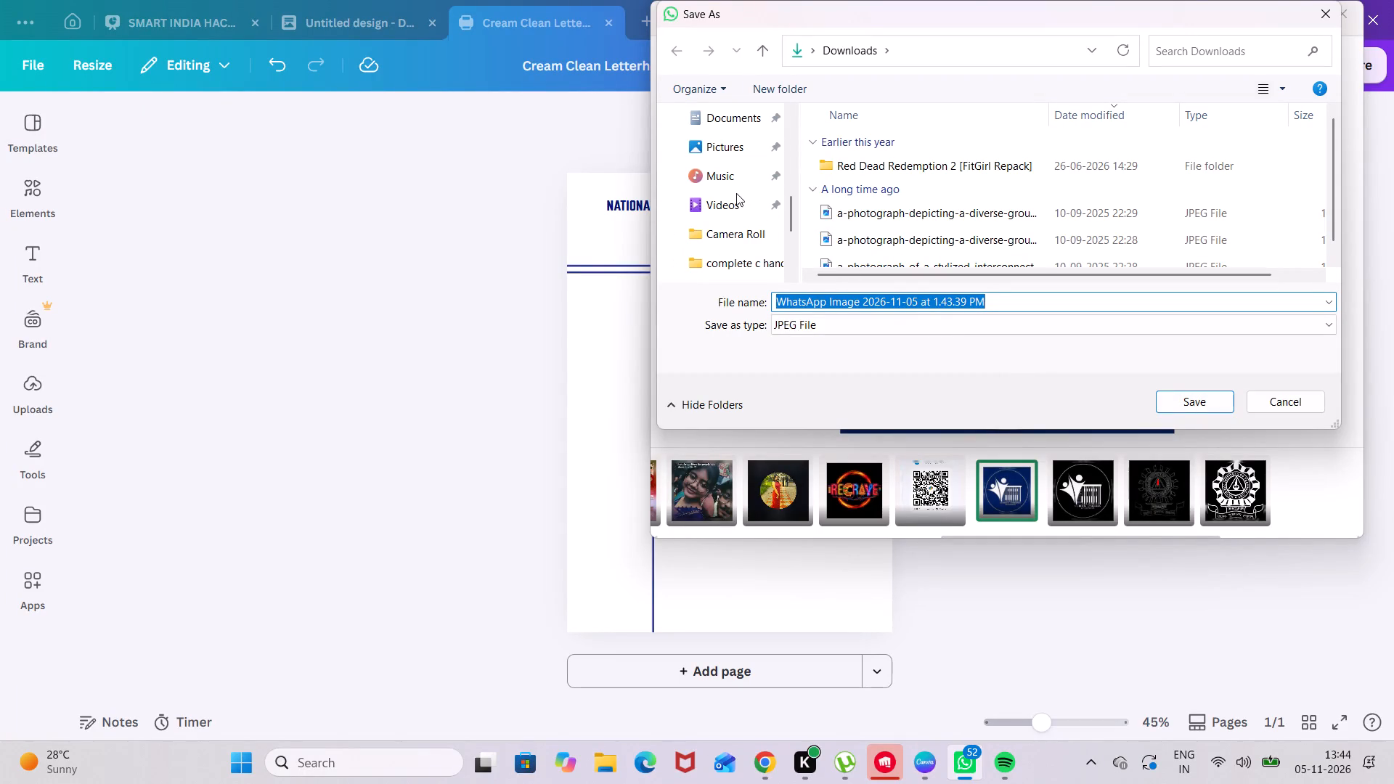
scroll(736, 193, "up", 1)
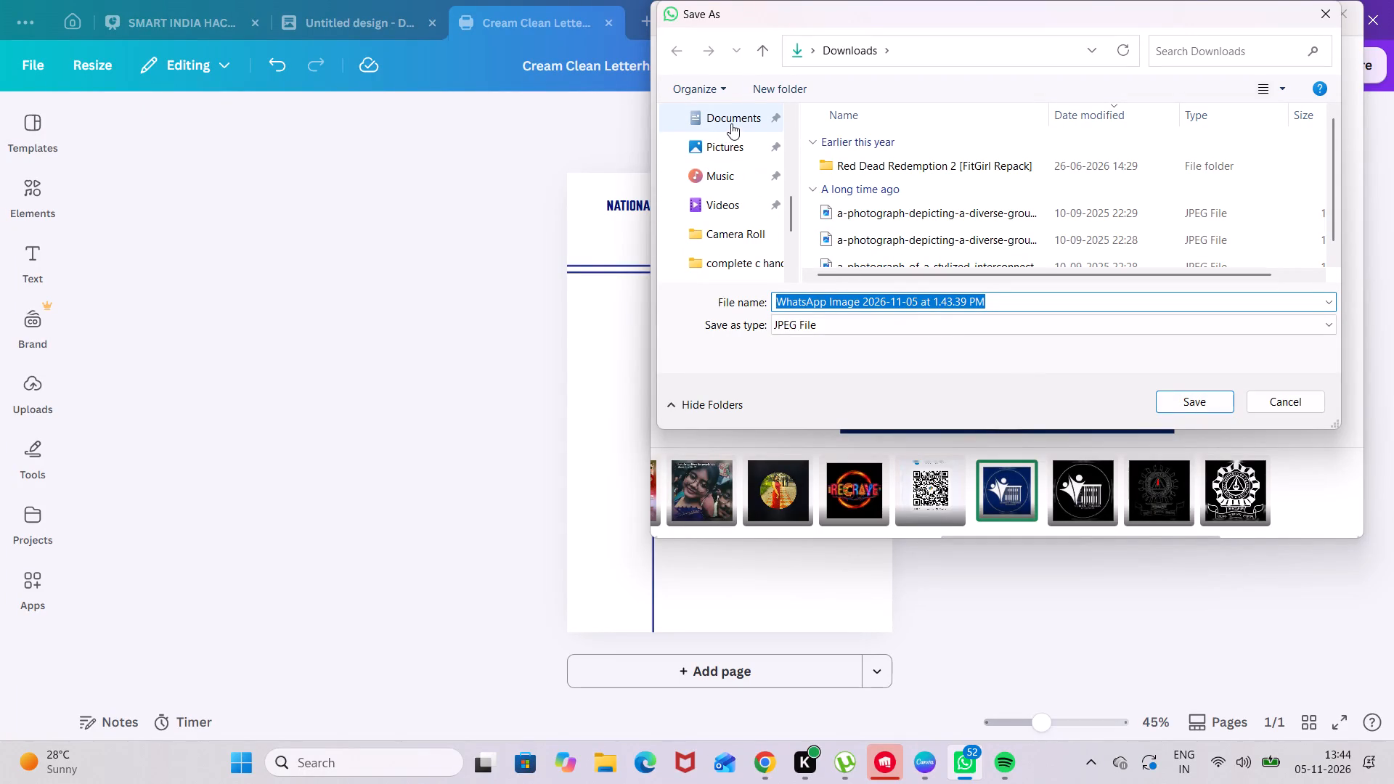
left_click(734, 136)
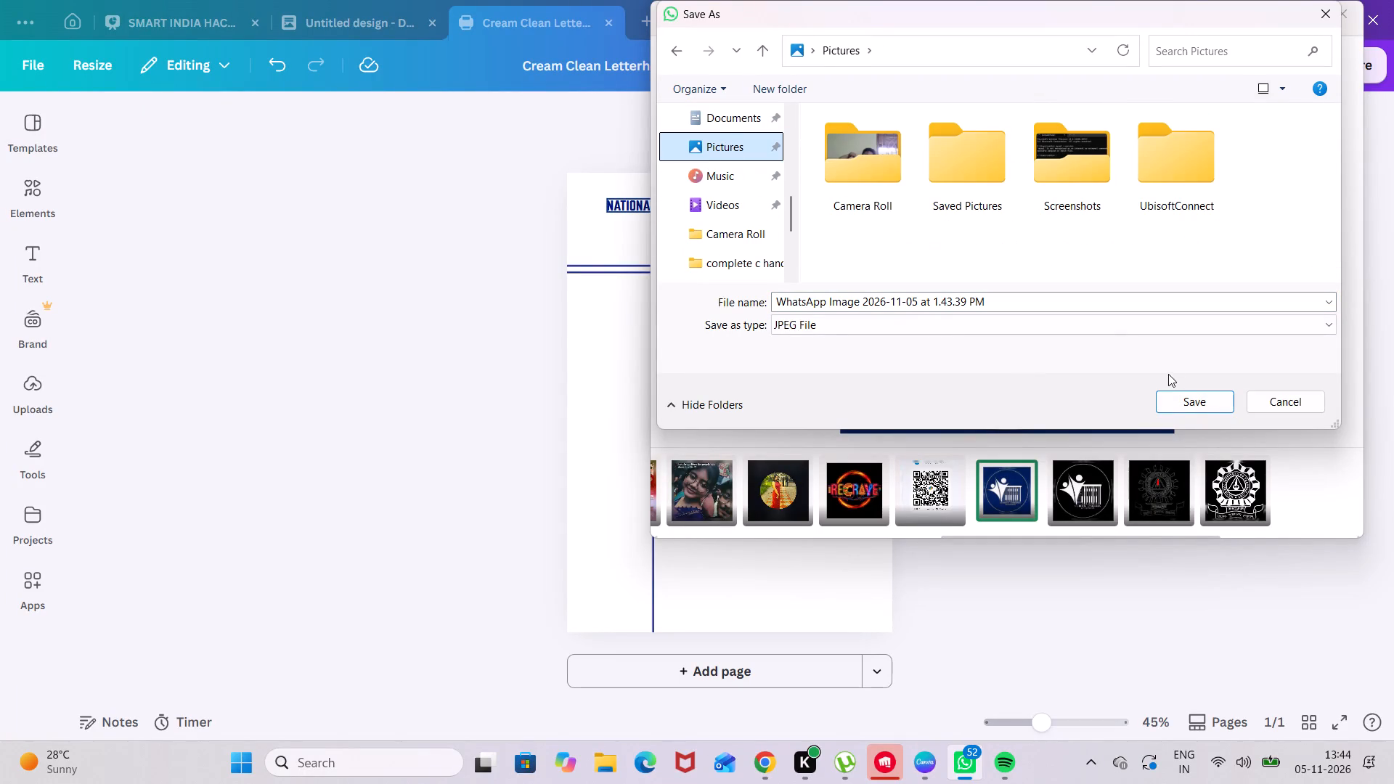
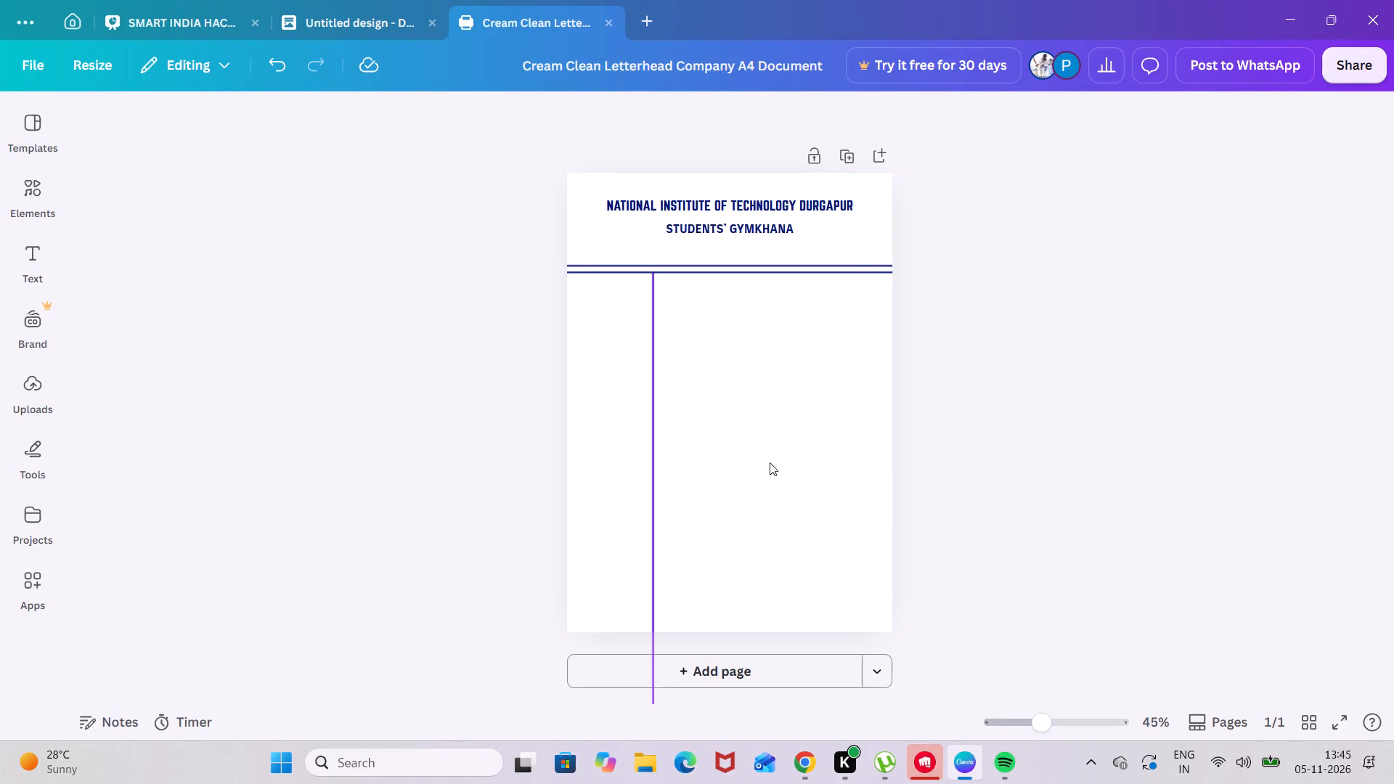
Upload the Students' Gymkhana logo, WhatsApp Image 2026-11-05 at 1.43.39 PM, from the Pictures folder and dismiss the Background Remover suggestion.
left_click(33, 383)
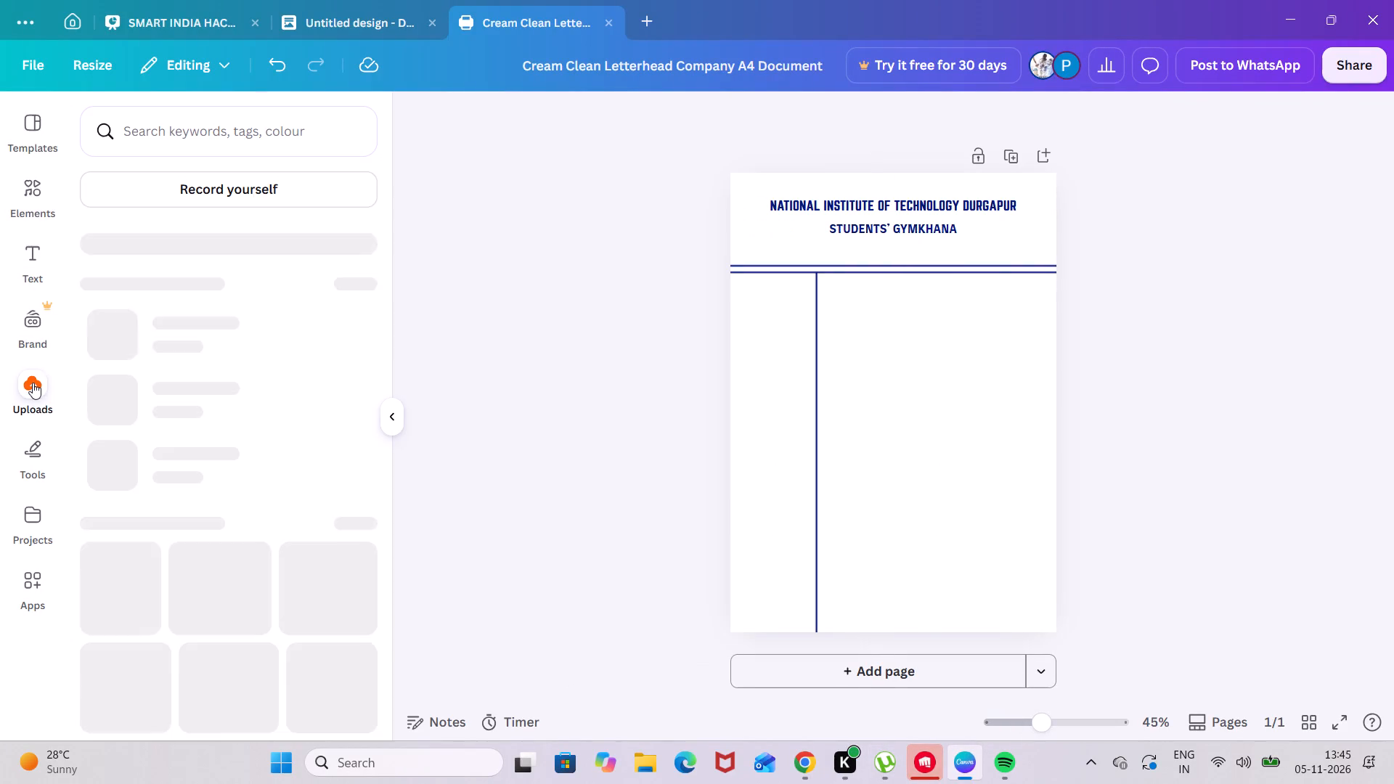
left_click(231, 179)
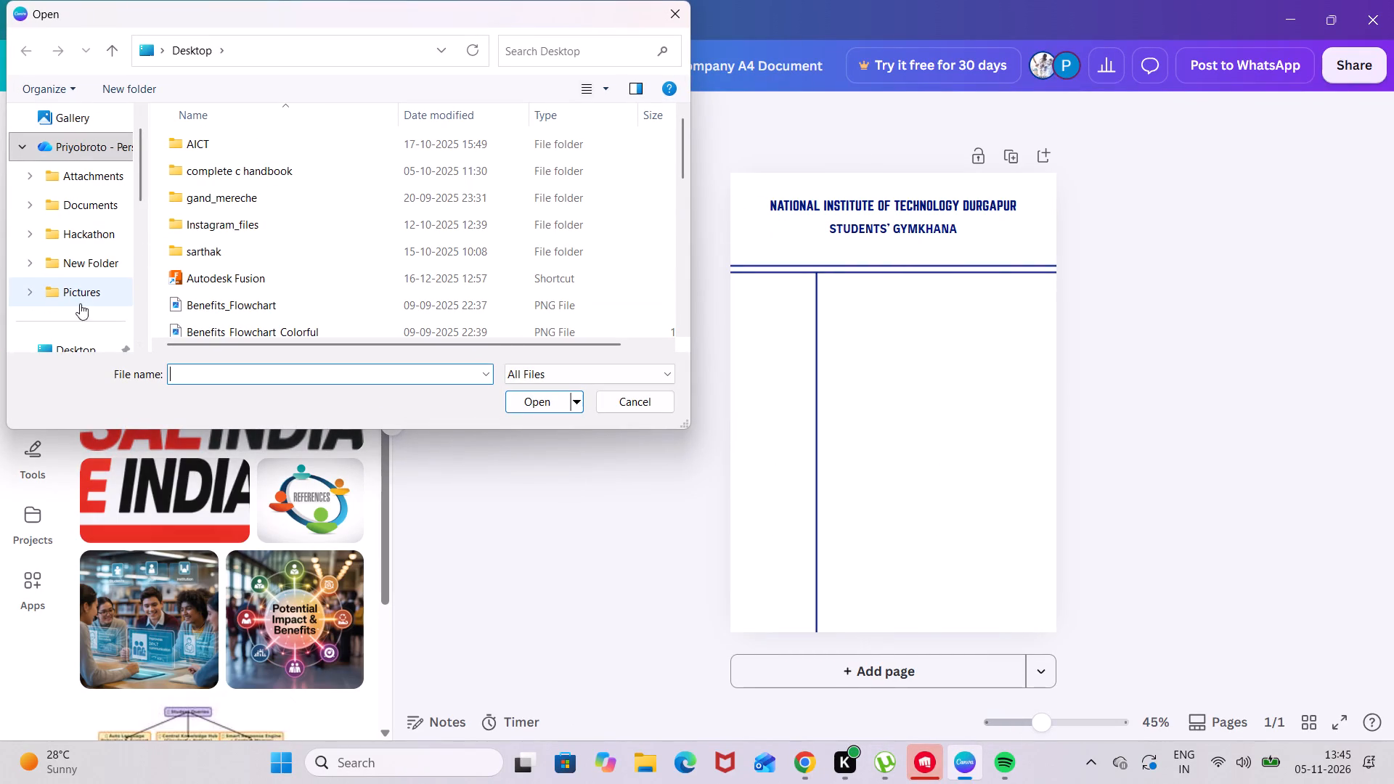
scroll(78, 283, "down", 1)
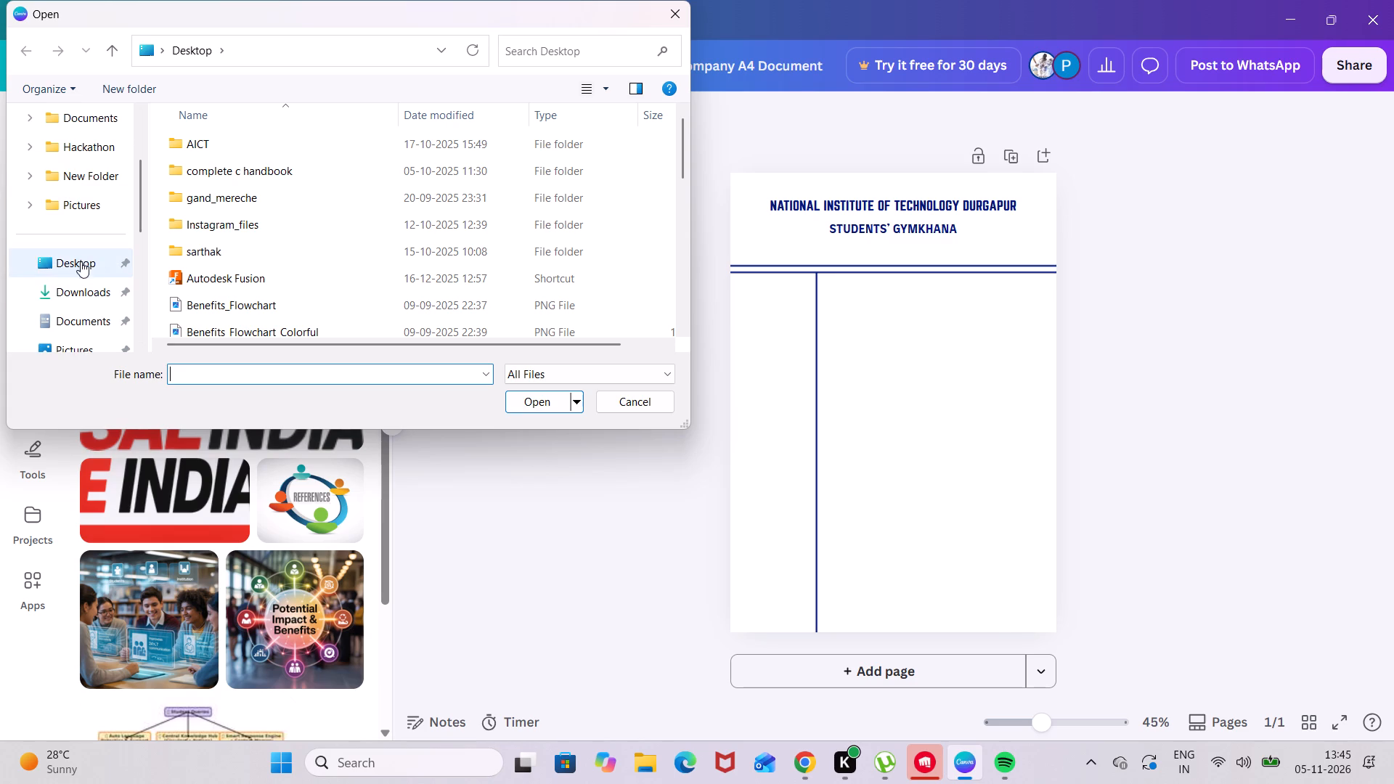
left_click(83, 311)
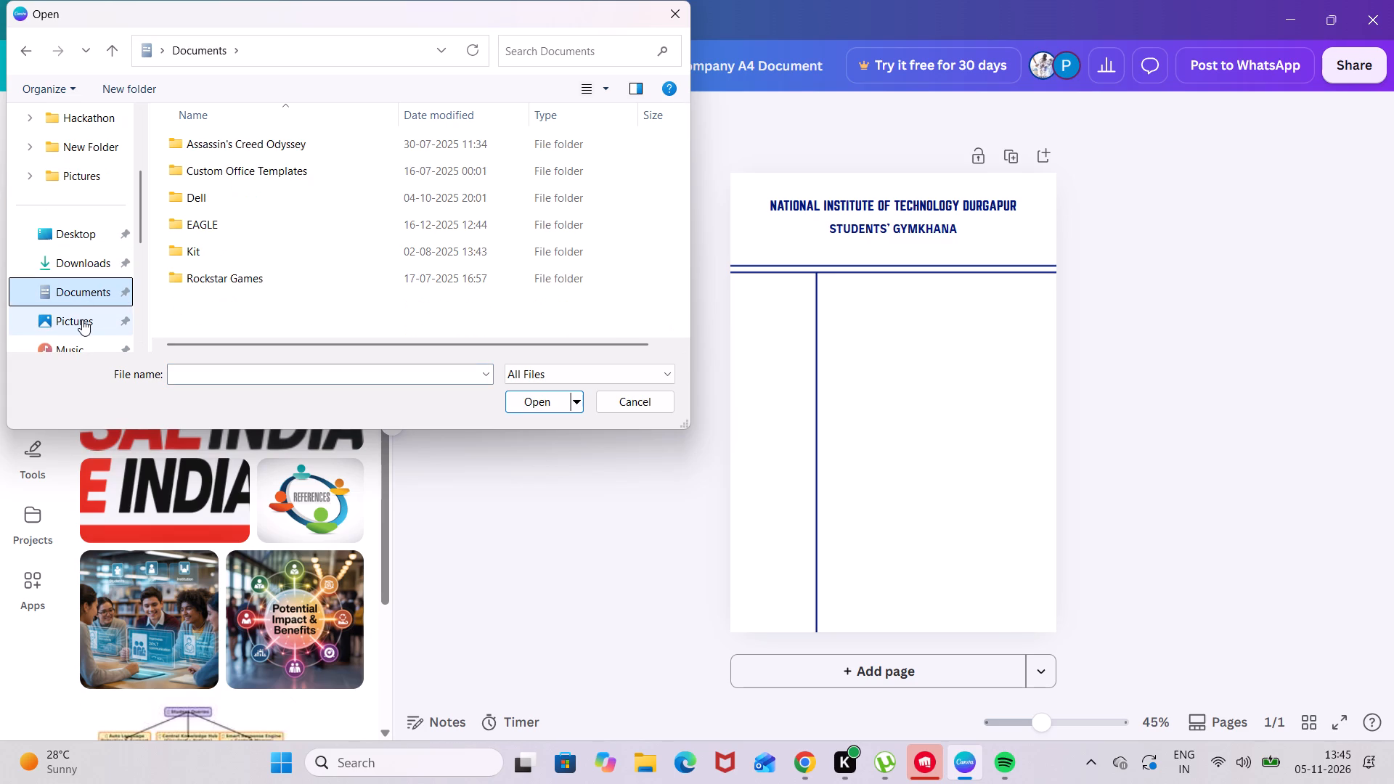
left_click(82, 319)
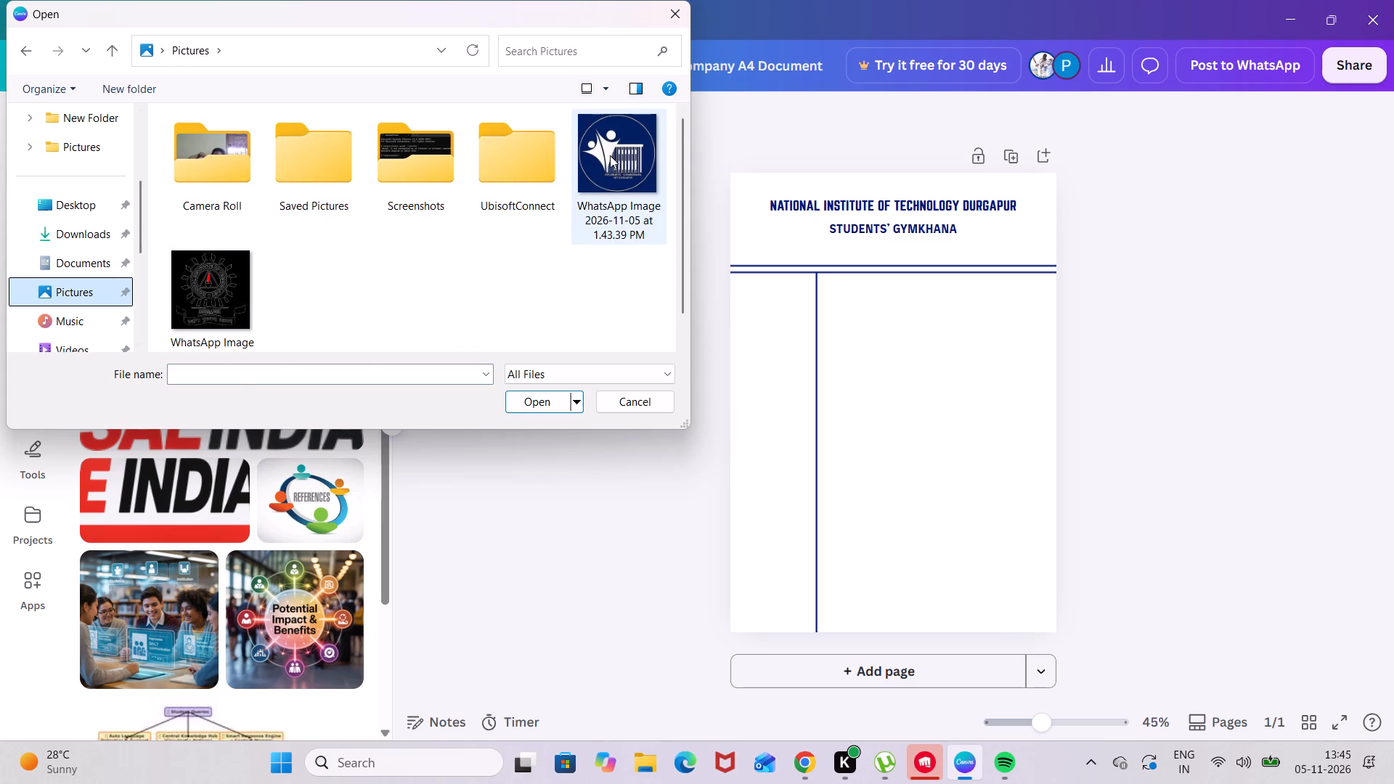
left_click(610, 155)
left_click(526, 404)
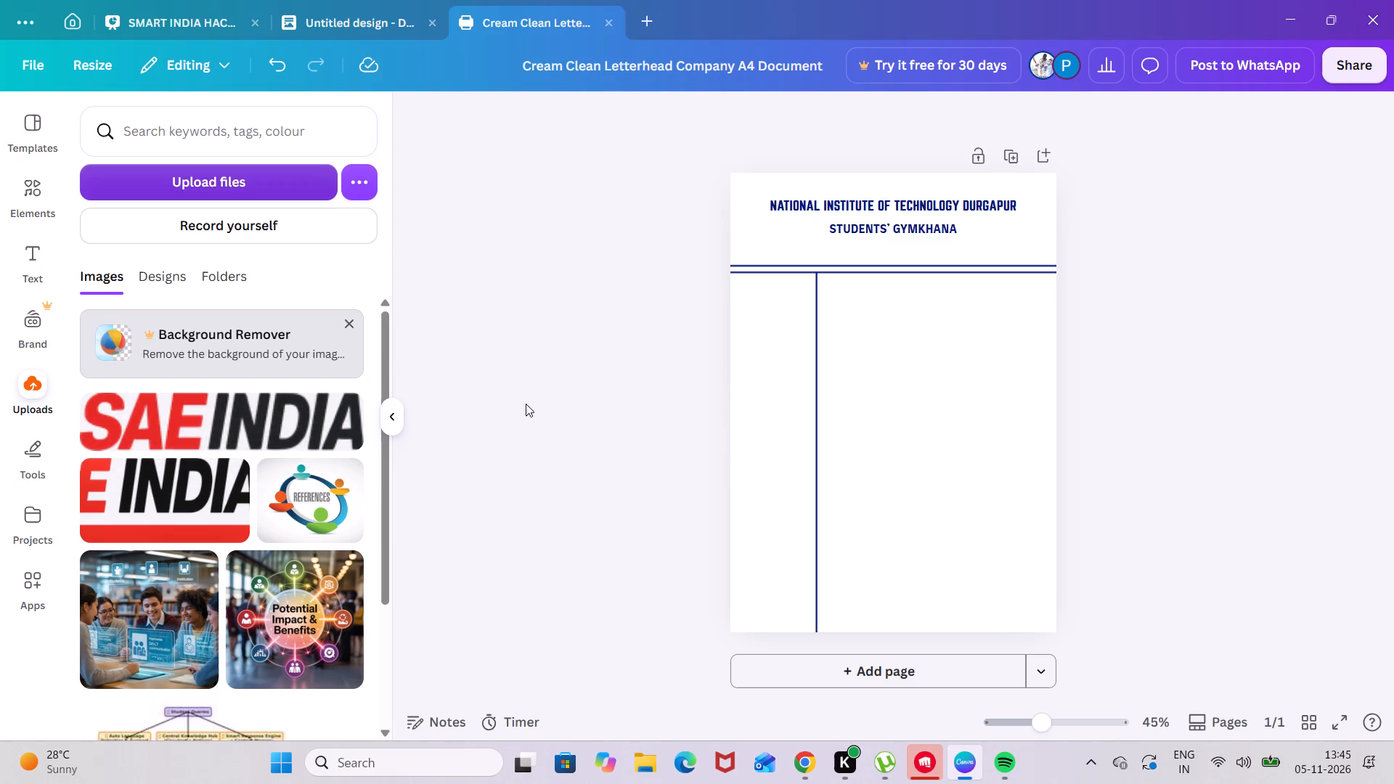
left_click(352, 322)
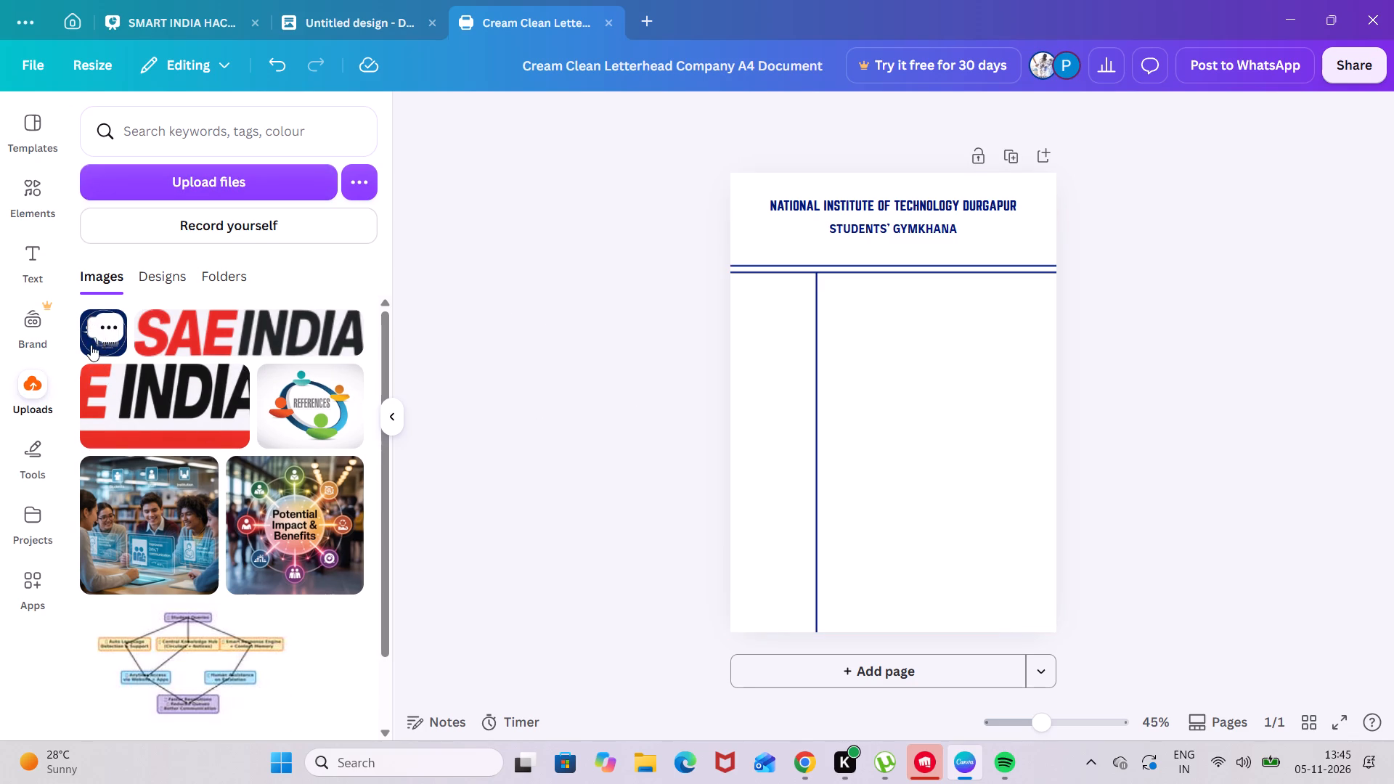
Place the uploaded Students' Gymkhana logo on the letterhead, over the left part of the header and the double rule.
left_click_drag(91, 339, 783, 241)
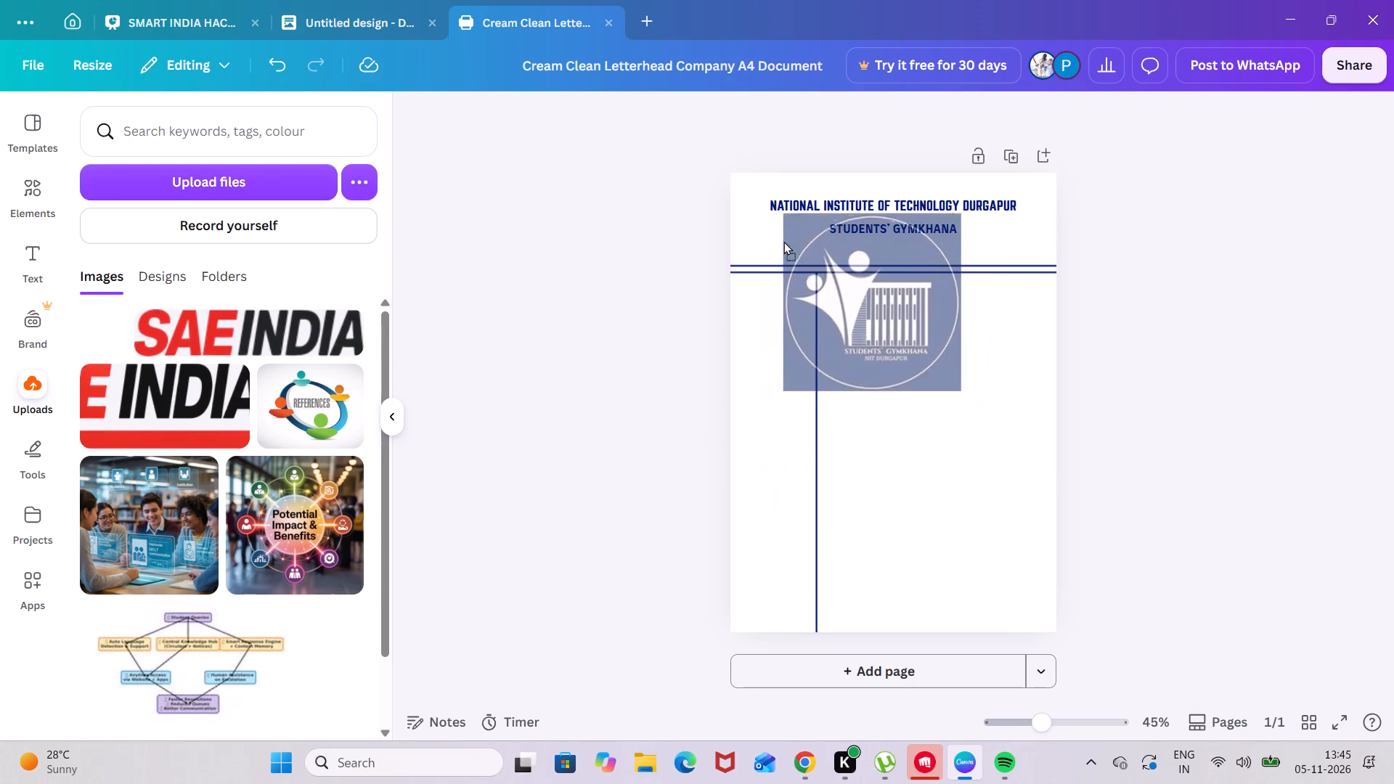
left_click_drag(783, 241, 770, 239)
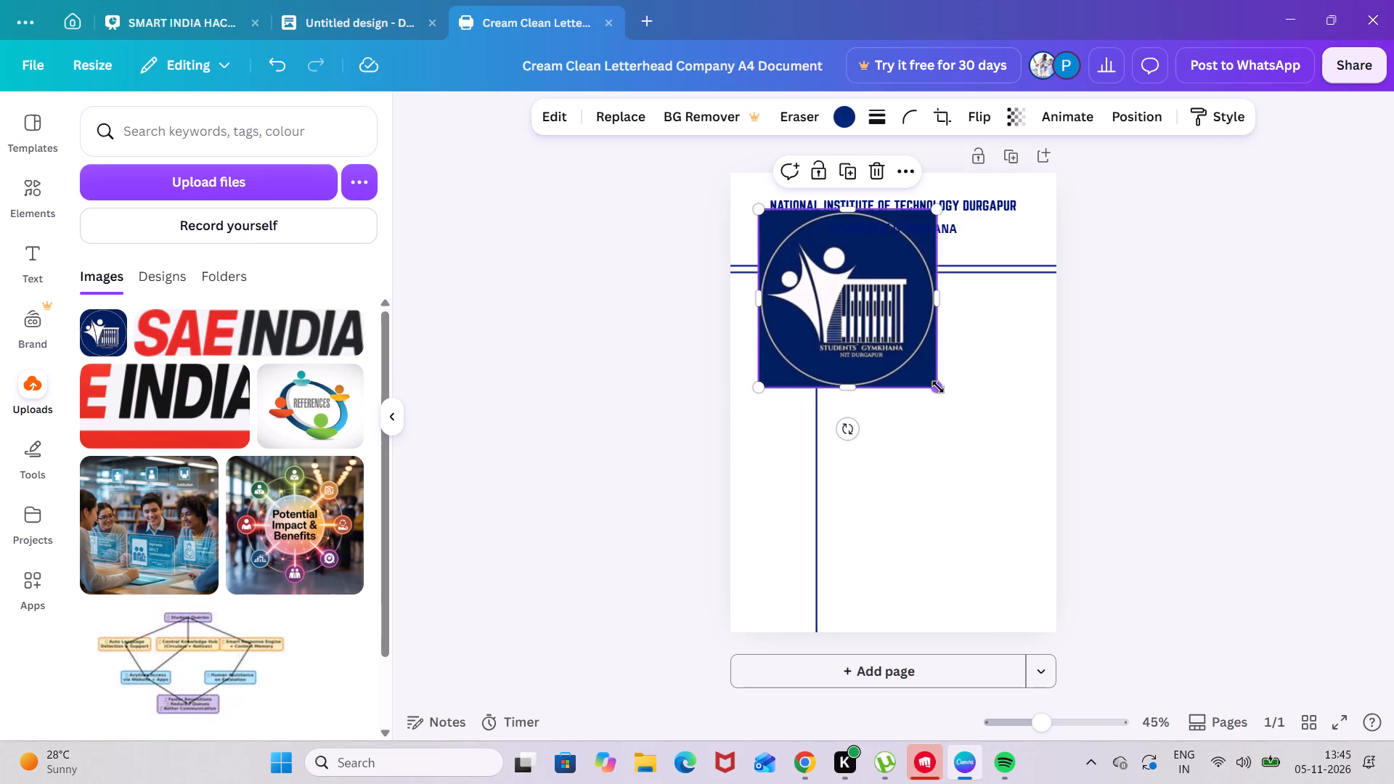
Scale the navy Students' Gymkhana logo down proportionally, keeping its upper-left corner fixed over the letterhead header.
left_click_drag(938, 387, 892, 366)
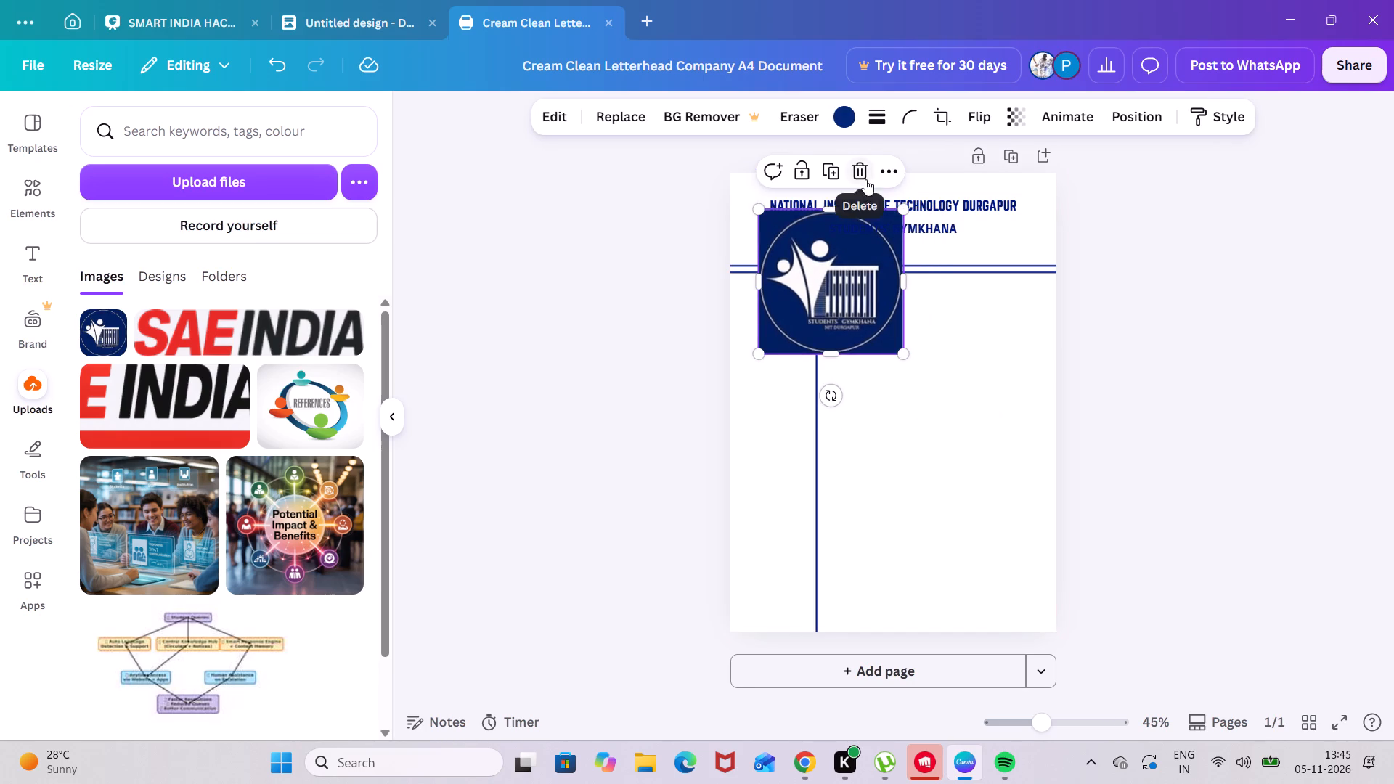
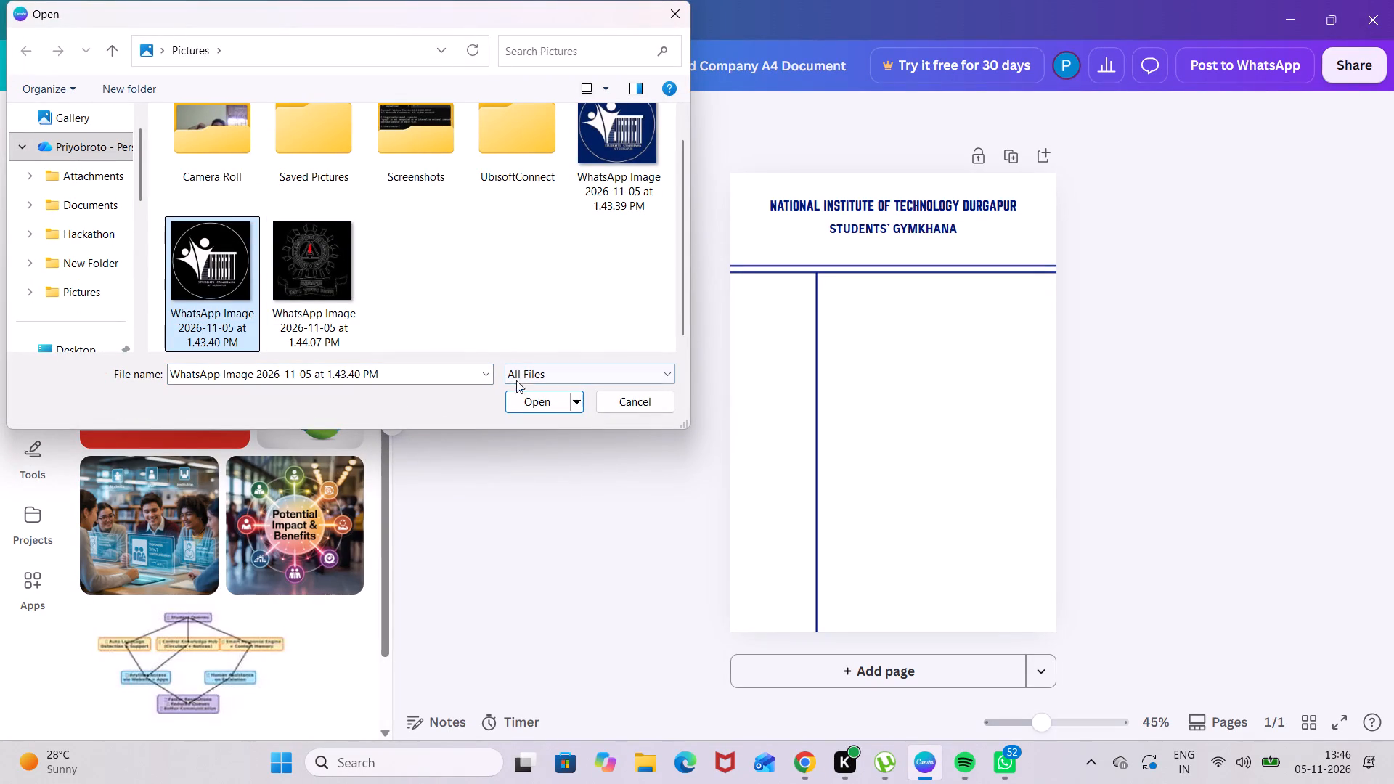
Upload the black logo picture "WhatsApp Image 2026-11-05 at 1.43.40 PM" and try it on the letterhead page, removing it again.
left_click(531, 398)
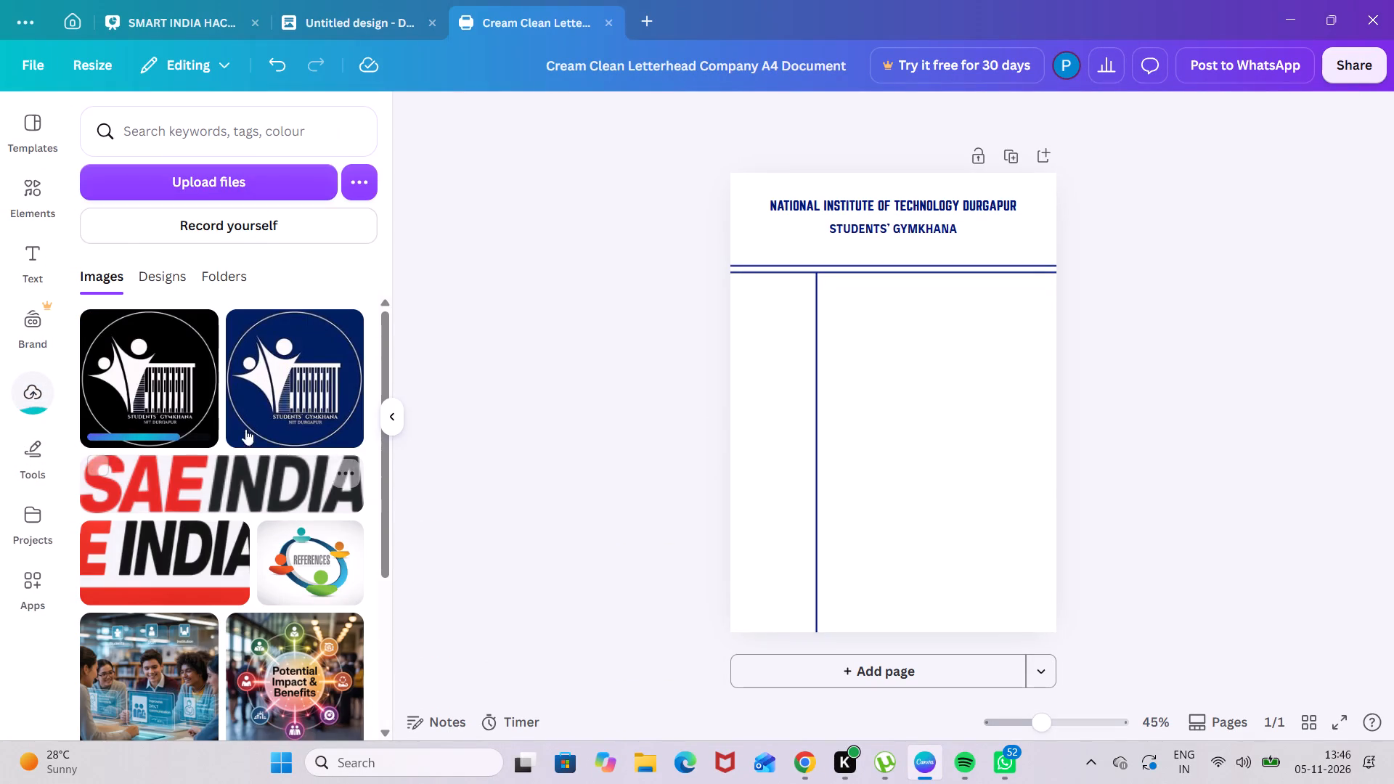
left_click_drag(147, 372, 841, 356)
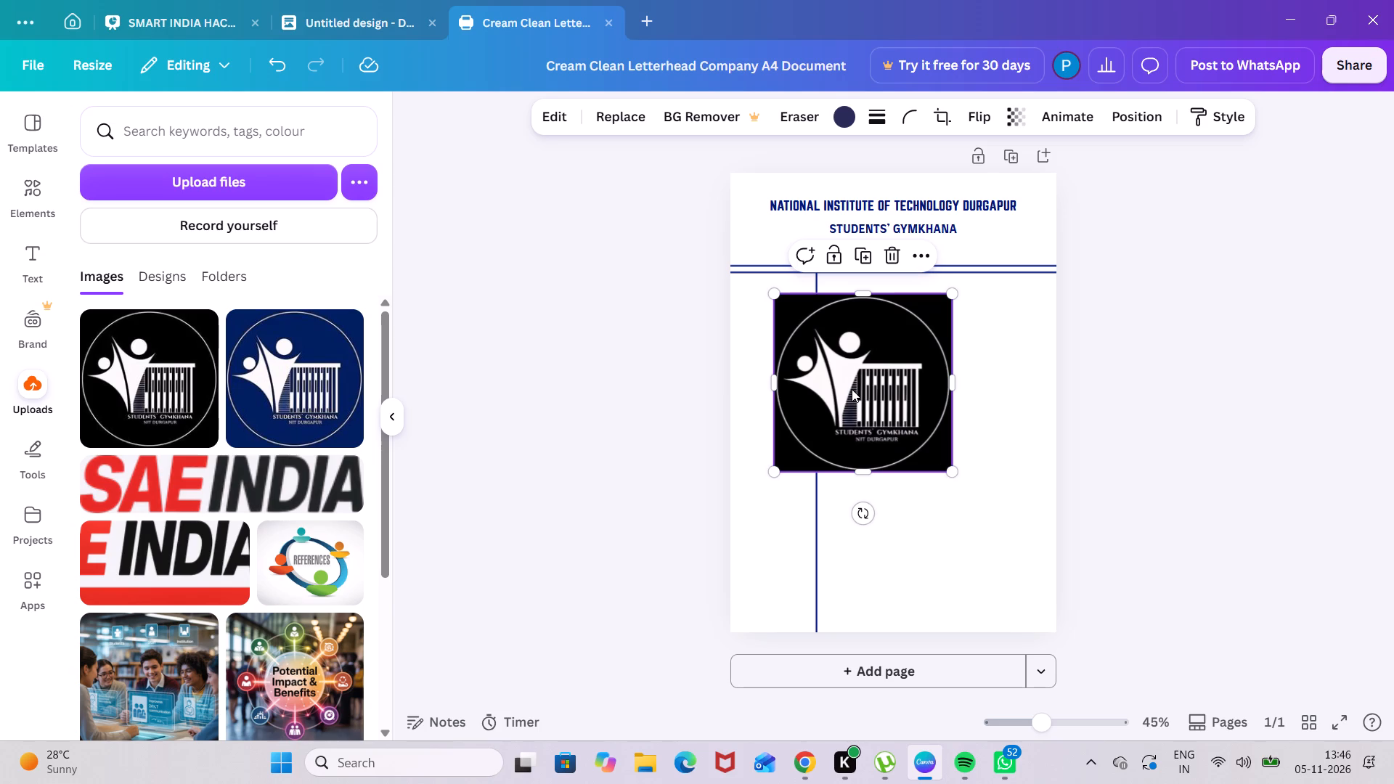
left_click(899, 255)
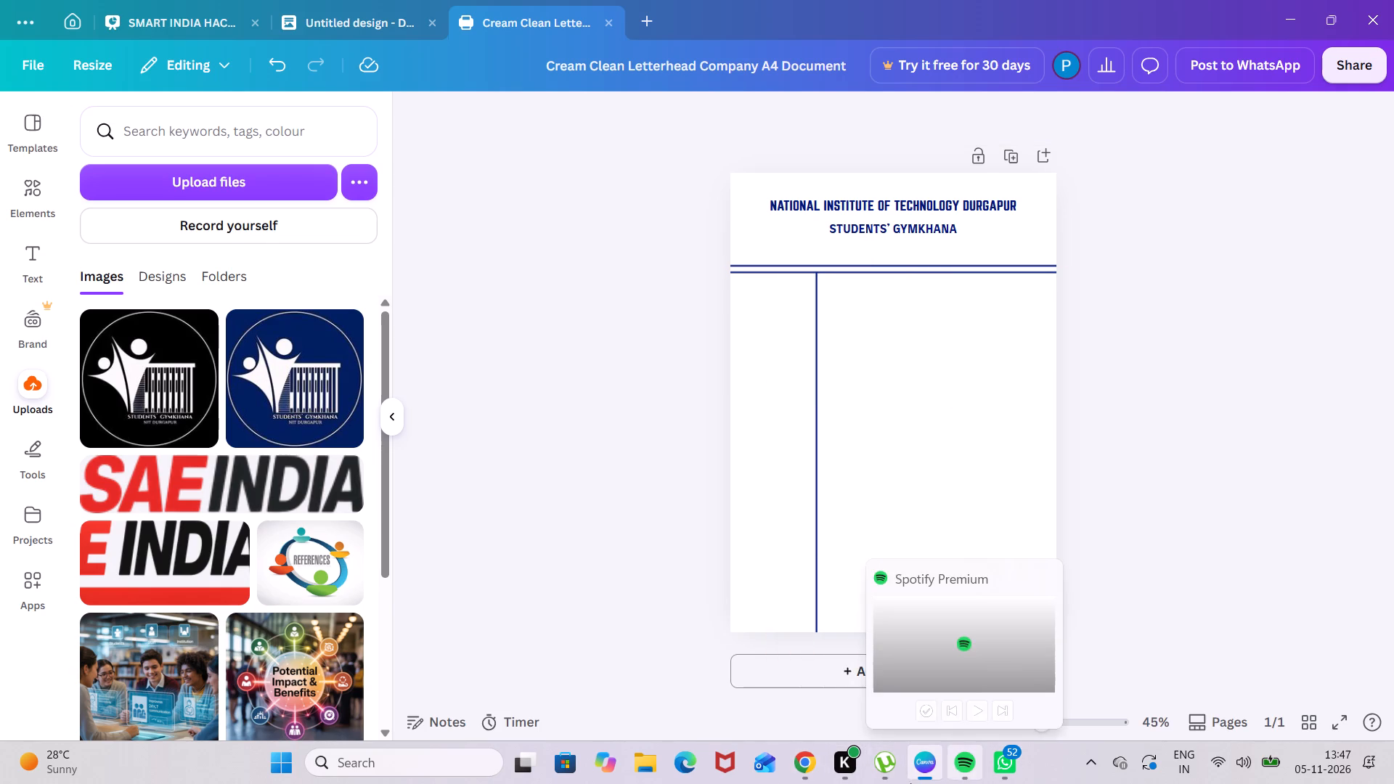
Switch to Chrome, search for "bg remove" in a new tab and open the remove.bg website.
left_click(795, 761)
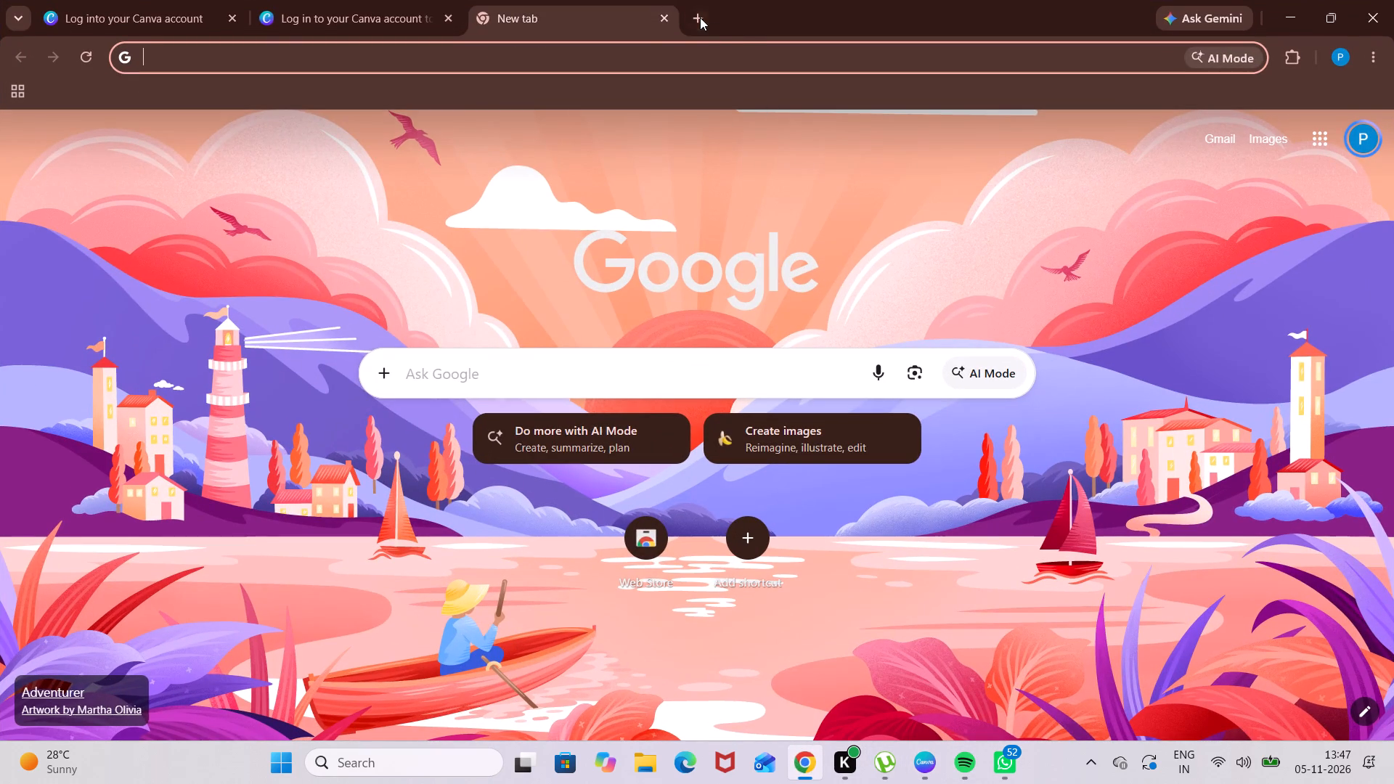
left_click(698, 17)
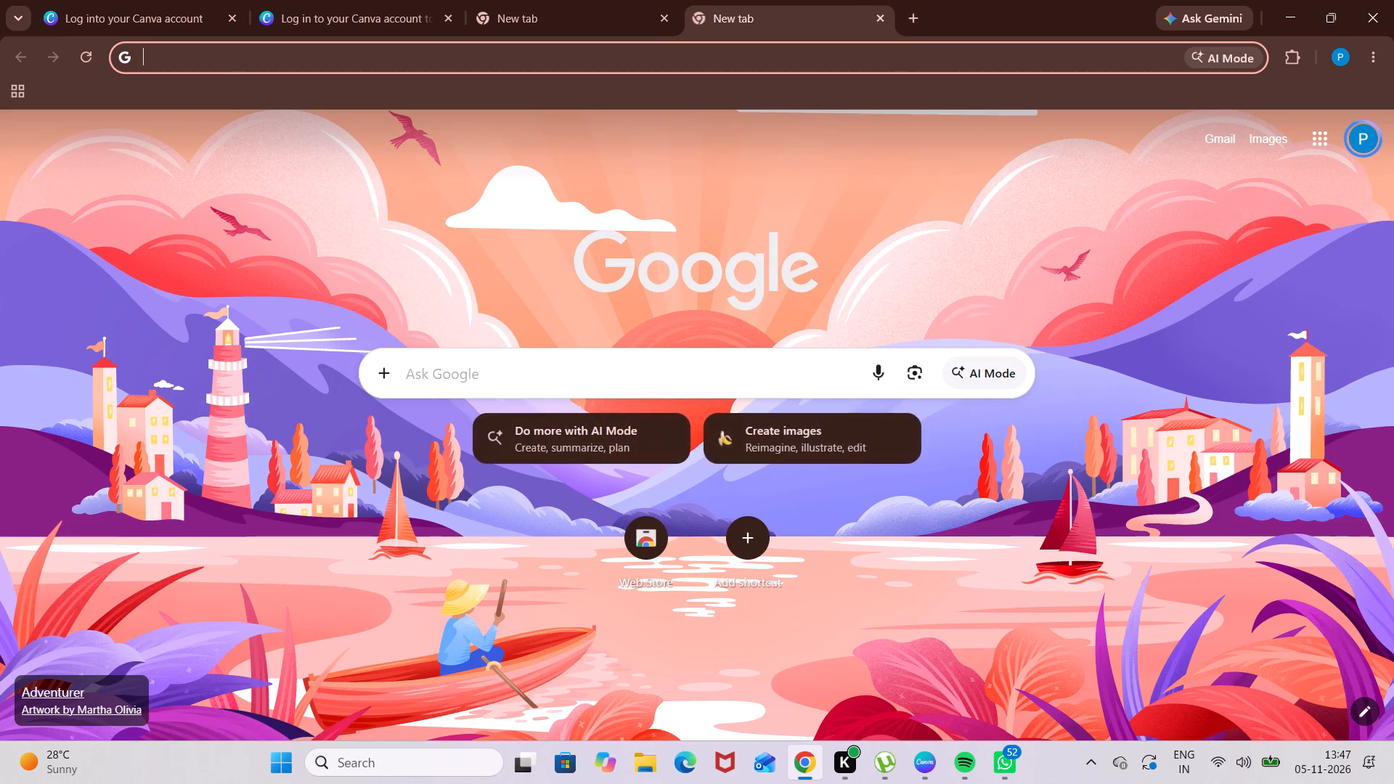
left_click(573, 383)
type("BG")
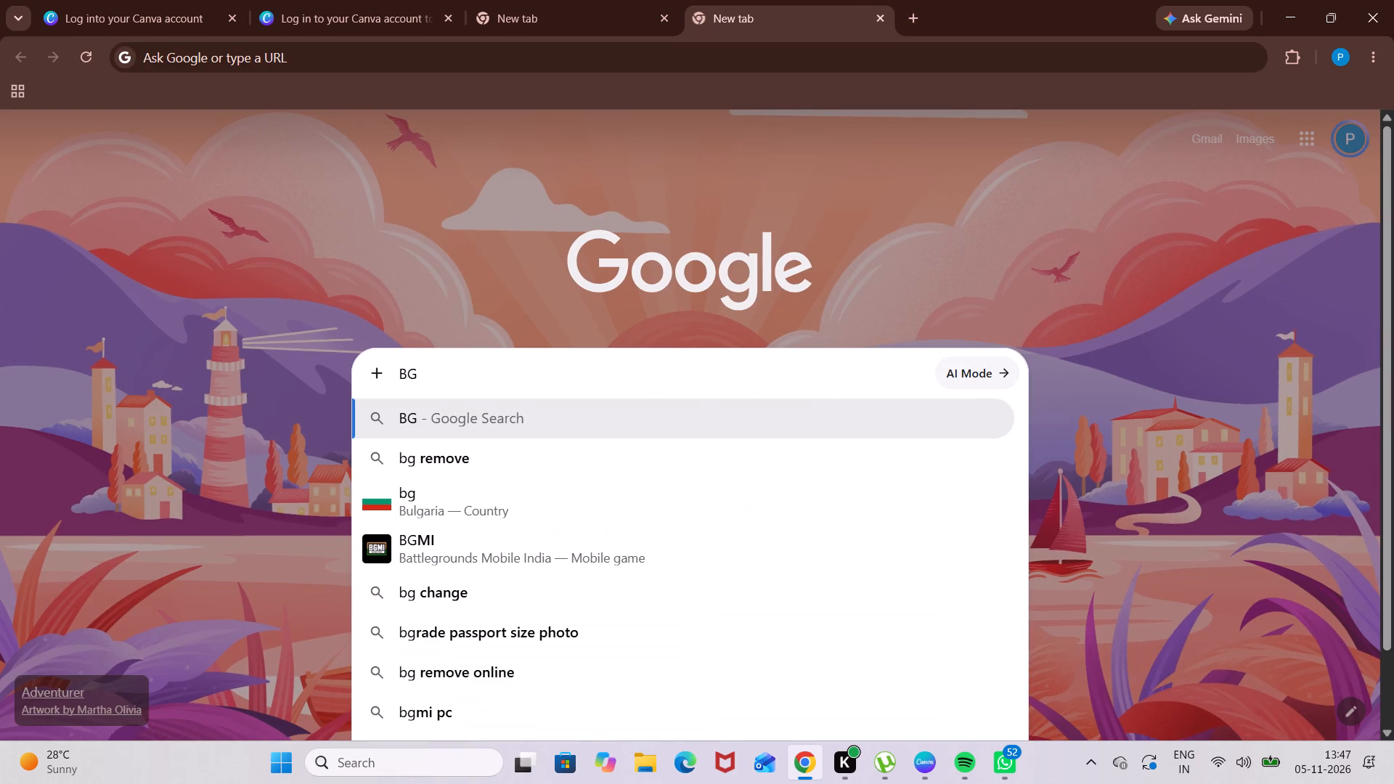
left_click(427, 456)
left_click(349, 285)
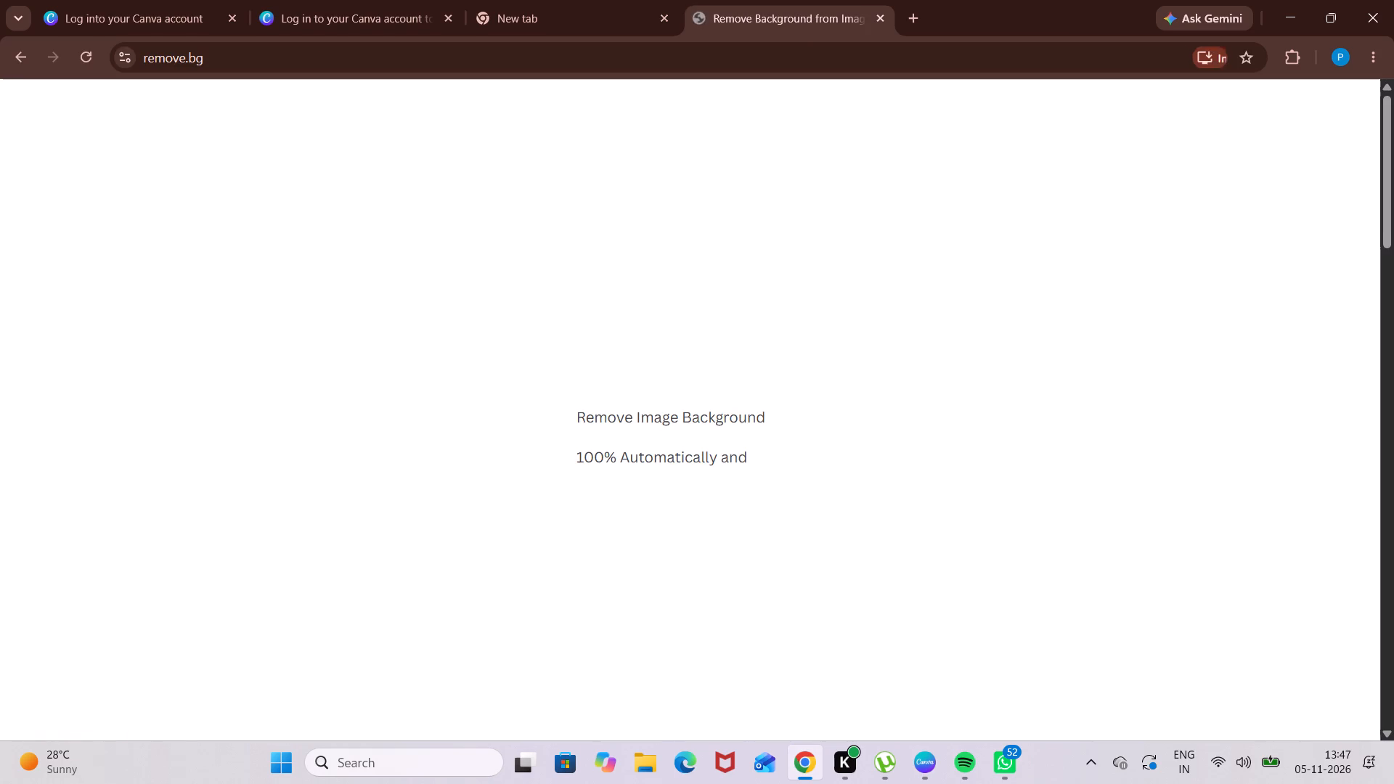
Upload the navy logo picture "WhatsApp Image 2026-11-05 at 1.43.39 PM" from Pictures to remove.bg and dismiss the cookie notice.
left_click(857, 502)
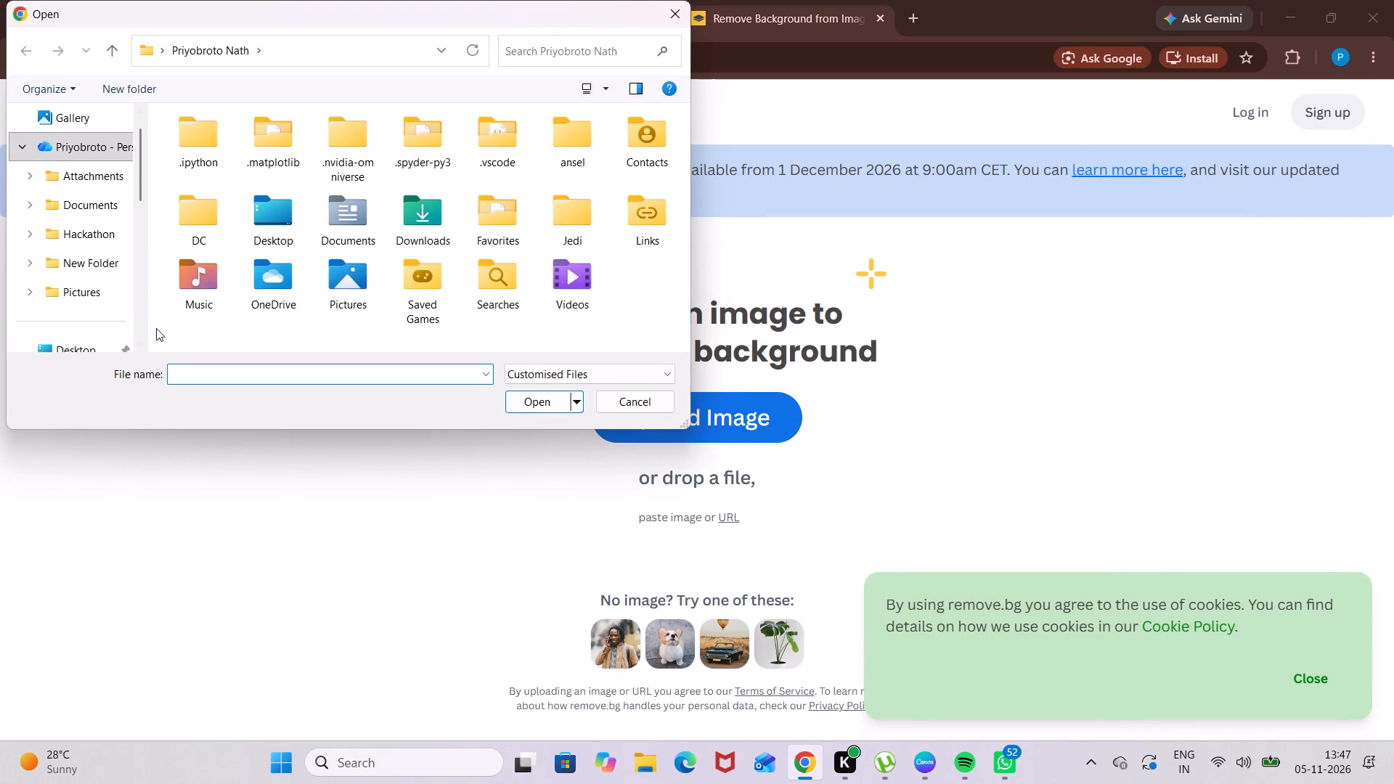
scroll(70, 309, "down", 1)
left_click(92, 253)
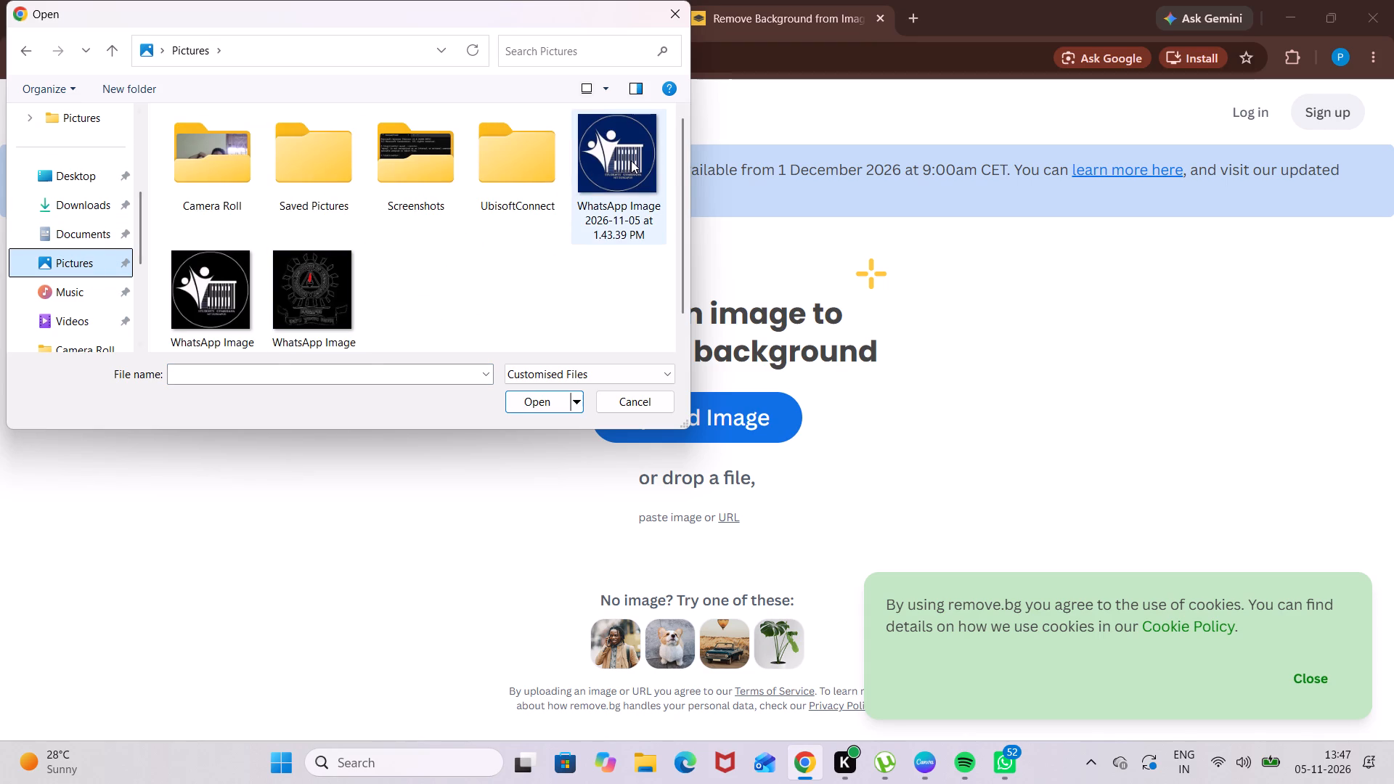
left_click(631, 160)
left_click(527, 407)
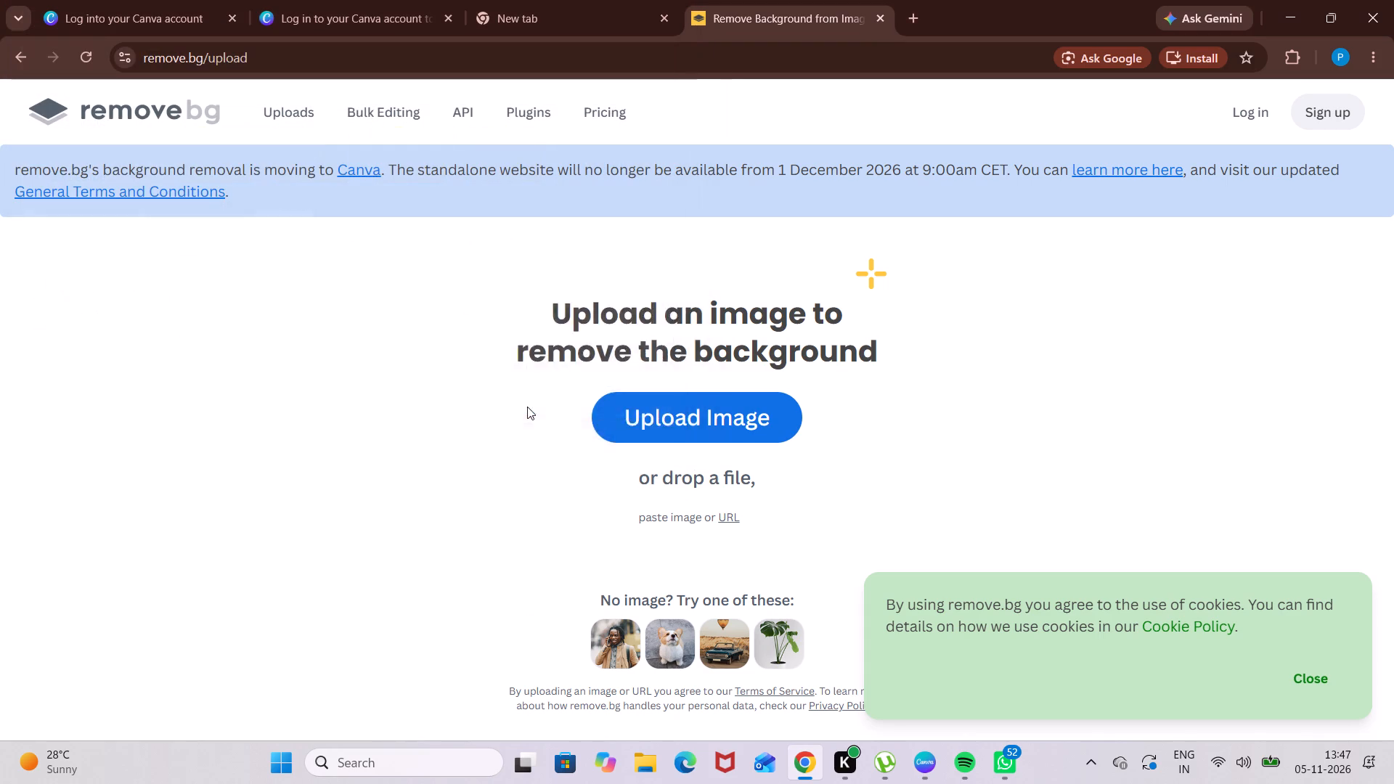
left_click(1308, 685)
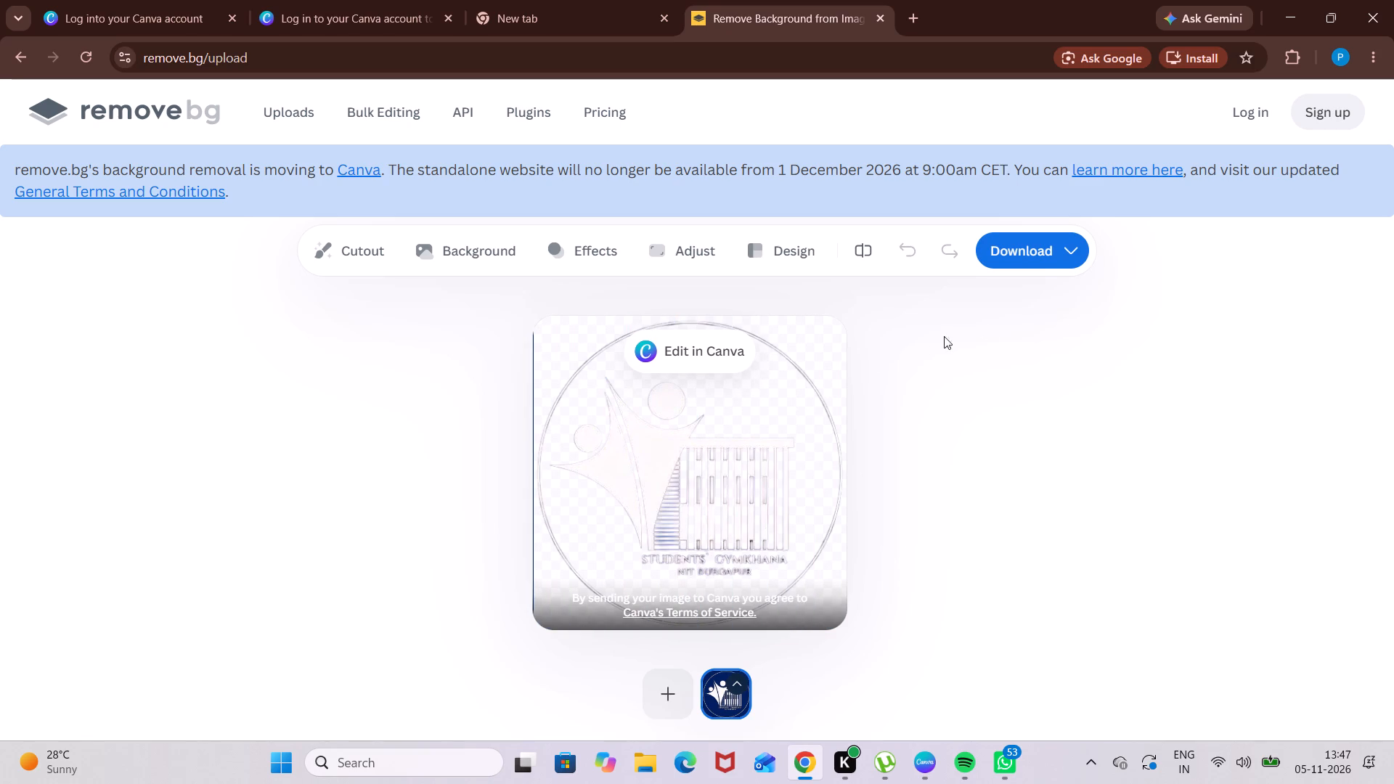
Download the background-free logo as the free 447 x 447 preview.
left_click(1041, 258)
left_click(1050, 300)
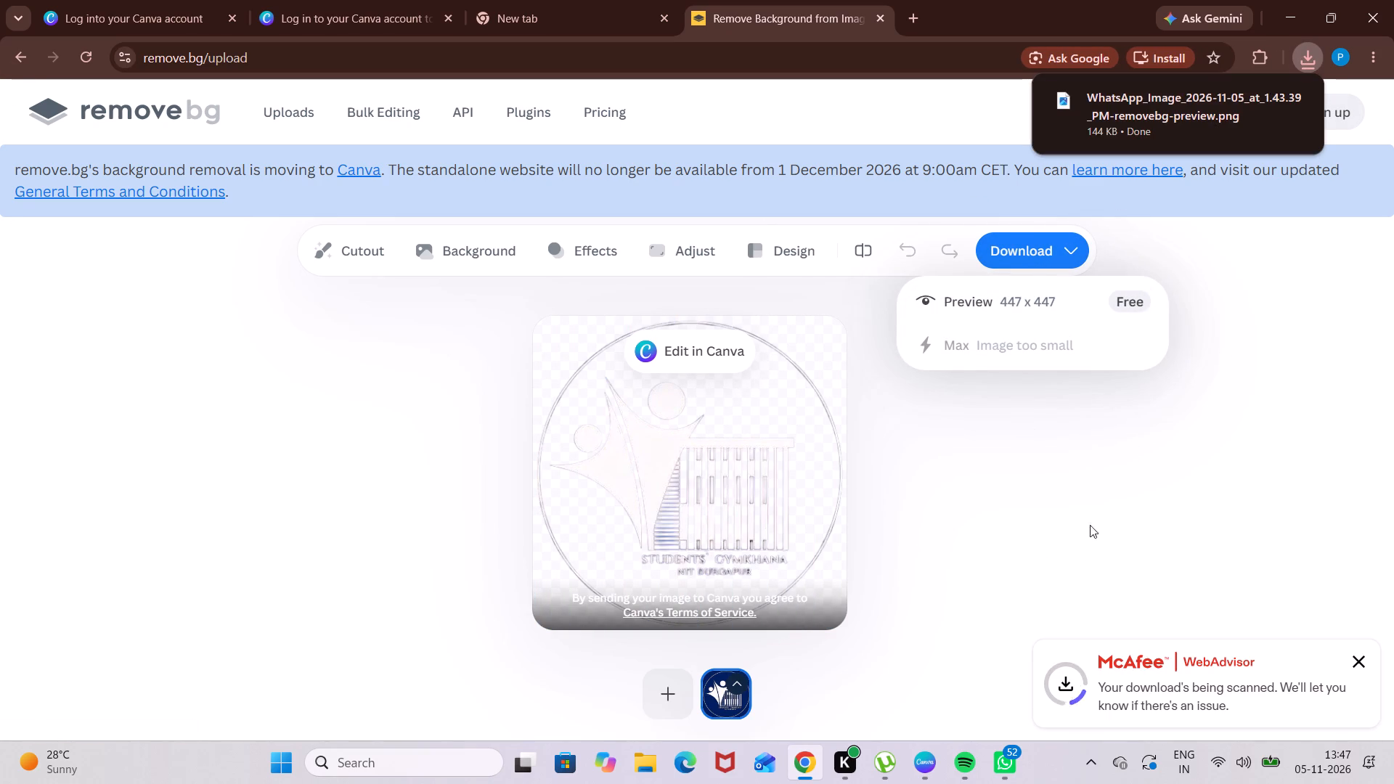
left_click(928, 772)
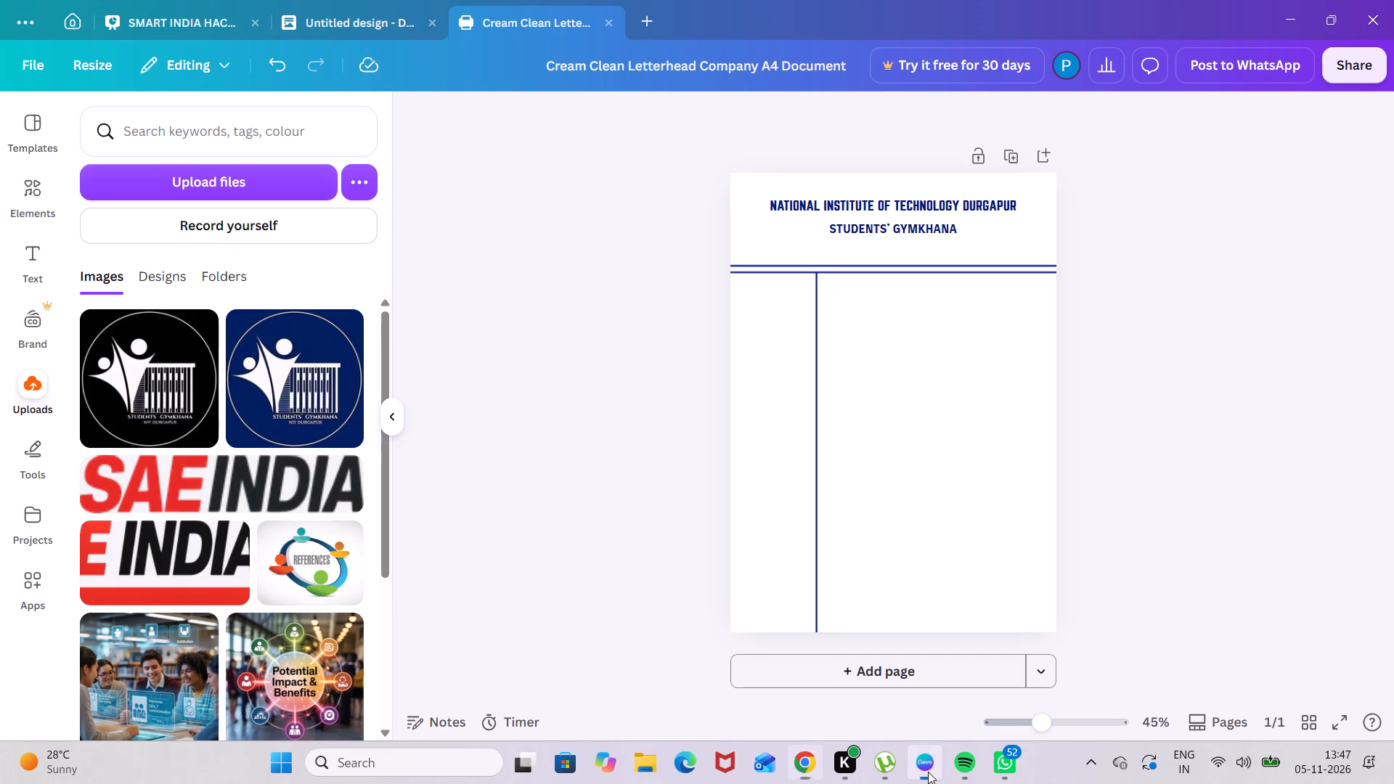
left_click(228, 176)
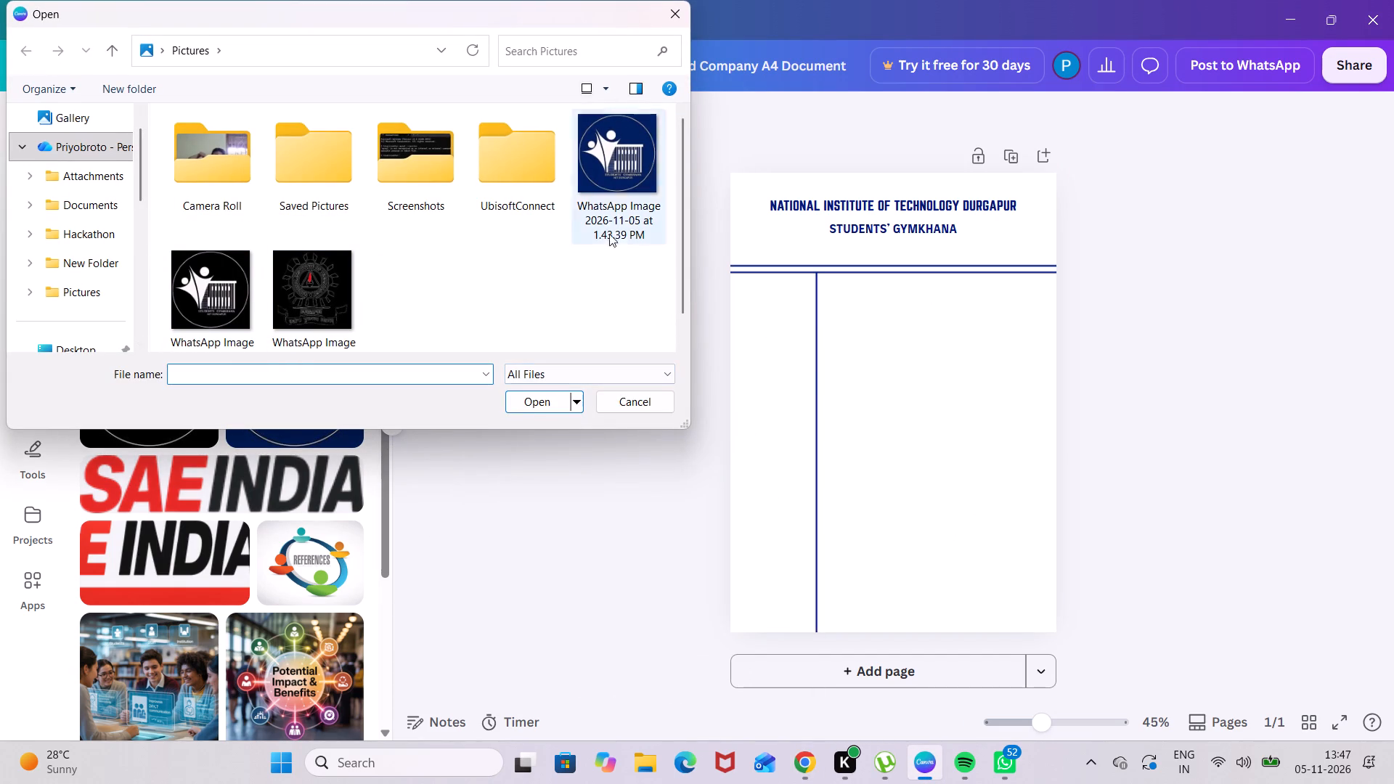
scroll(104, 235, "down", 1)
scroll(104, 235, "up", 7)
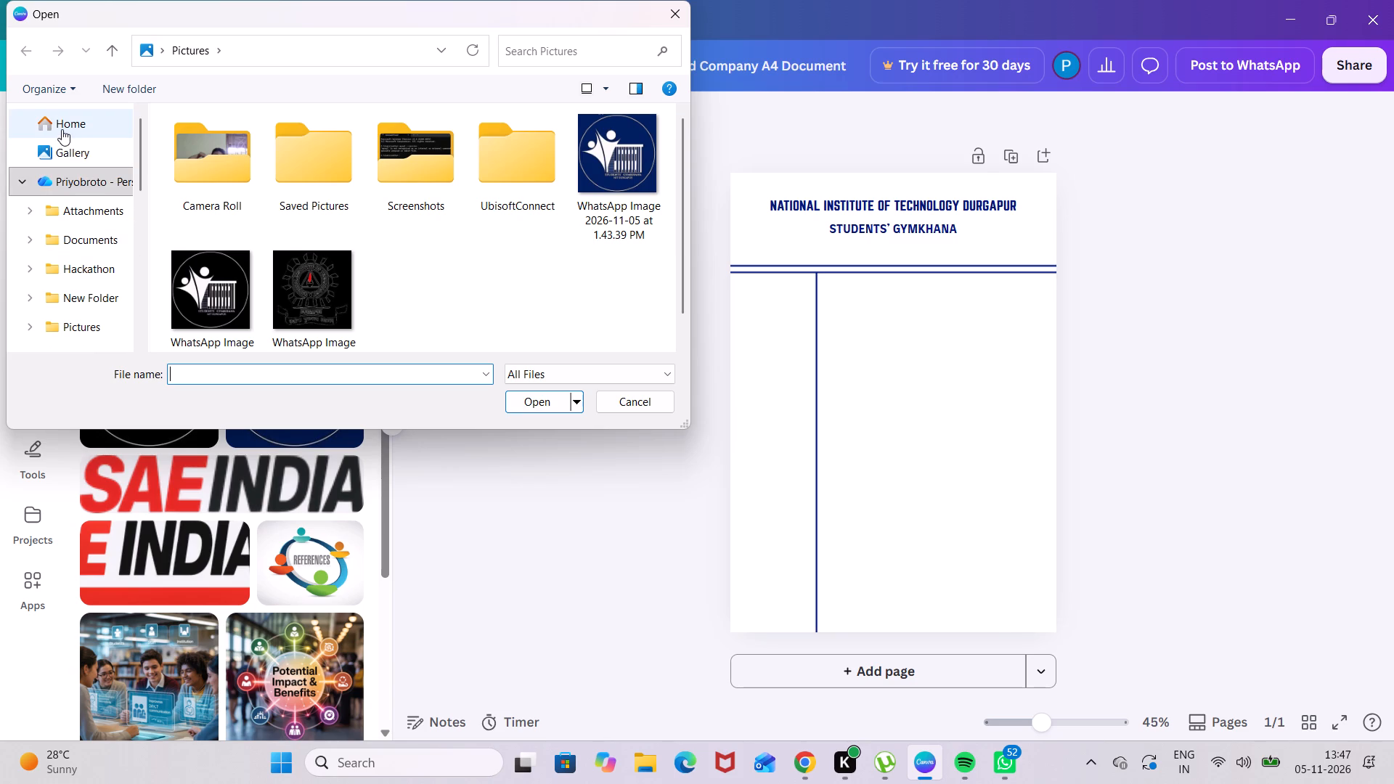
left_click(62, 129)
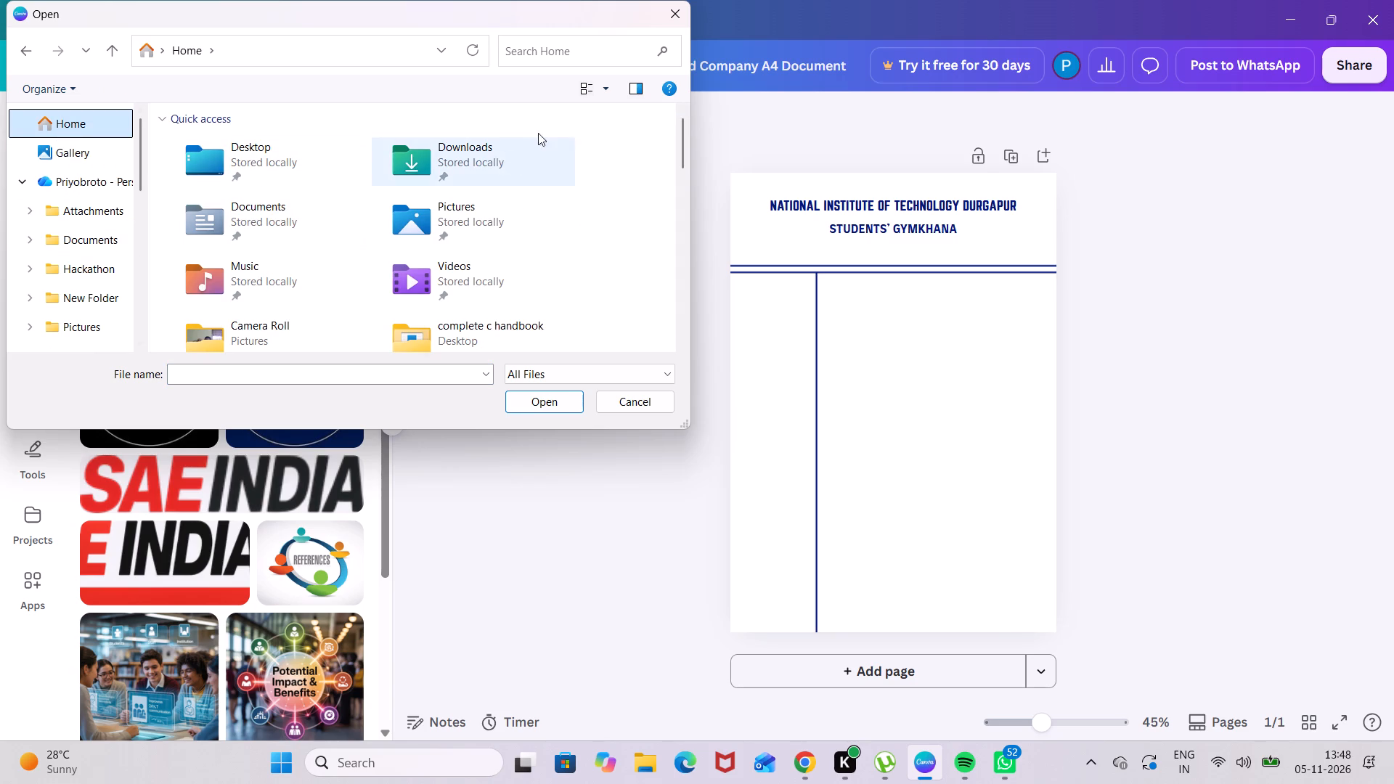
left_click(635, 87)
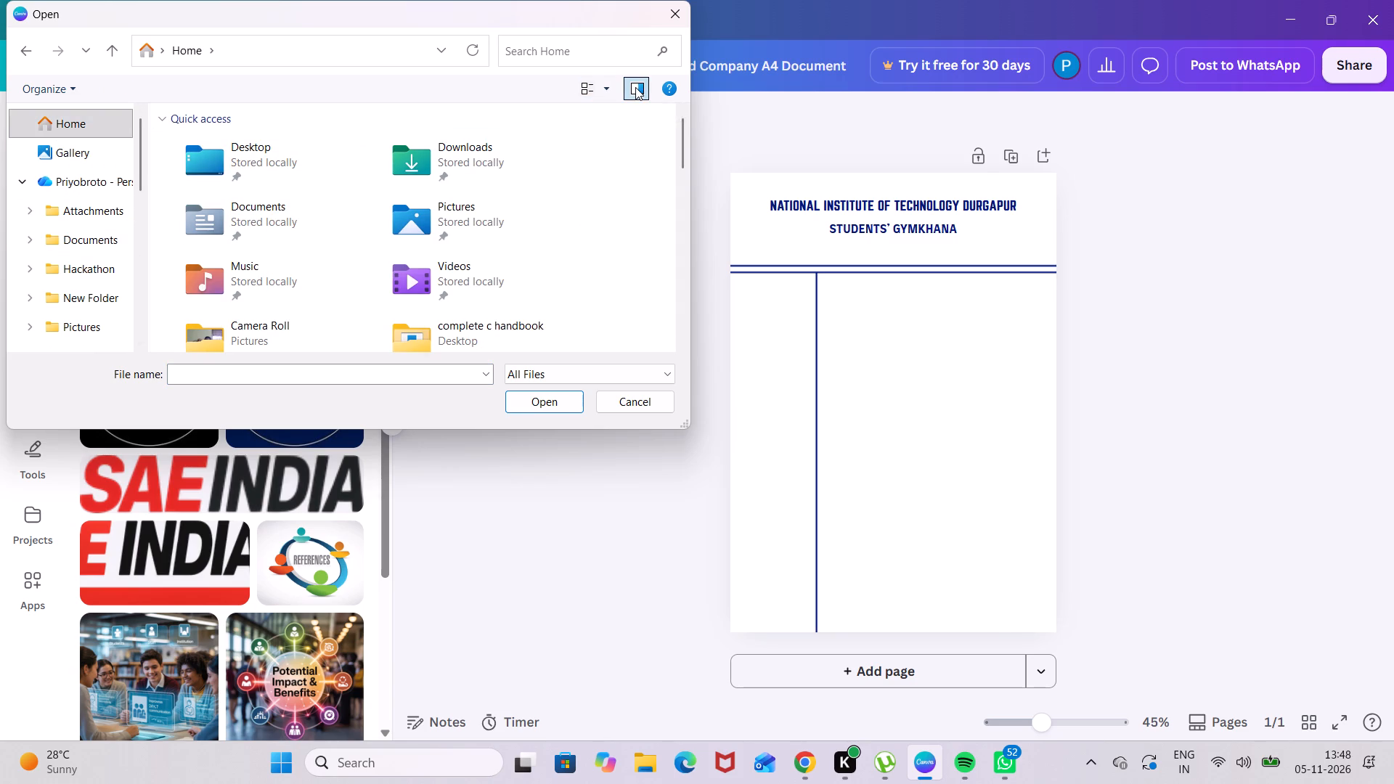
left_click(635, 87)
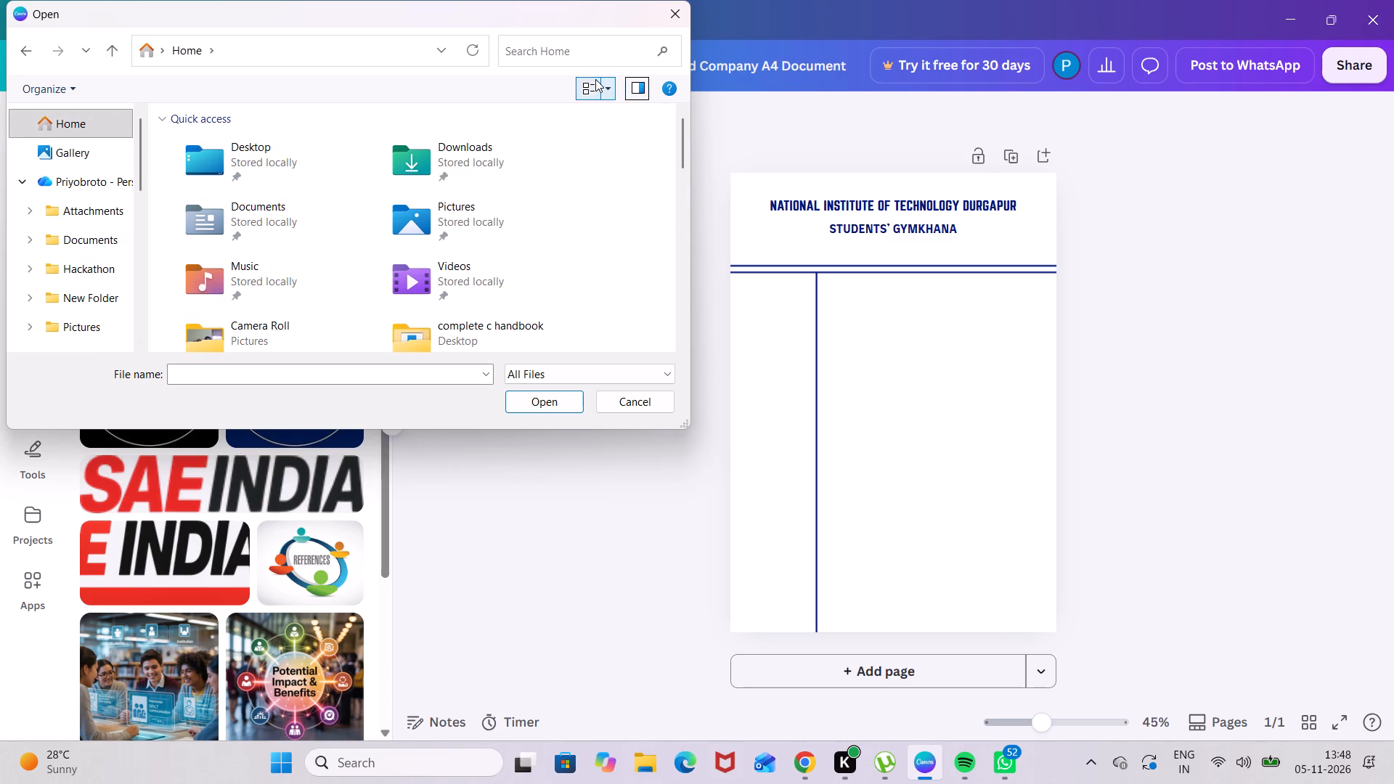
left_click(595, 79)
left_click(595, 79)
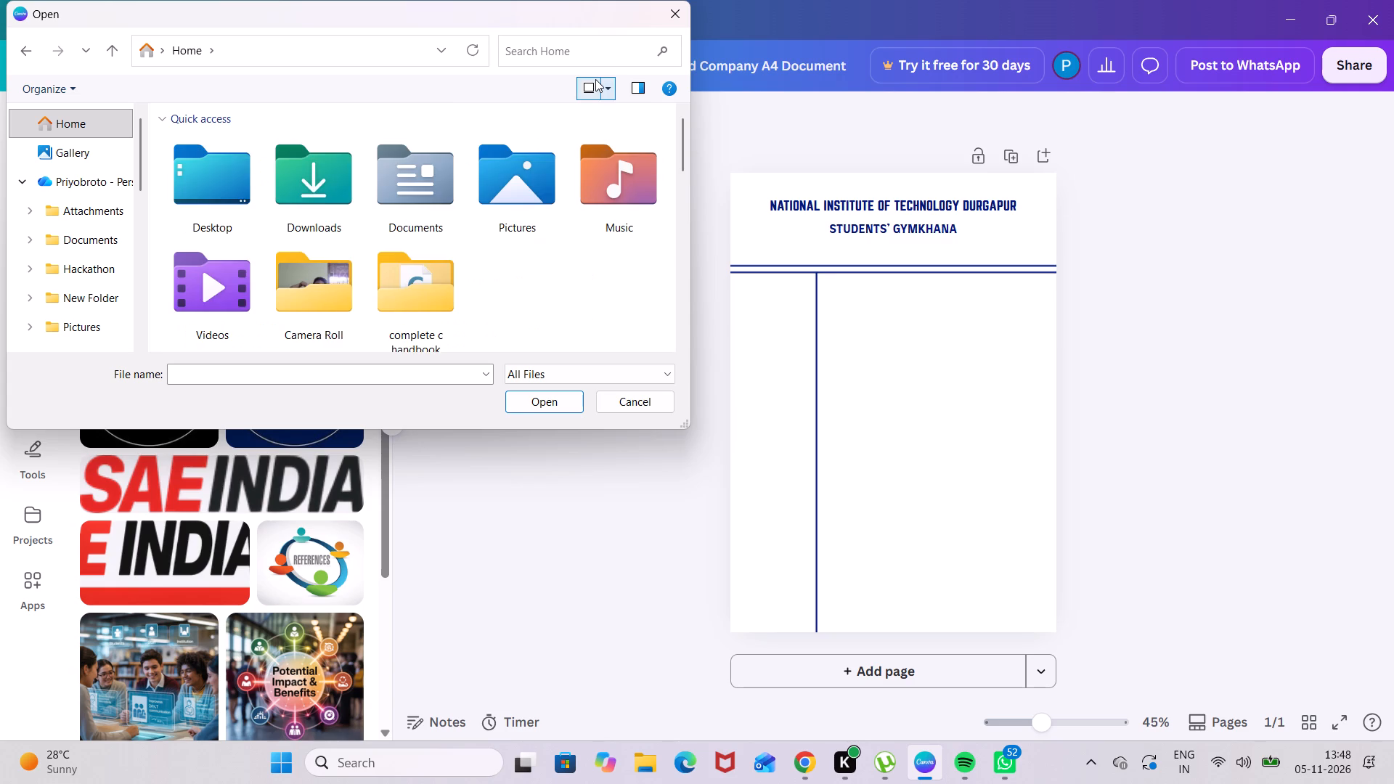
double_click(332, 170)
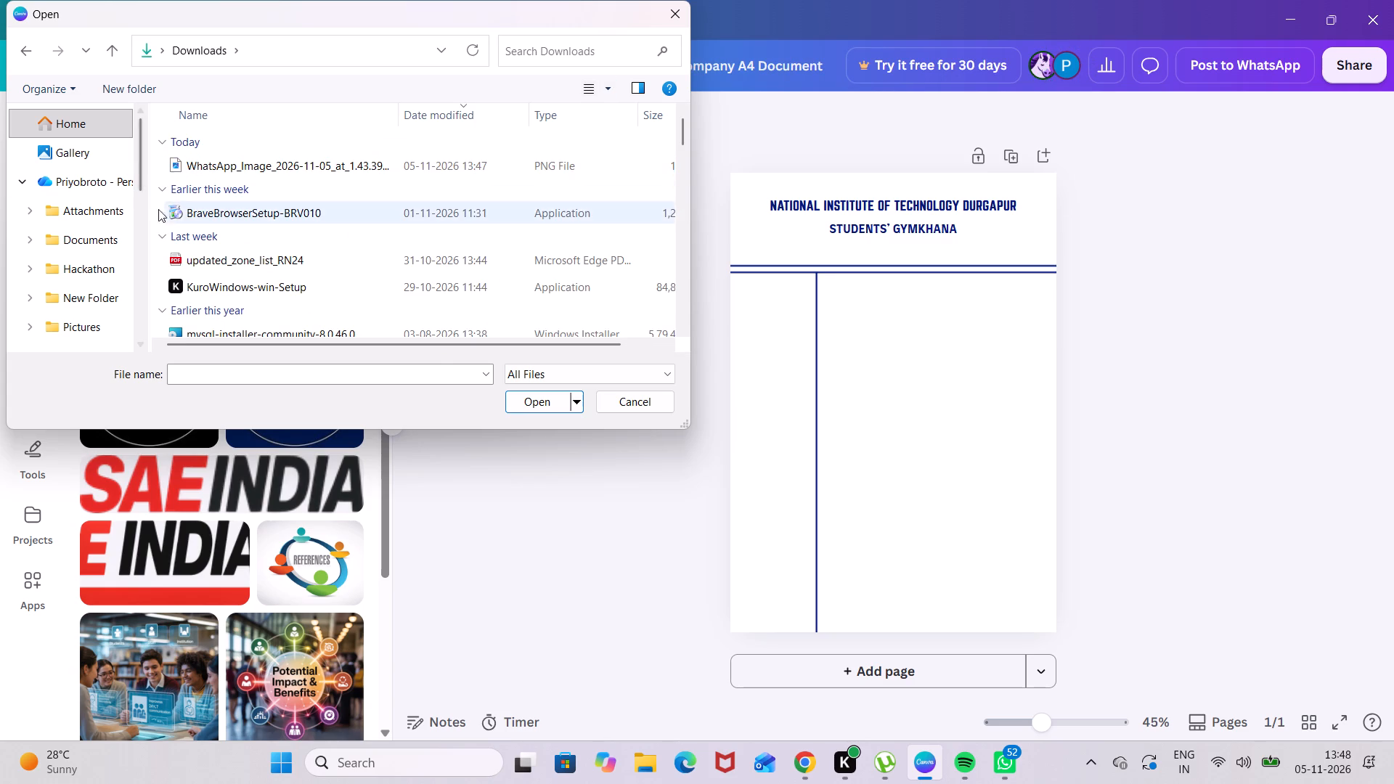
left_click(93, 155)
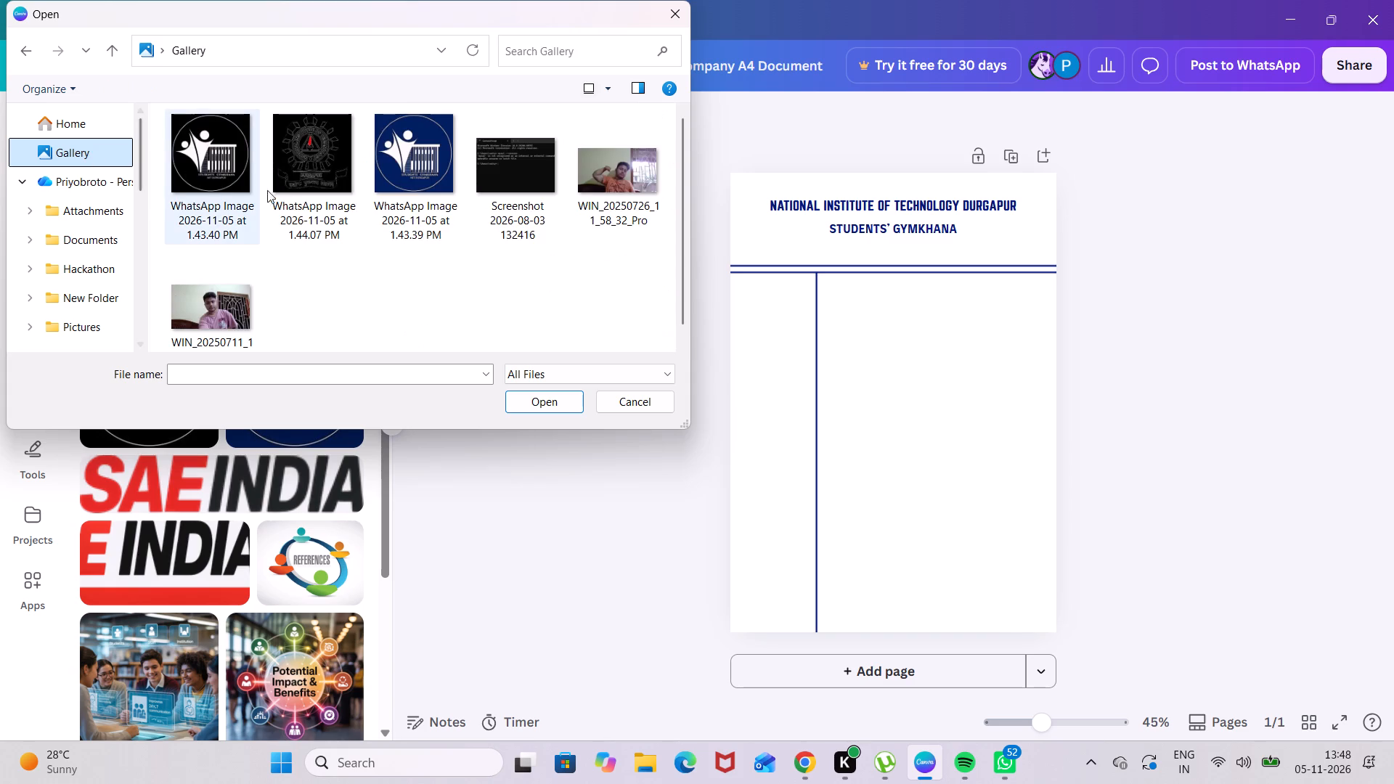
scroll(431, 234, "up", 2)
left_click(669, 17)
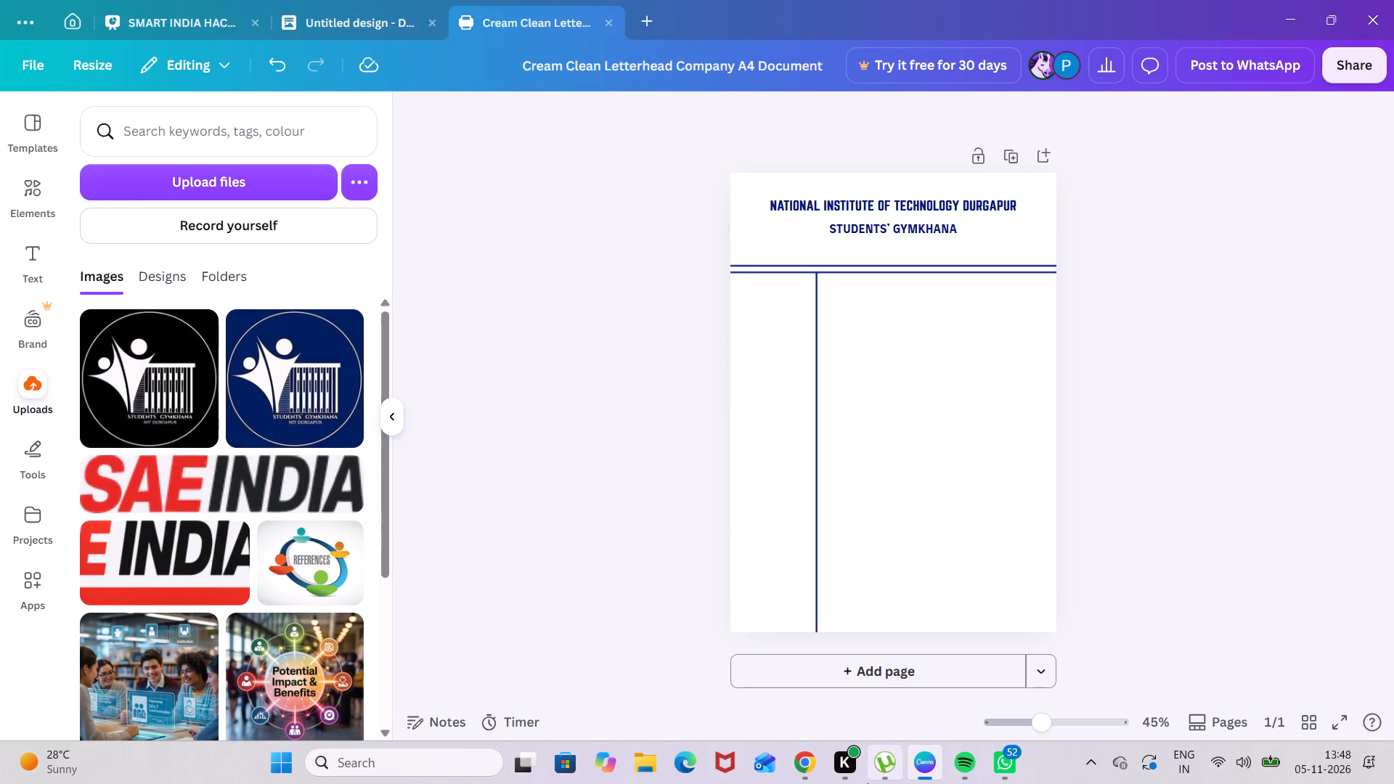
Switch to Chrome and open the downloaded removebg-preview PNG of the logo from the full download history to inspect it.
left_click(807, 763)
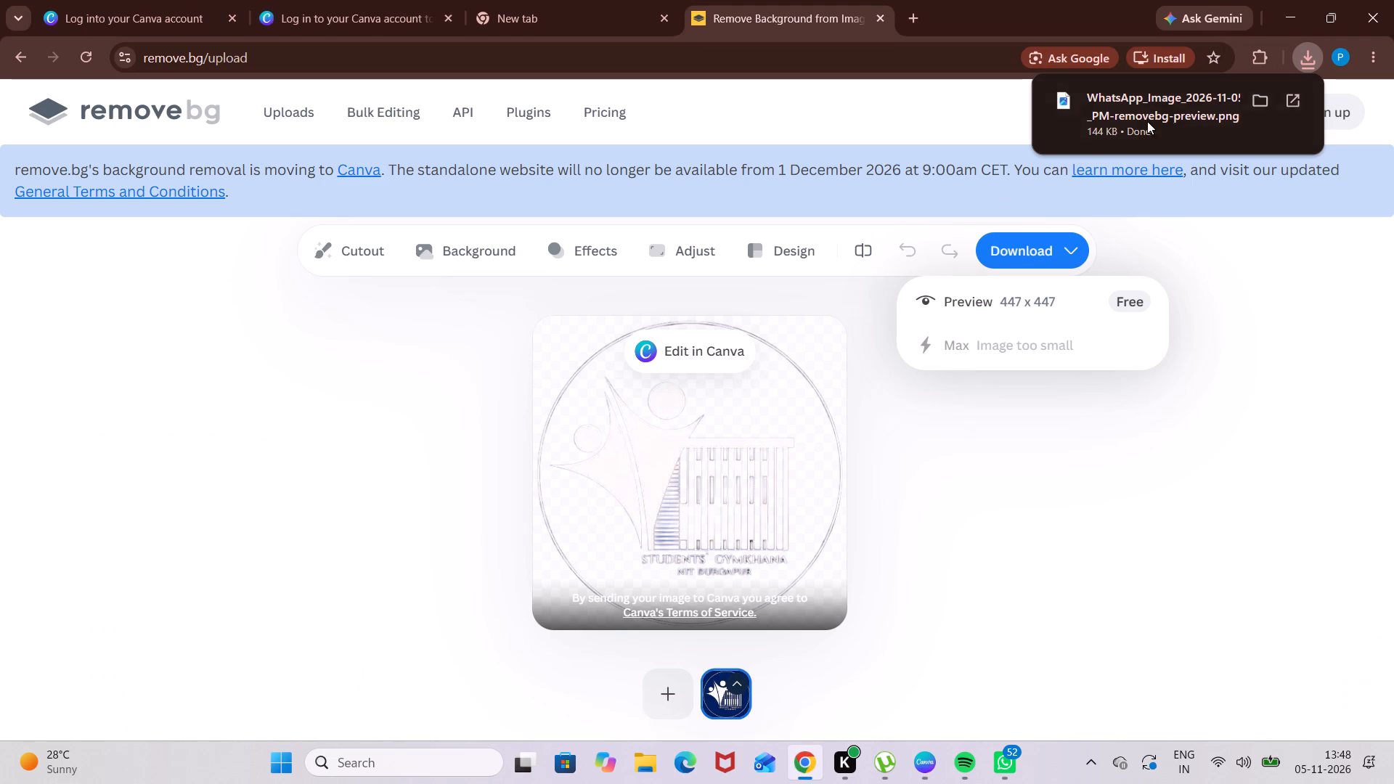
left_click(1315, 53)
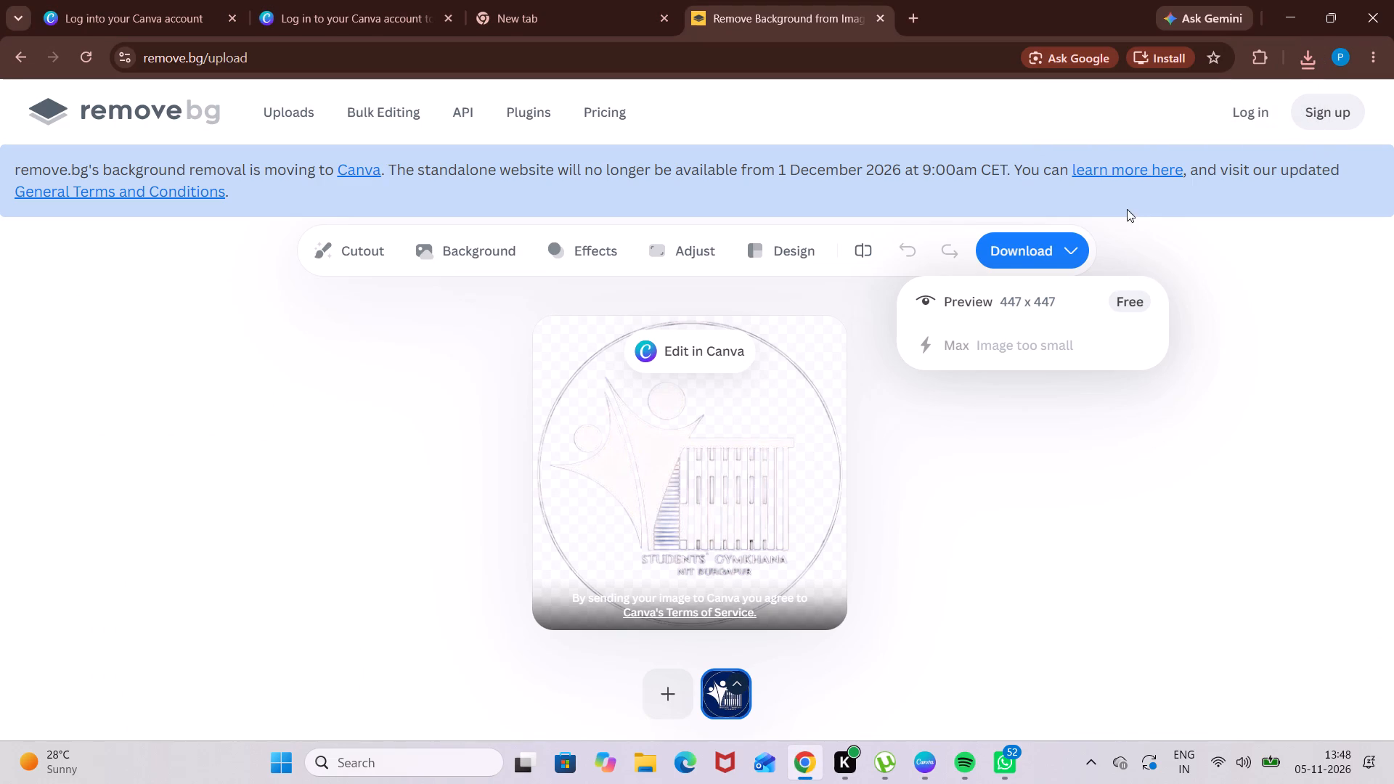
left_click(1313, 47)
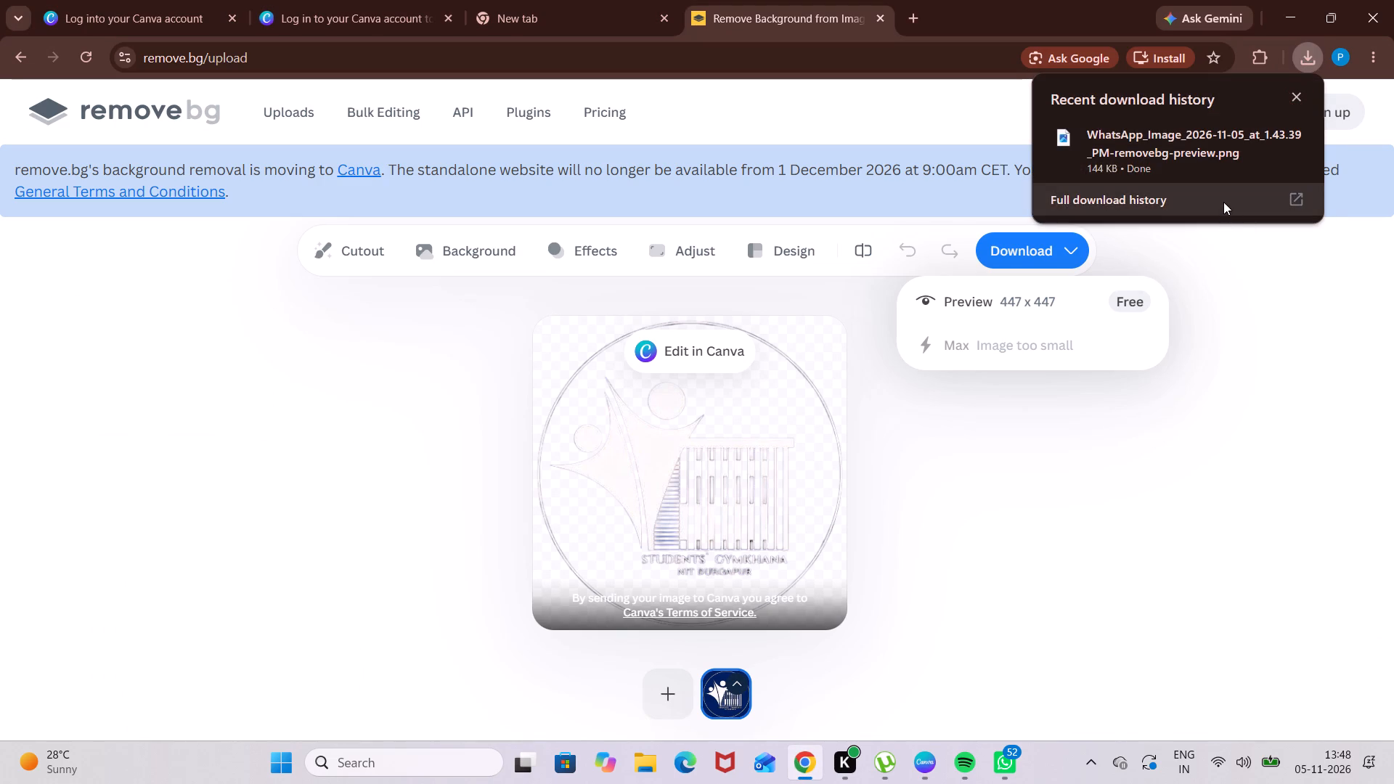
left_click(1223, 202)
left_click(629, 210)
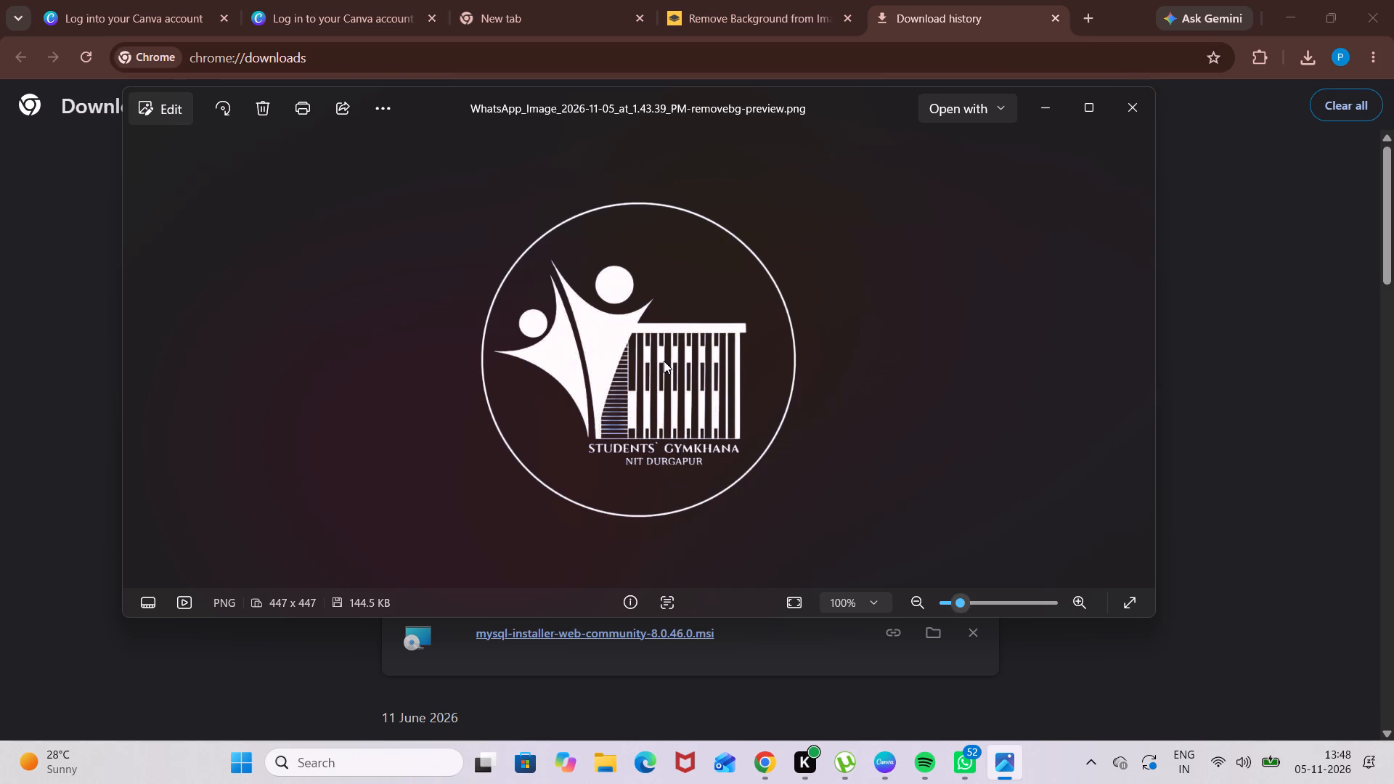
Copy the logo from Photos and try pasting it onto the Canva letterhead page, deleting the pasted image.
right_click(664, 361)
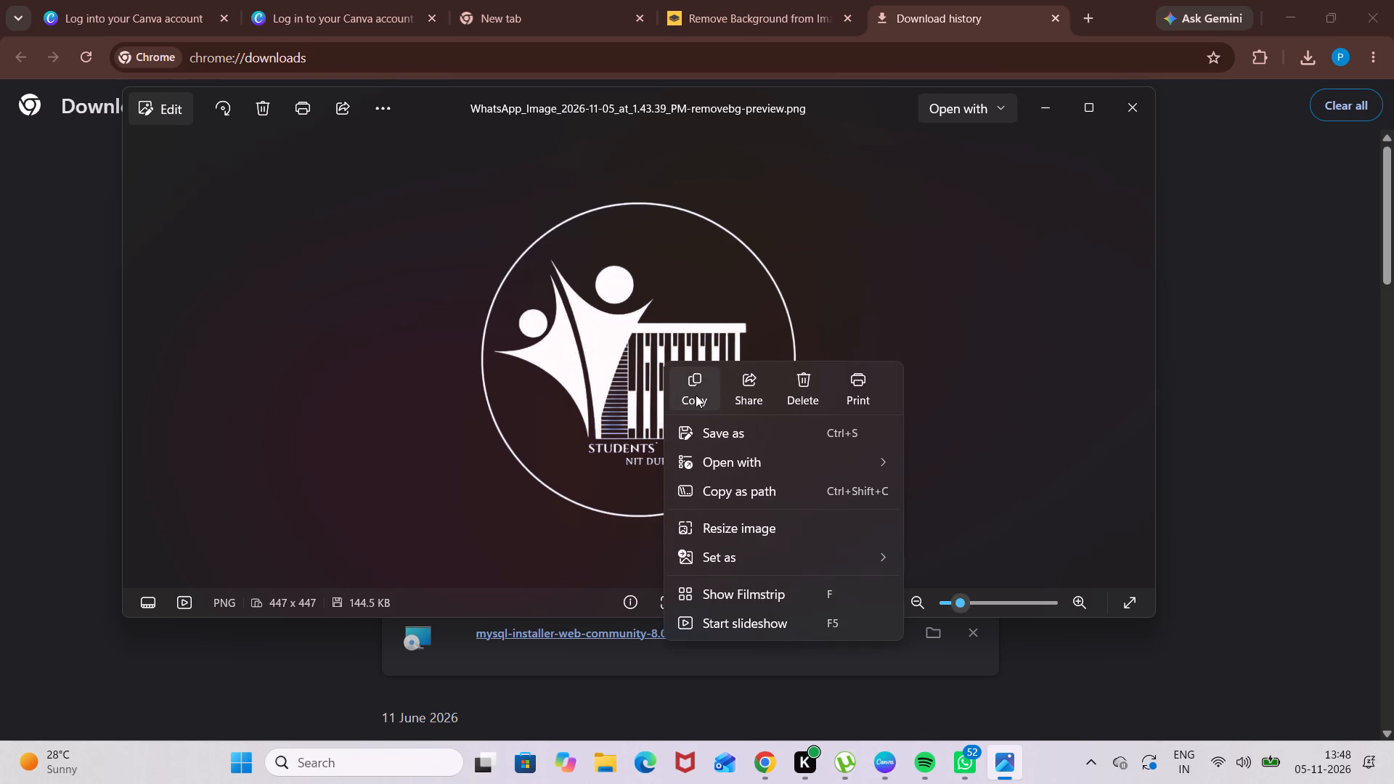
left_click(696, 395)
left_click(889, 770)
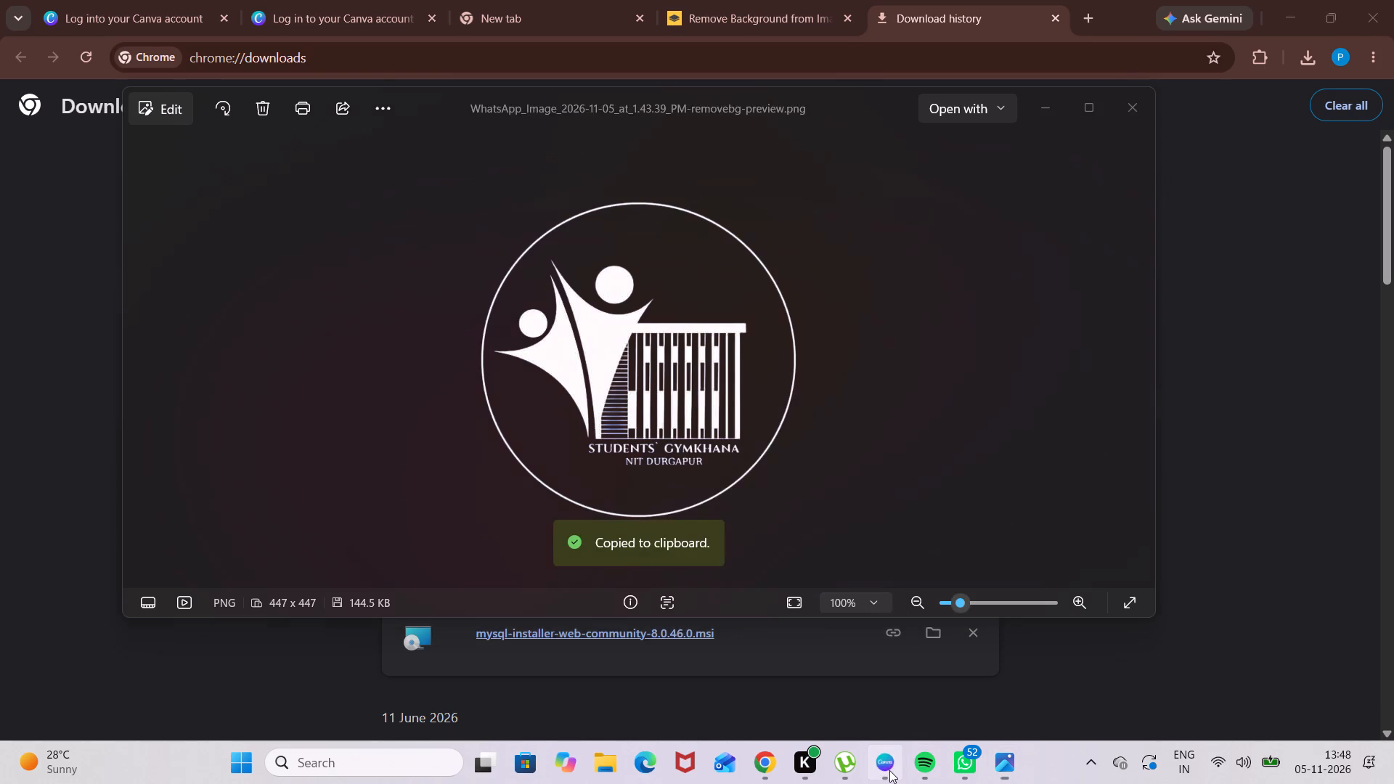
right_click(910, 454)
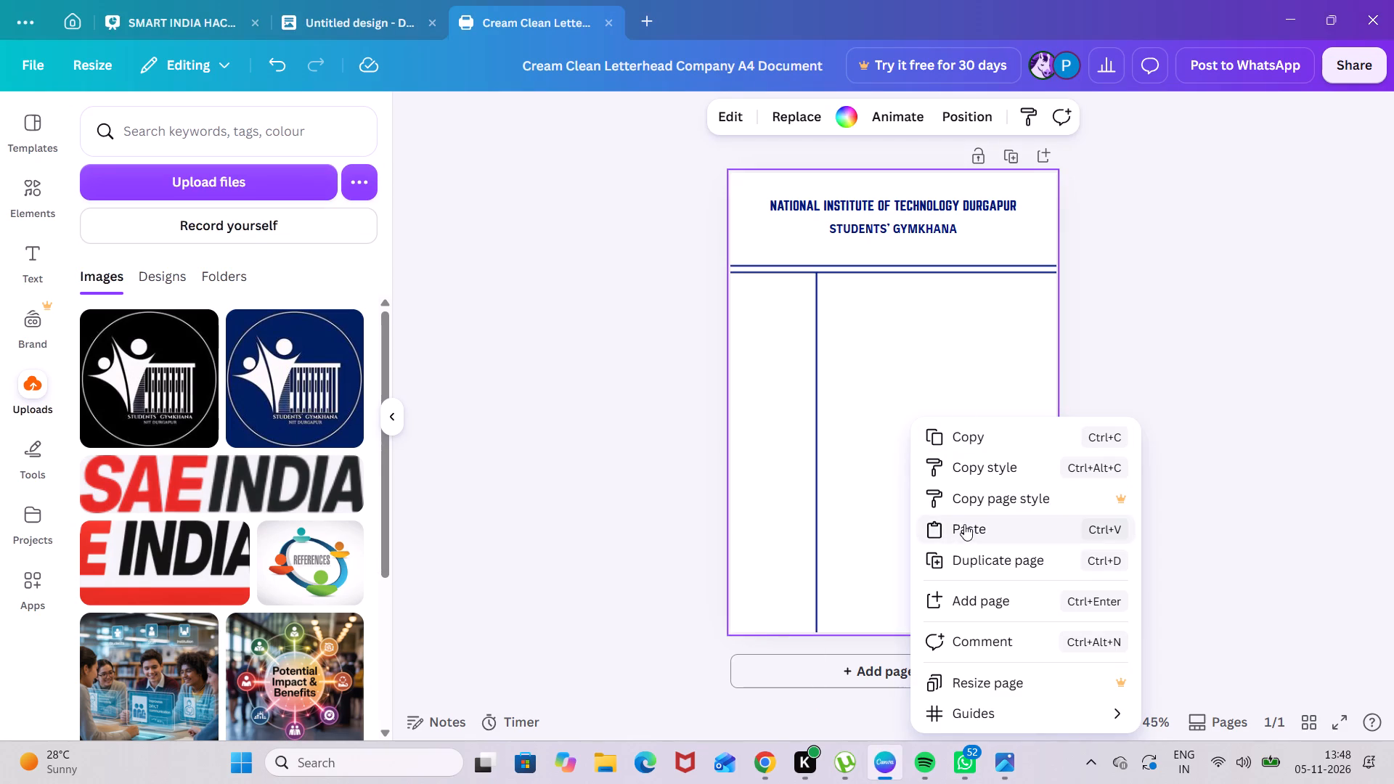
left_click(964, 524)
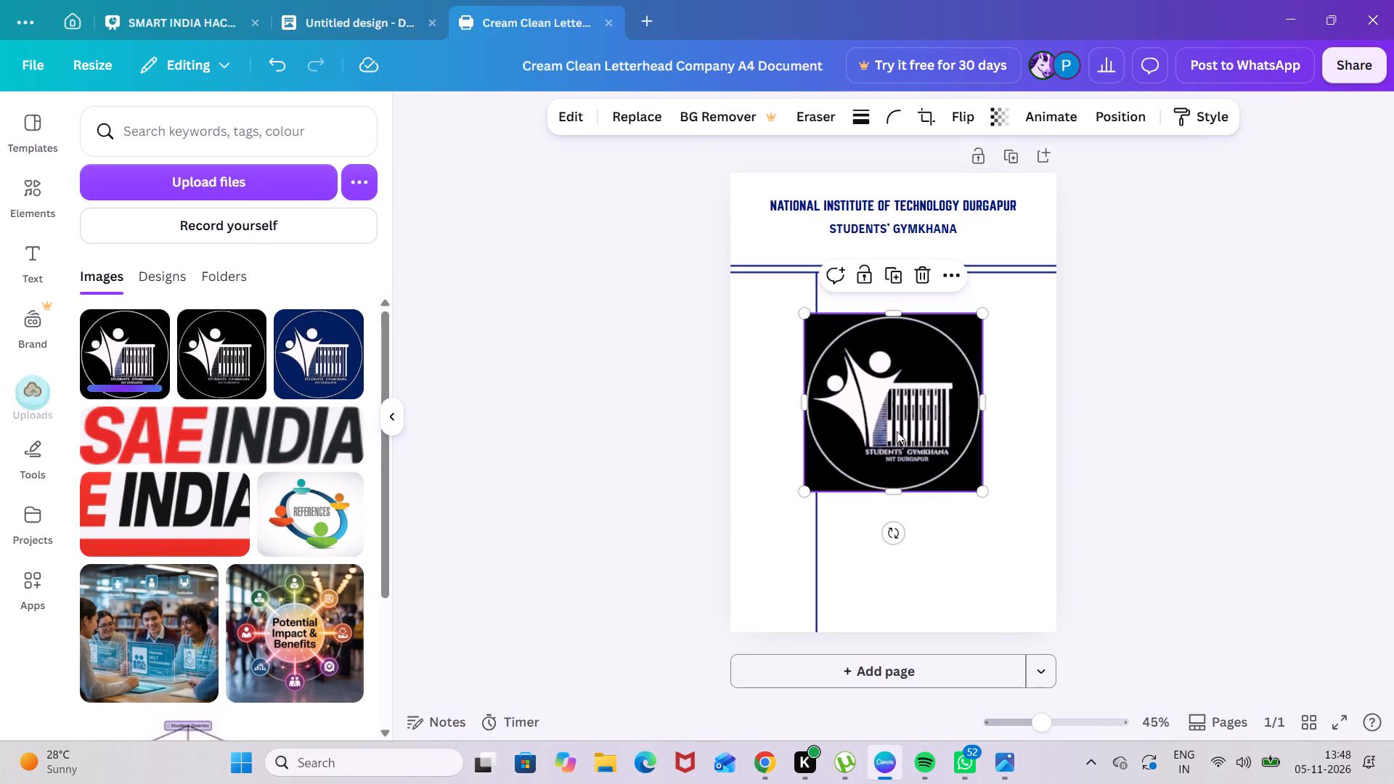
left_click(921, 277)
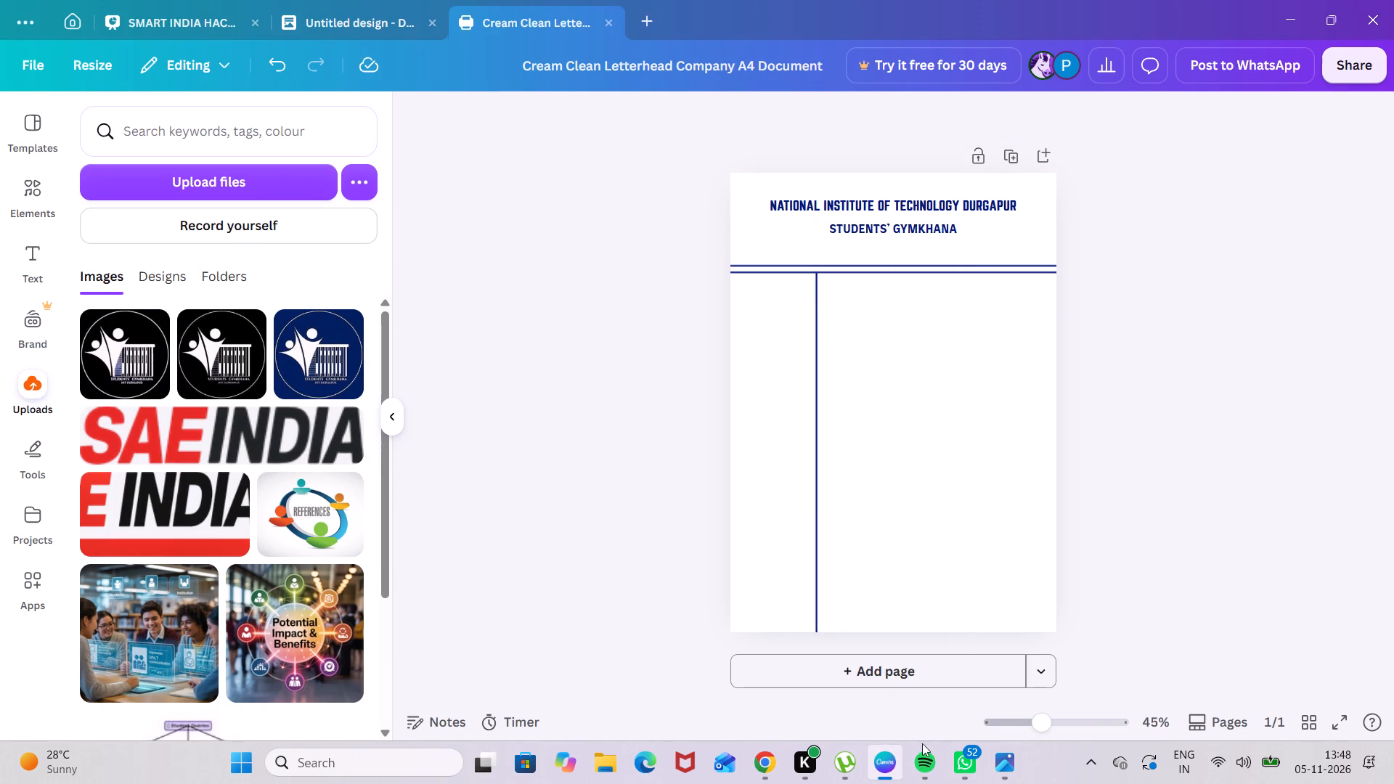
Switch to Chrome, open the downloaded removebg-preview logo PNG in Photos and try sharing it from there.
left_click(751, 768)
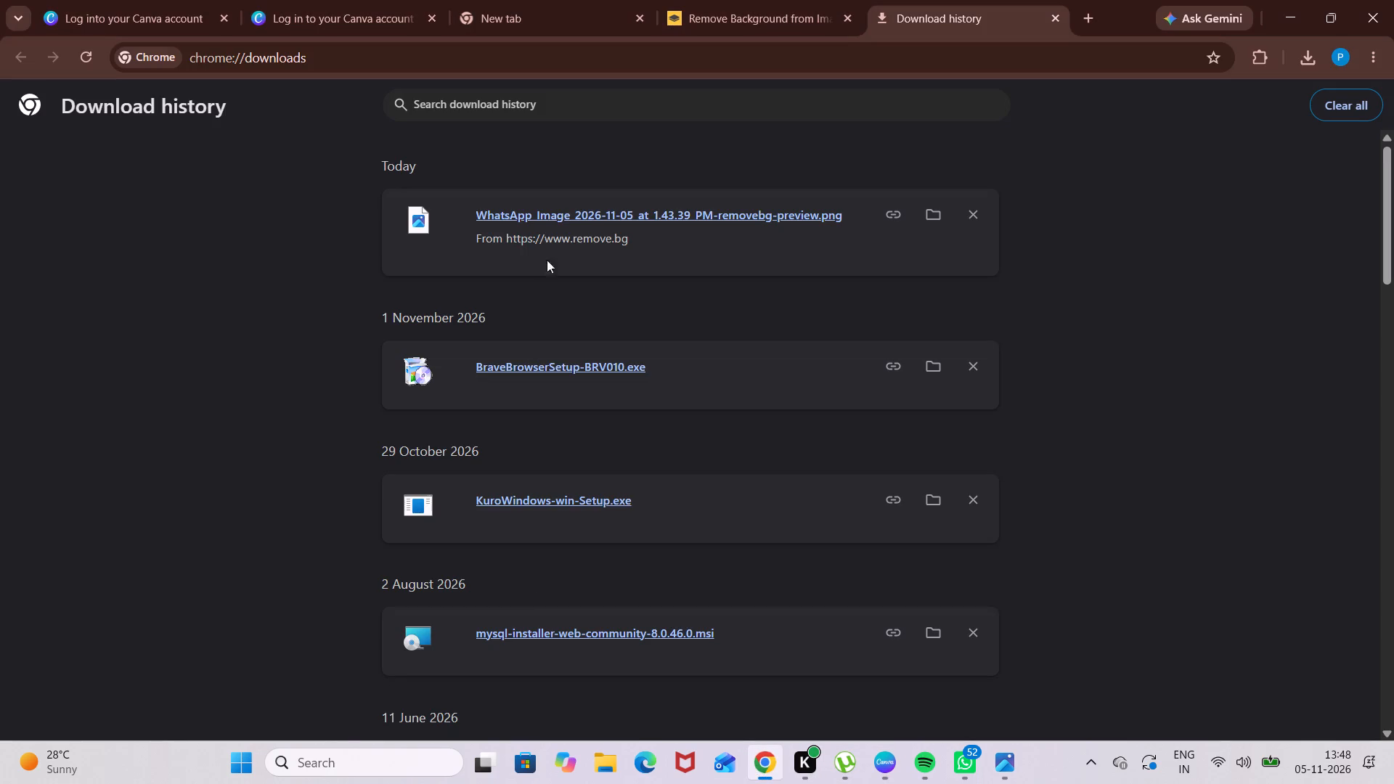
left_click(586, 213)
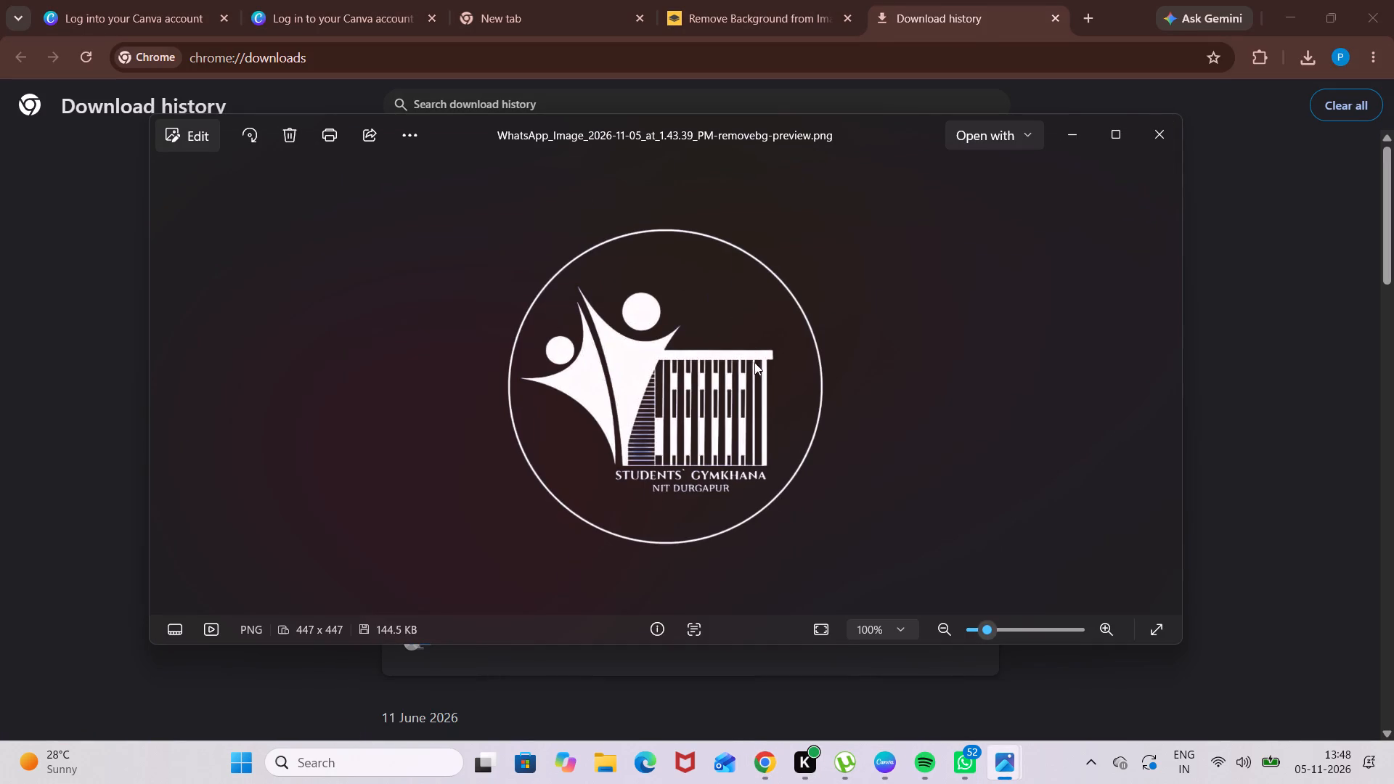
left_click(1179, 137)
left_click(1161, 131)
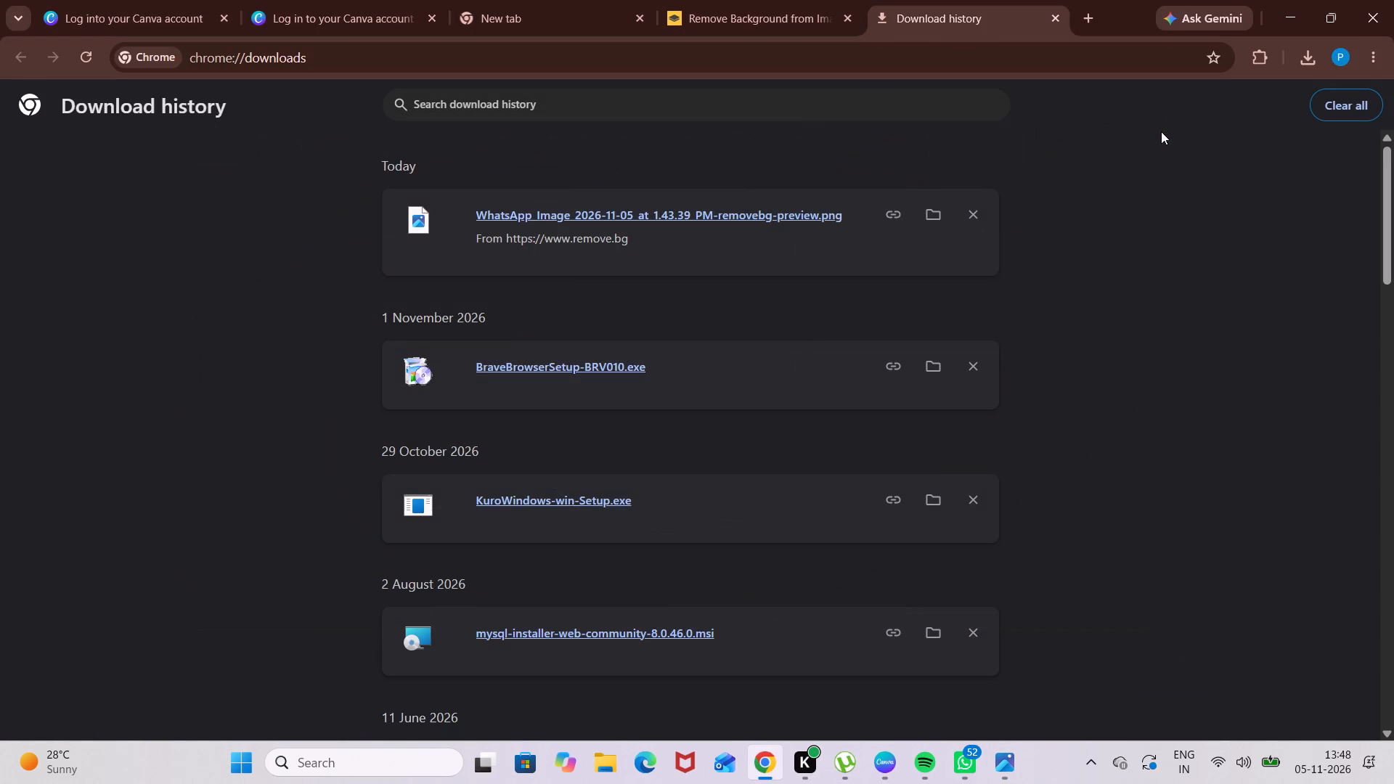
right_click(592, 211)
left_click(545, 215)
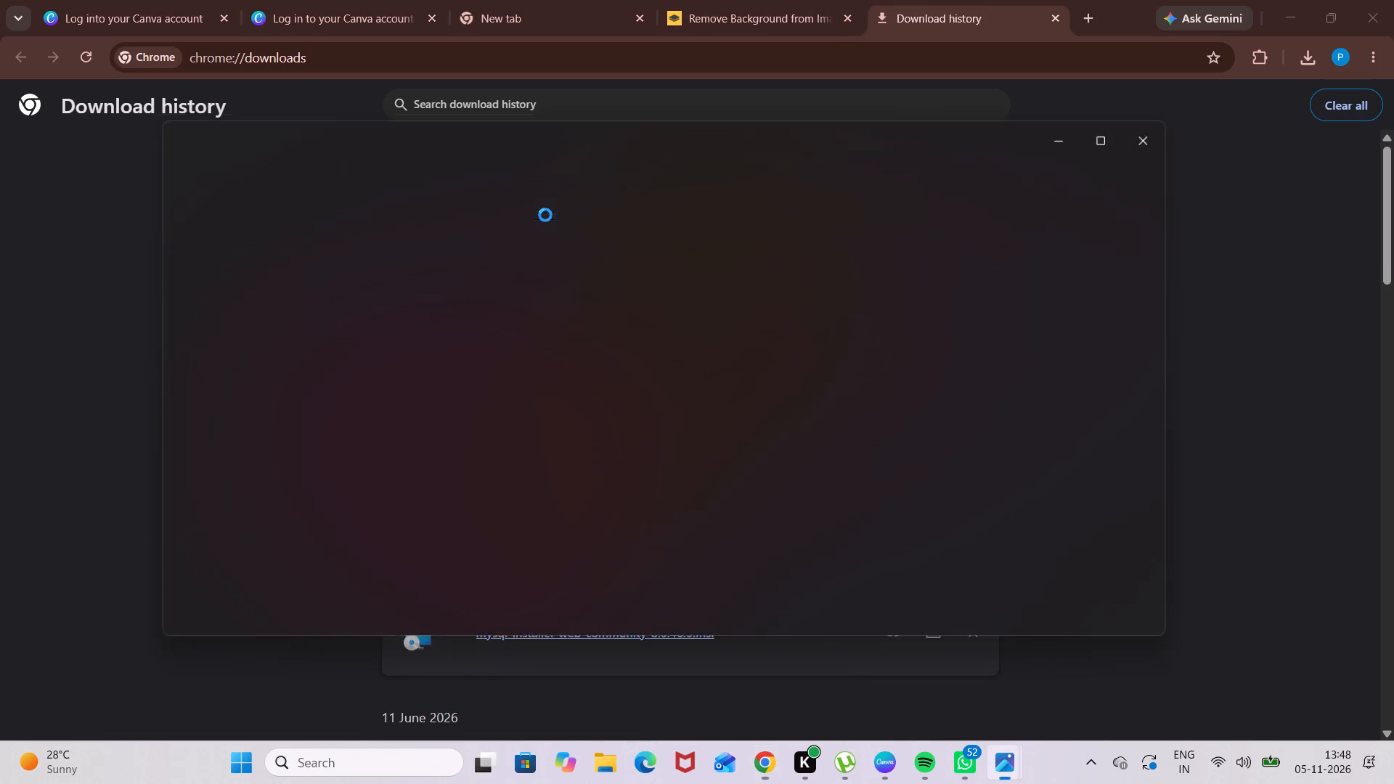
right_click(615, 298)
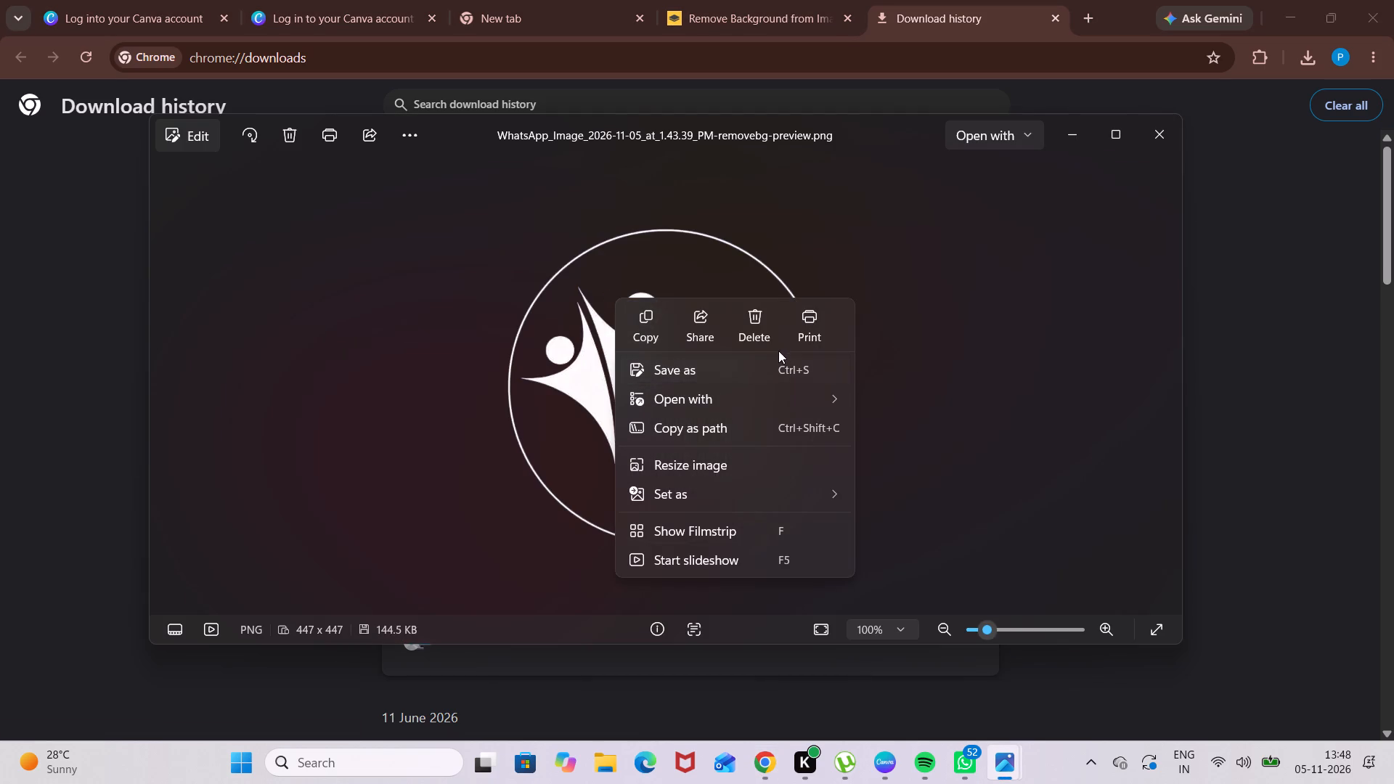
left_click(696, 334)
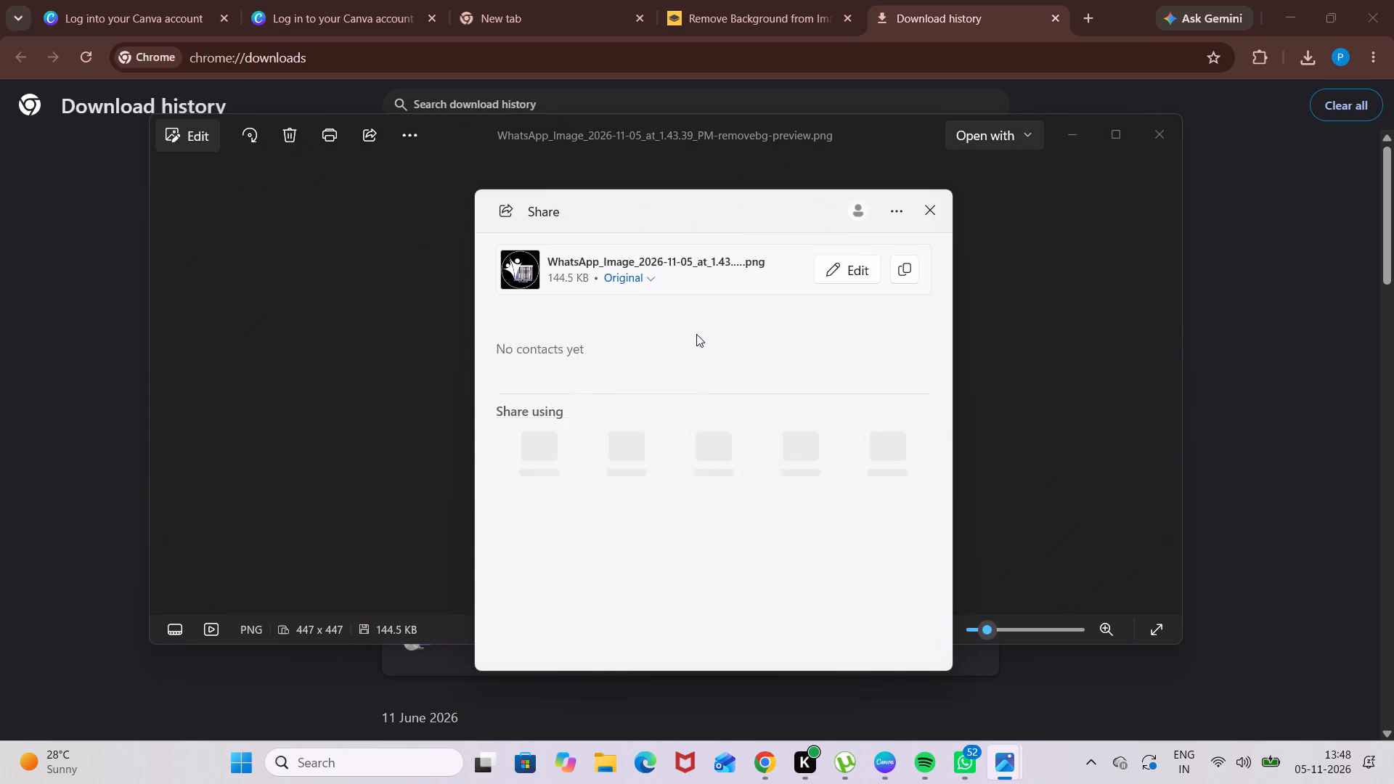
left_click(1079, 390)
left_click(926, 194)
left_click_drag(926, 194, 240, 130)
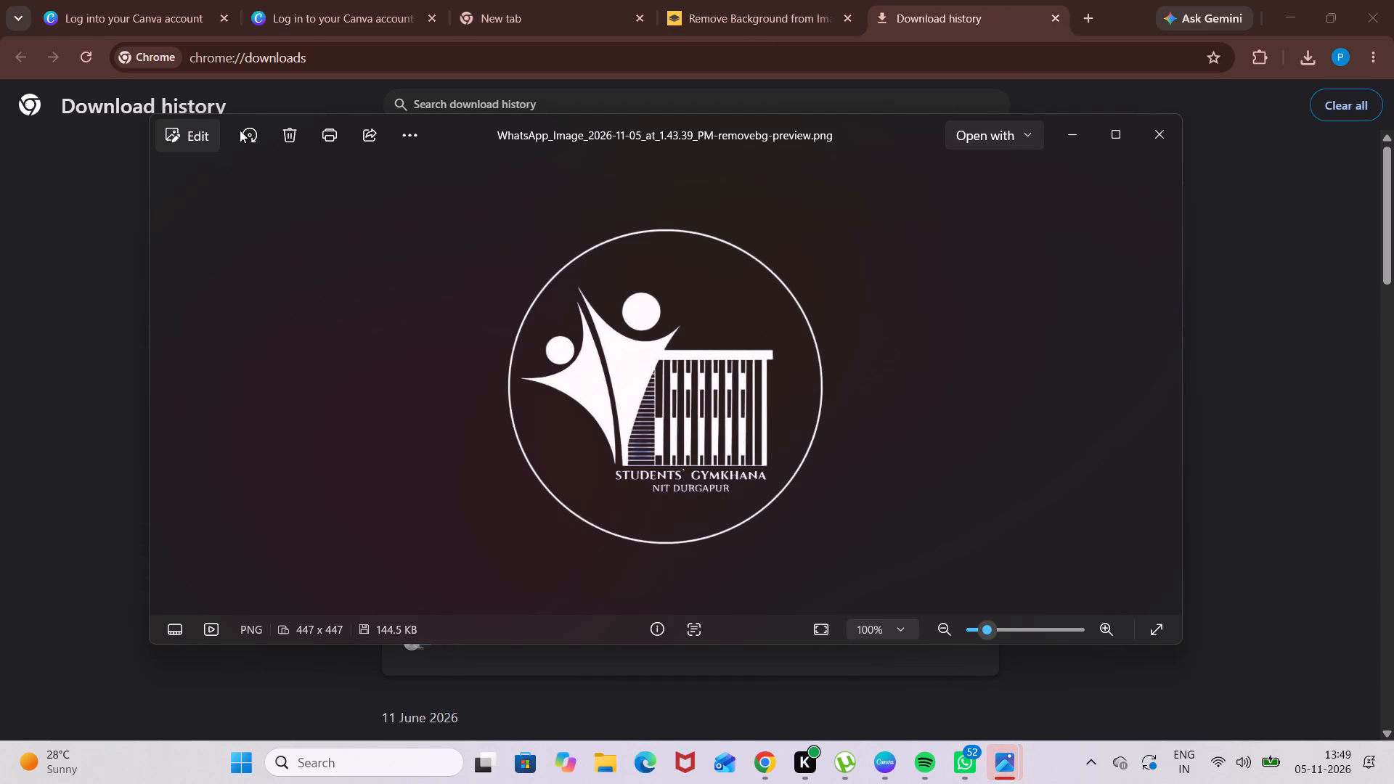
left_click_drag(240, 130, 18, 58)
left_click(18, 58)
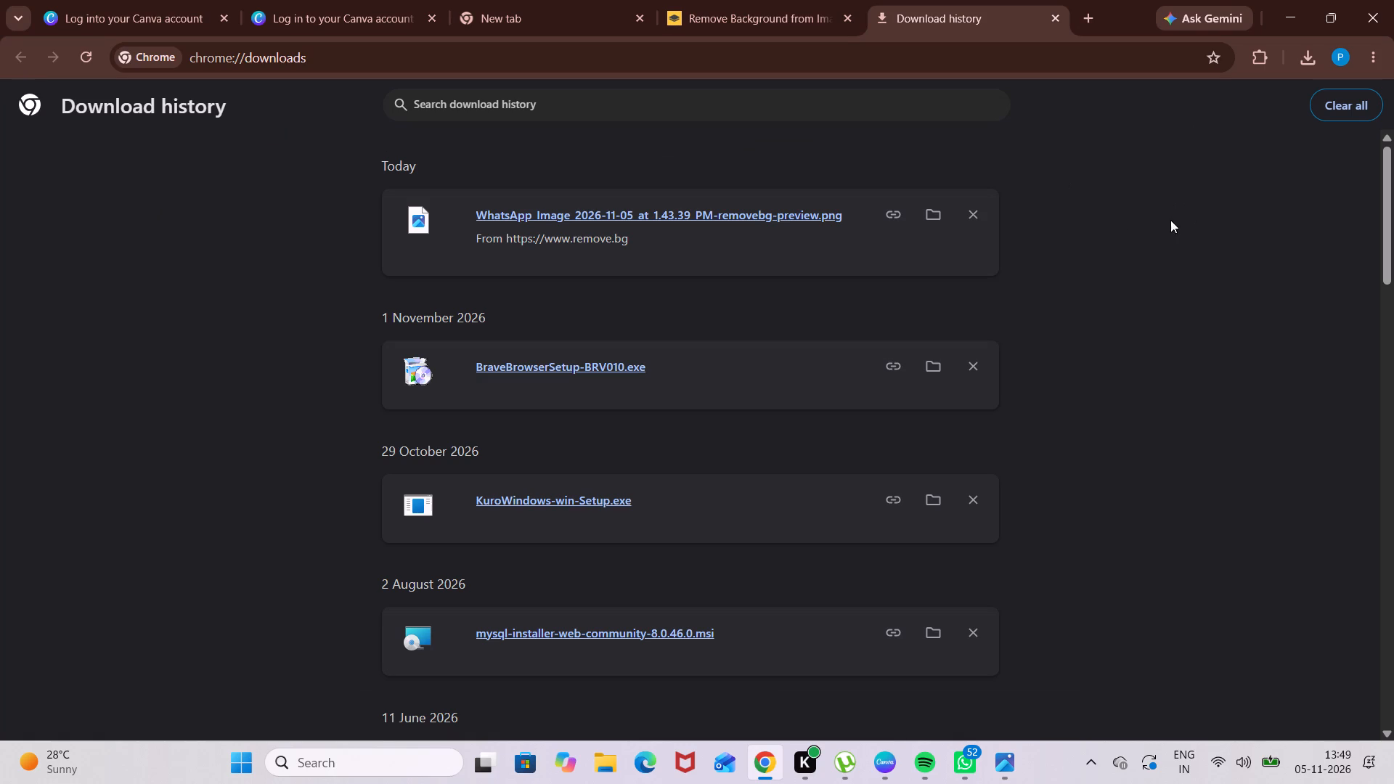
Show the downloaded removebg-preview logo PNG in its Downloads folder and view it in Photos.
left_click(937, 212)
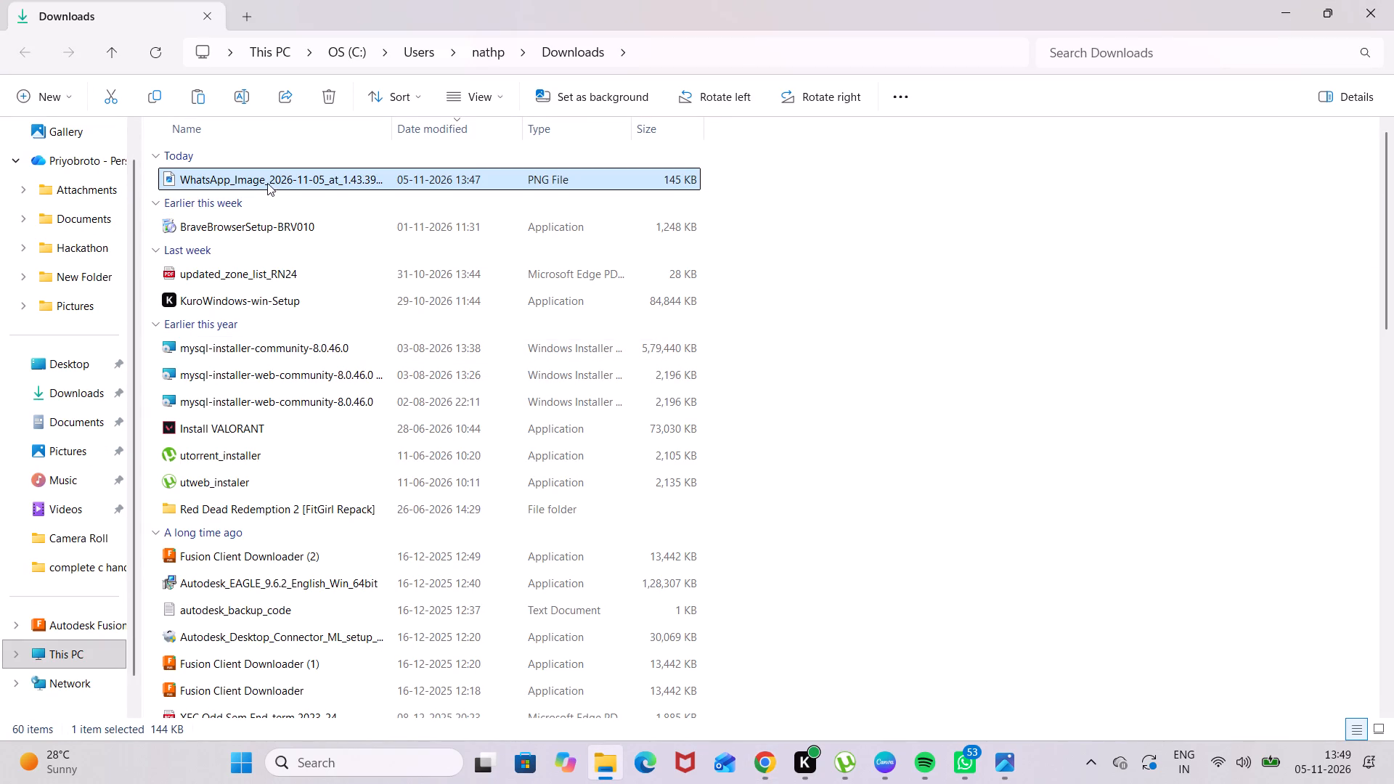
right_click(264, 181)
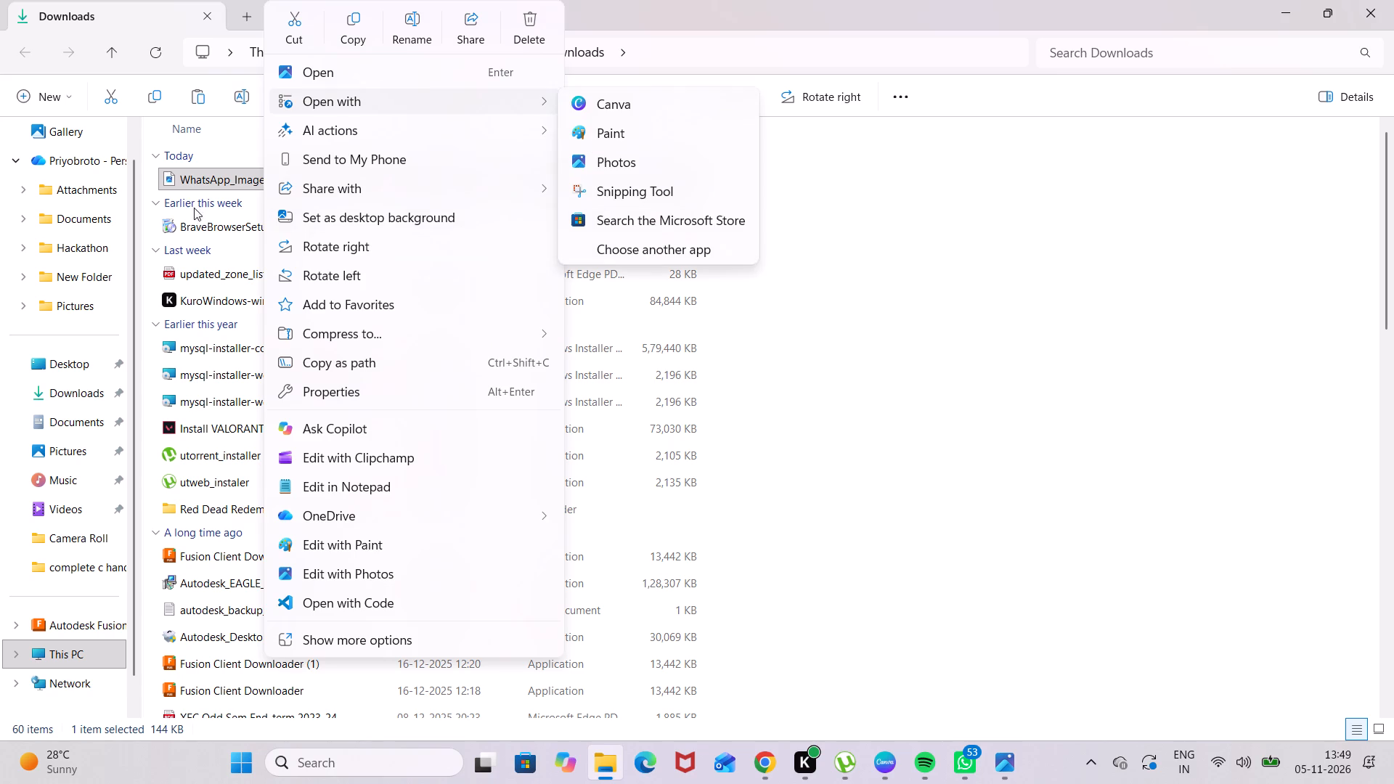
double_click(188, 184)
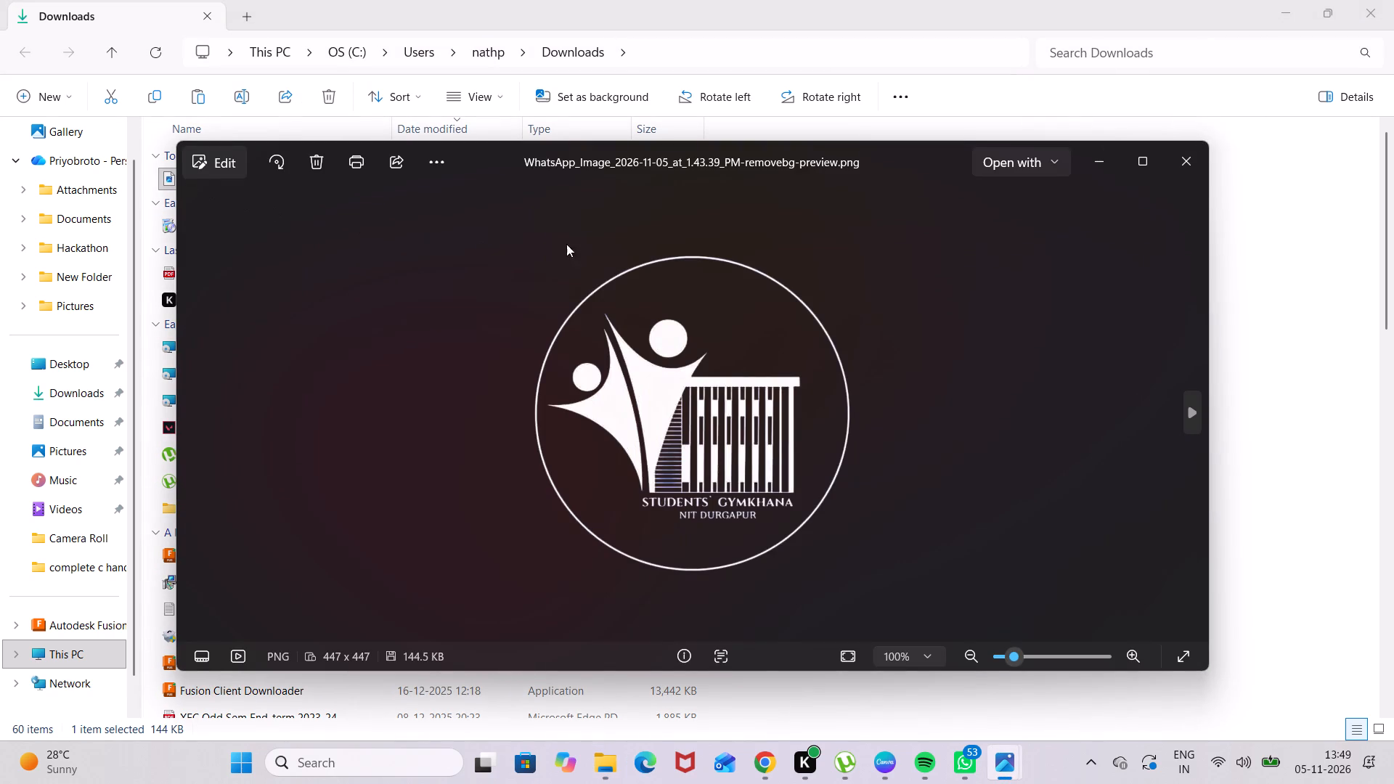
left_click(1182, 160)
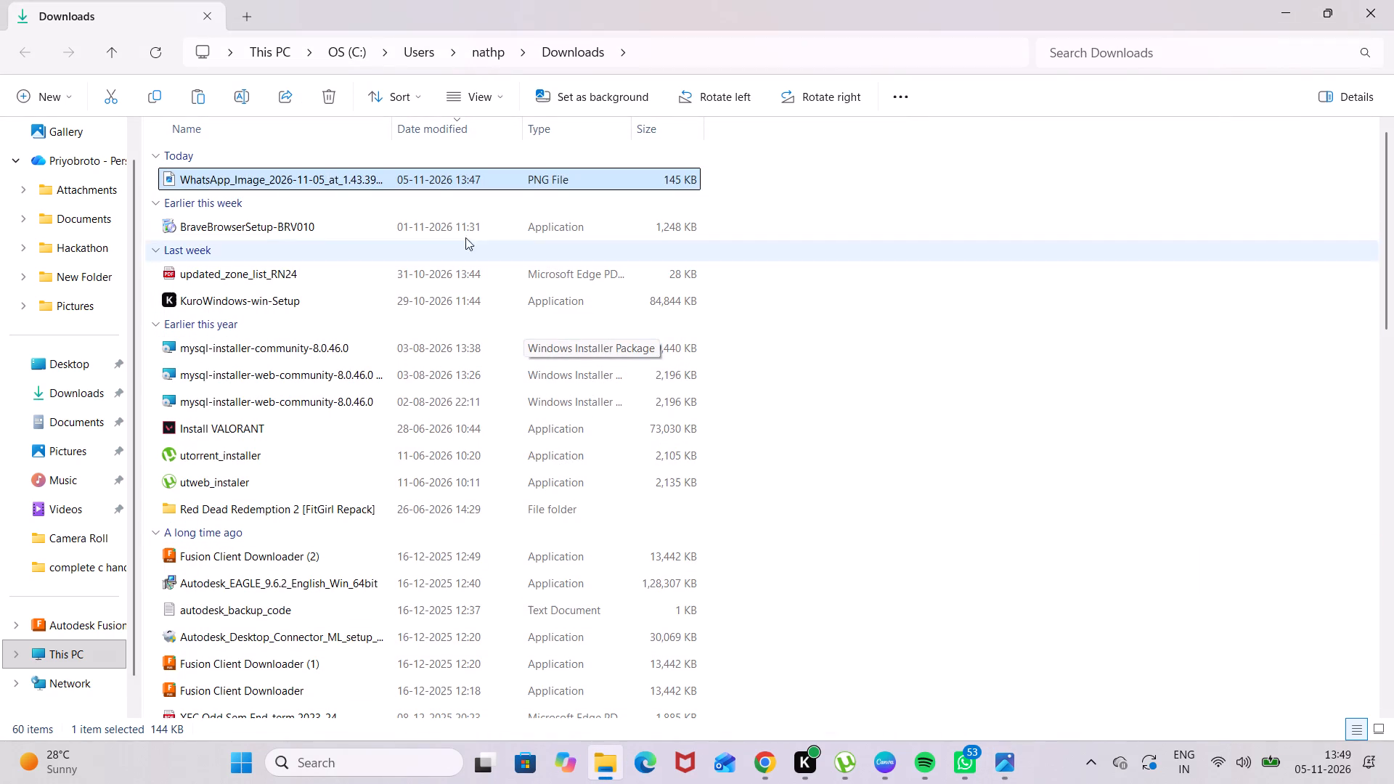
Move the removebg-preview logo PNG from the Downloads folder to the Pictures folder.
left_click(432, 183)
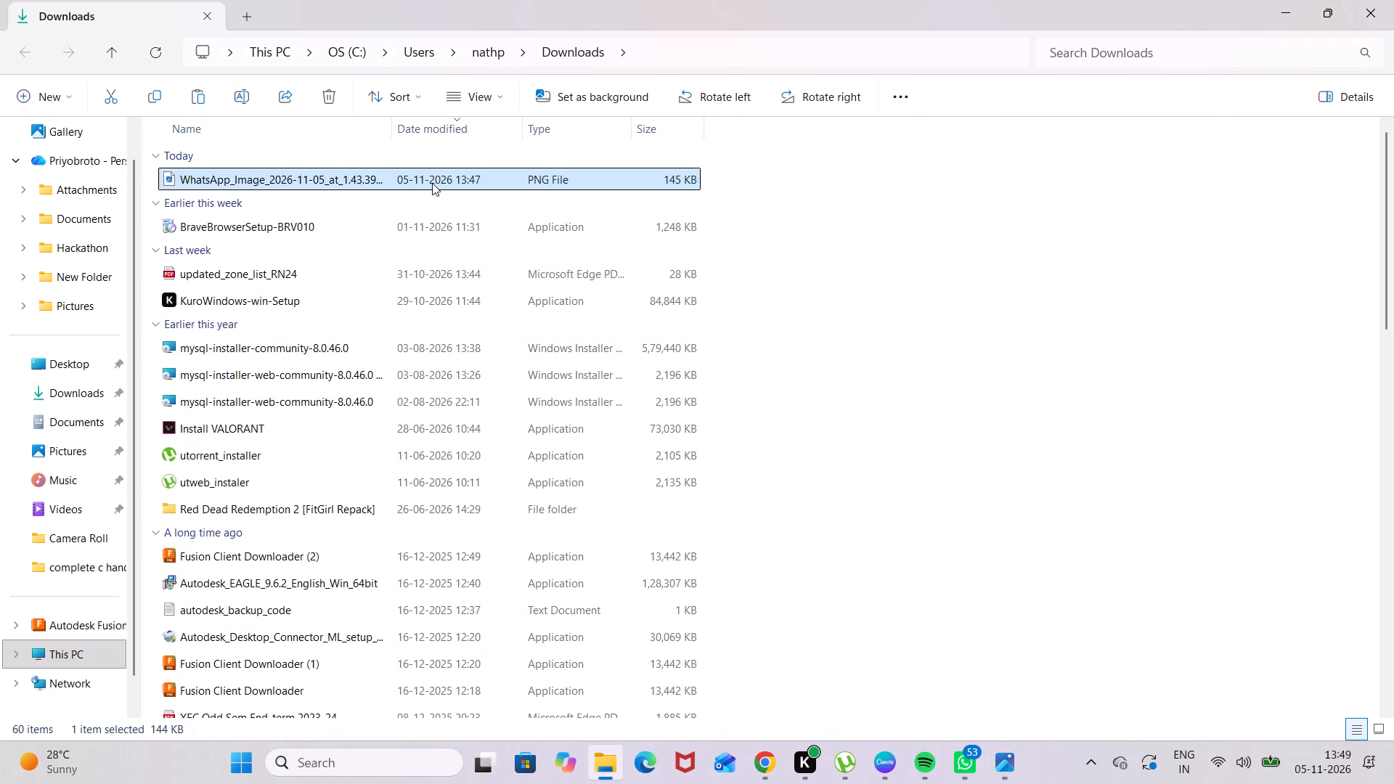
right_click(432, 183)
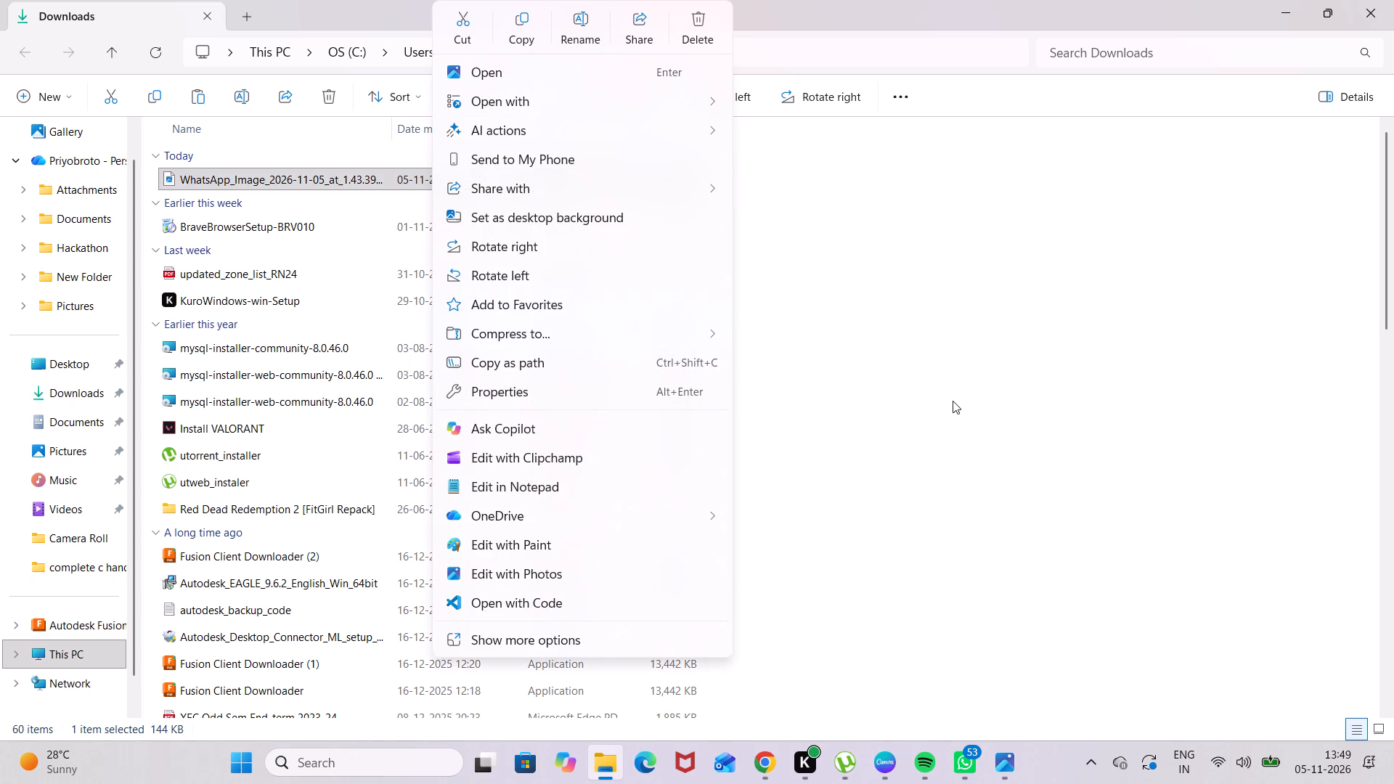
left_click(1080, 377)
right_click(406, 179)
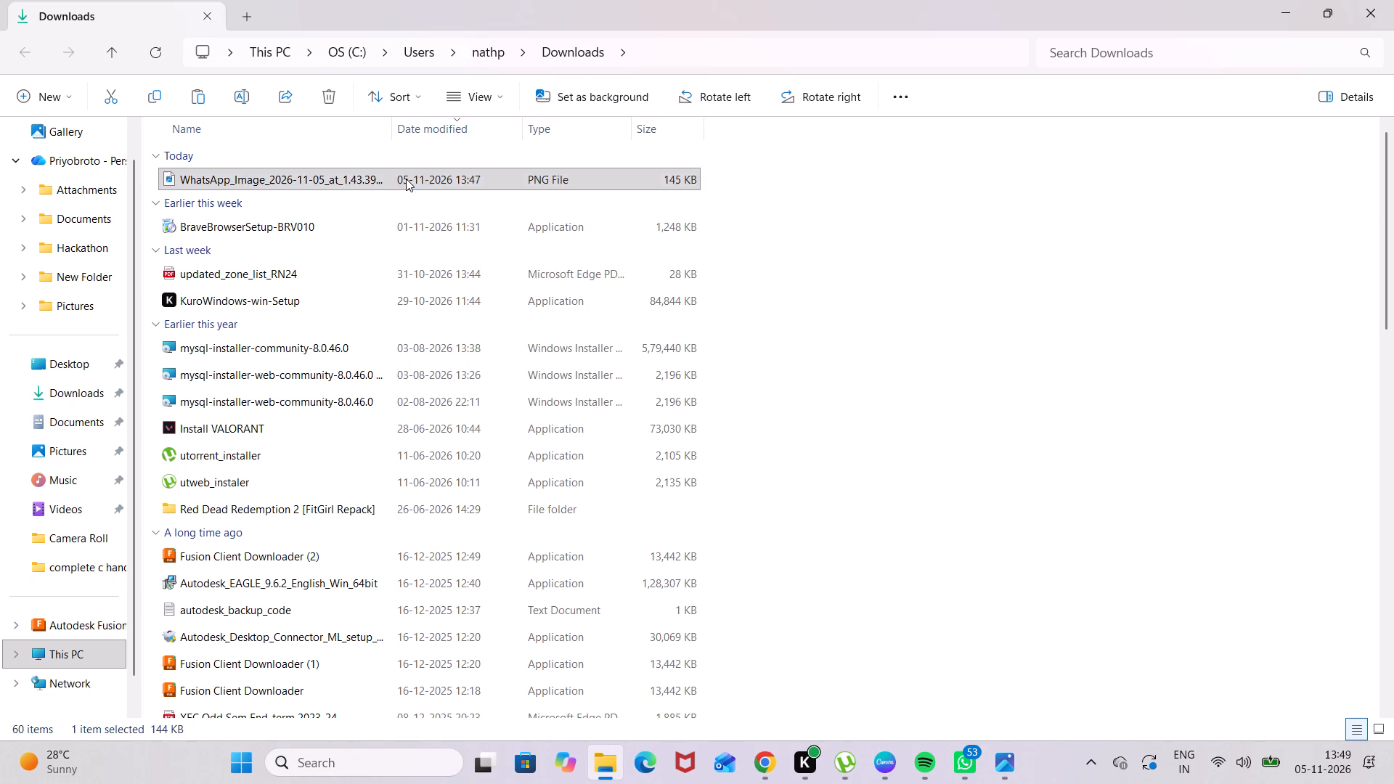
left_click(449, 28)
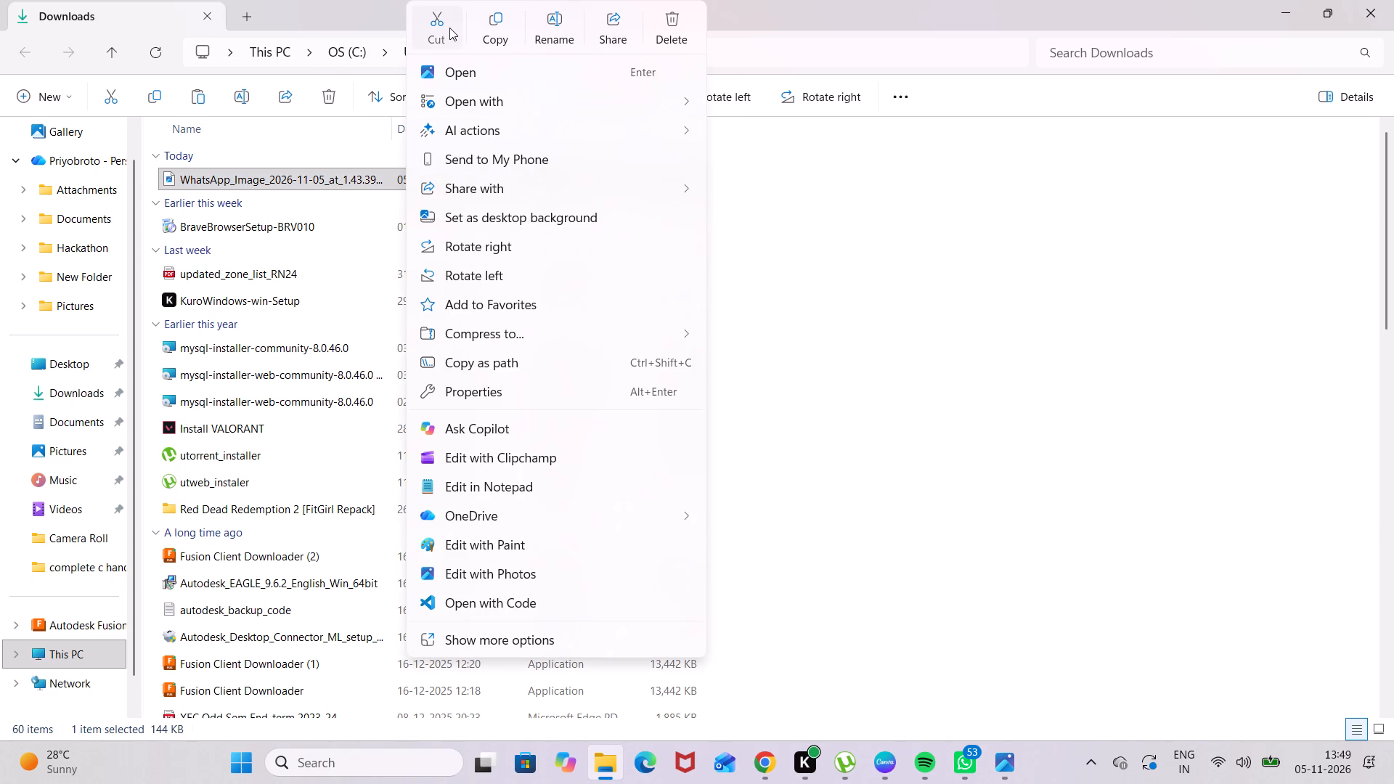
left_click(69, 447)
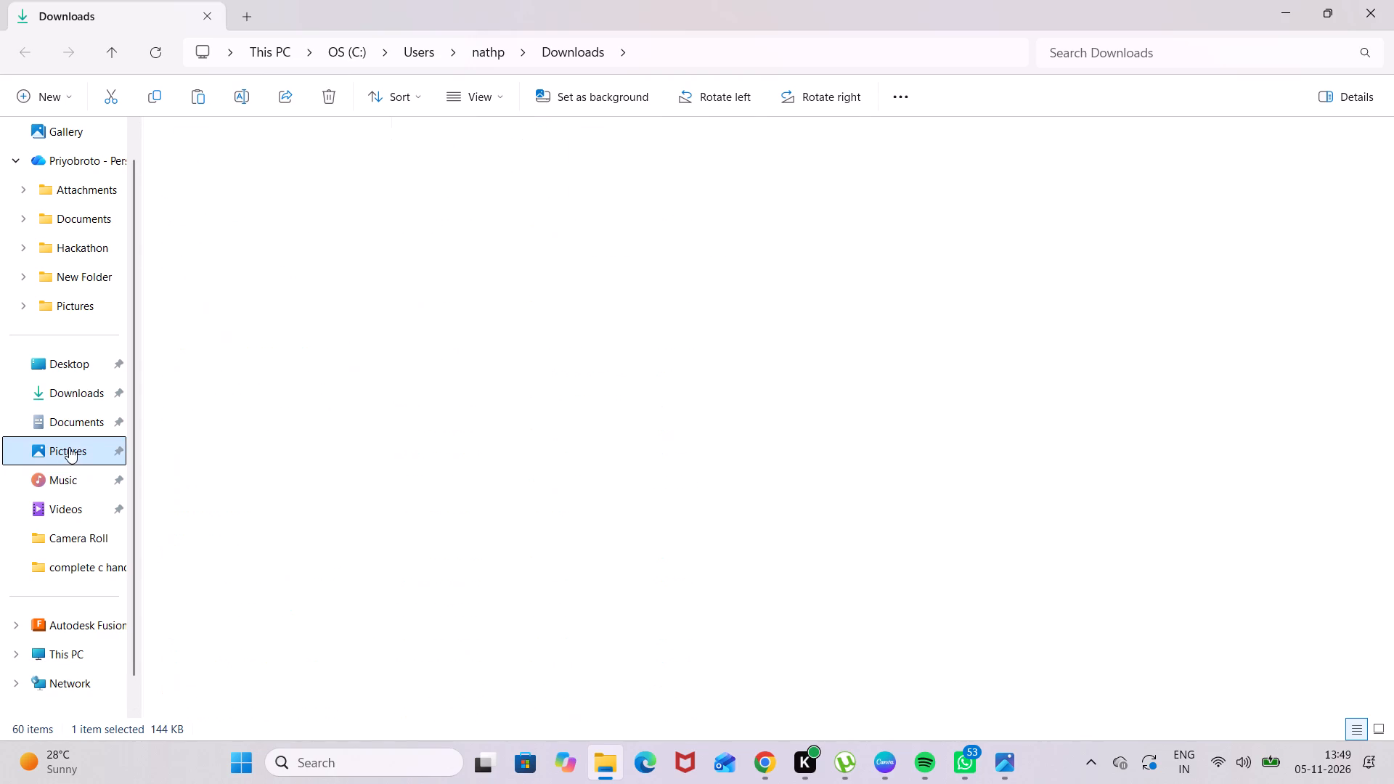
right_click(987, 279)
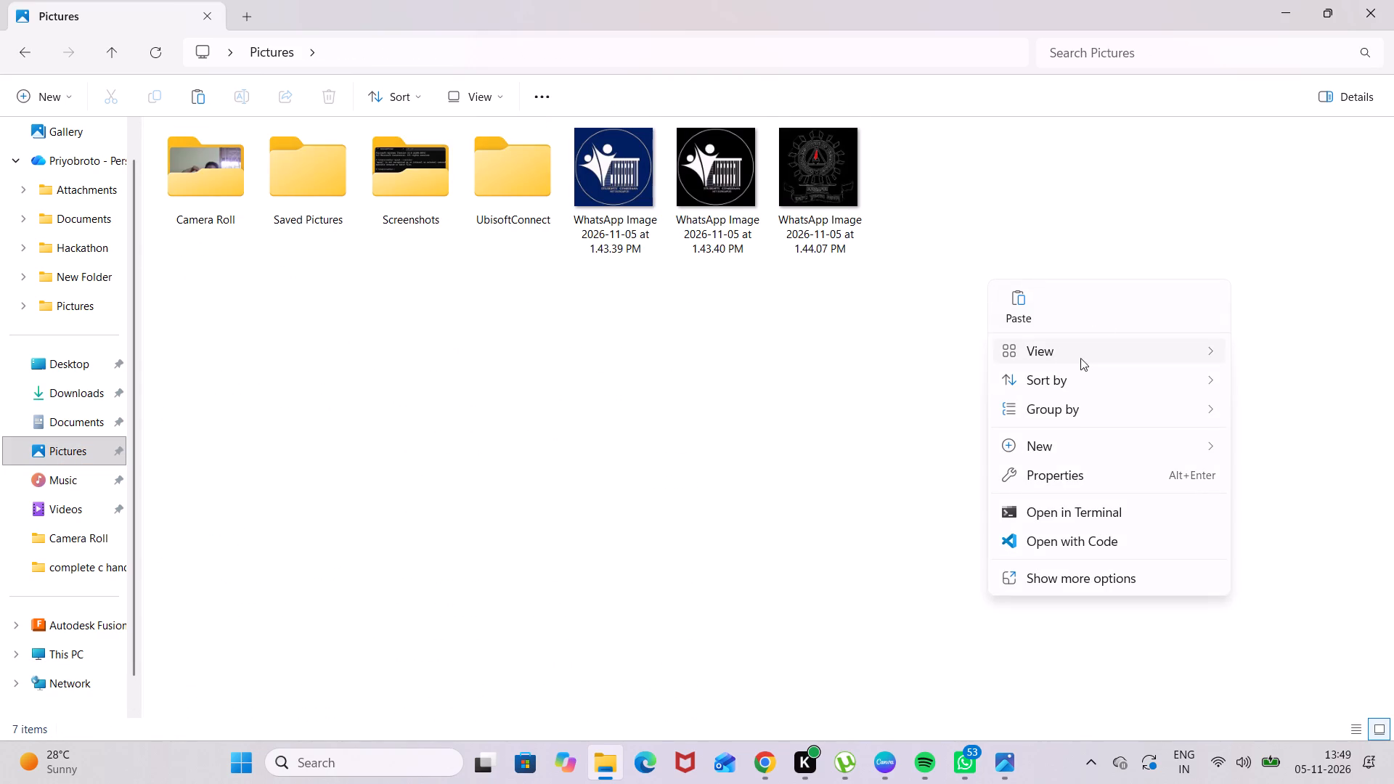
left_click(1019, 308)
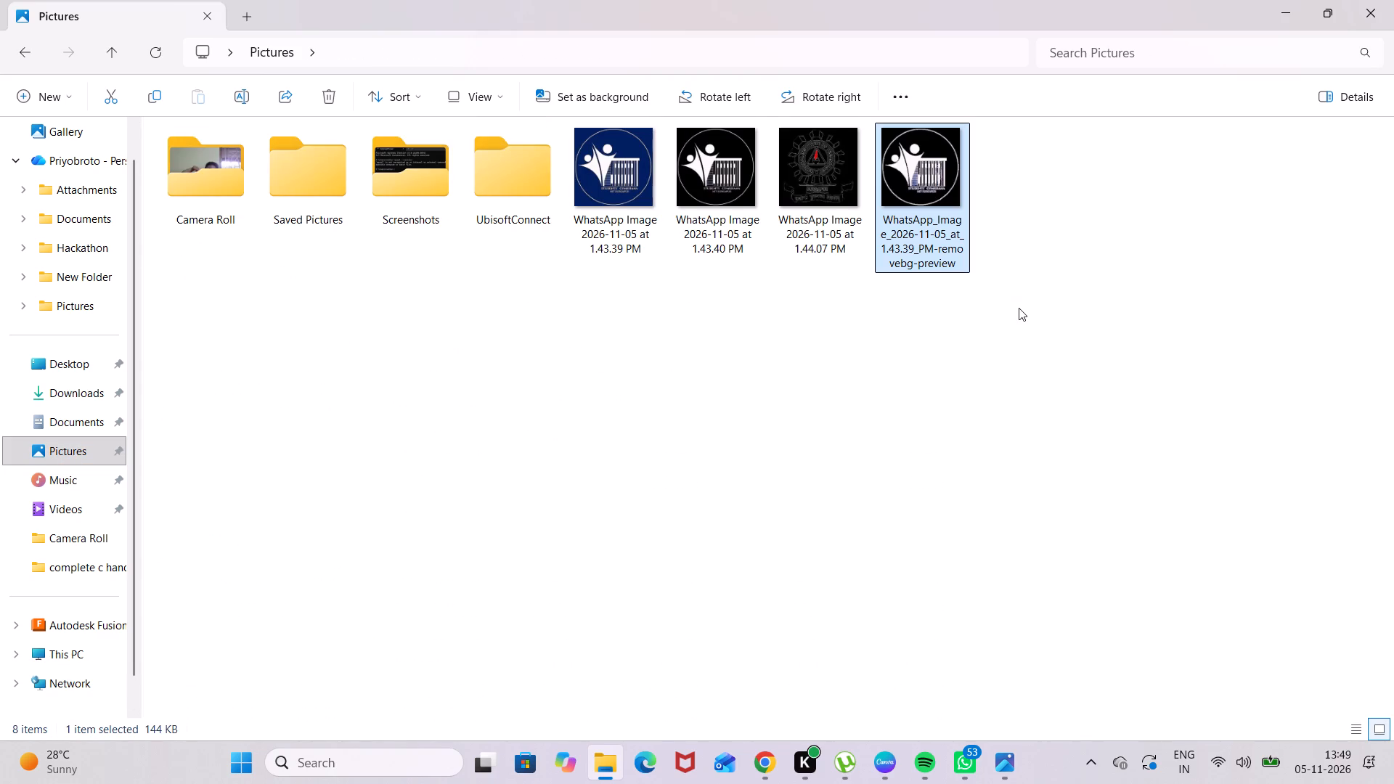
left_click(910, 417)
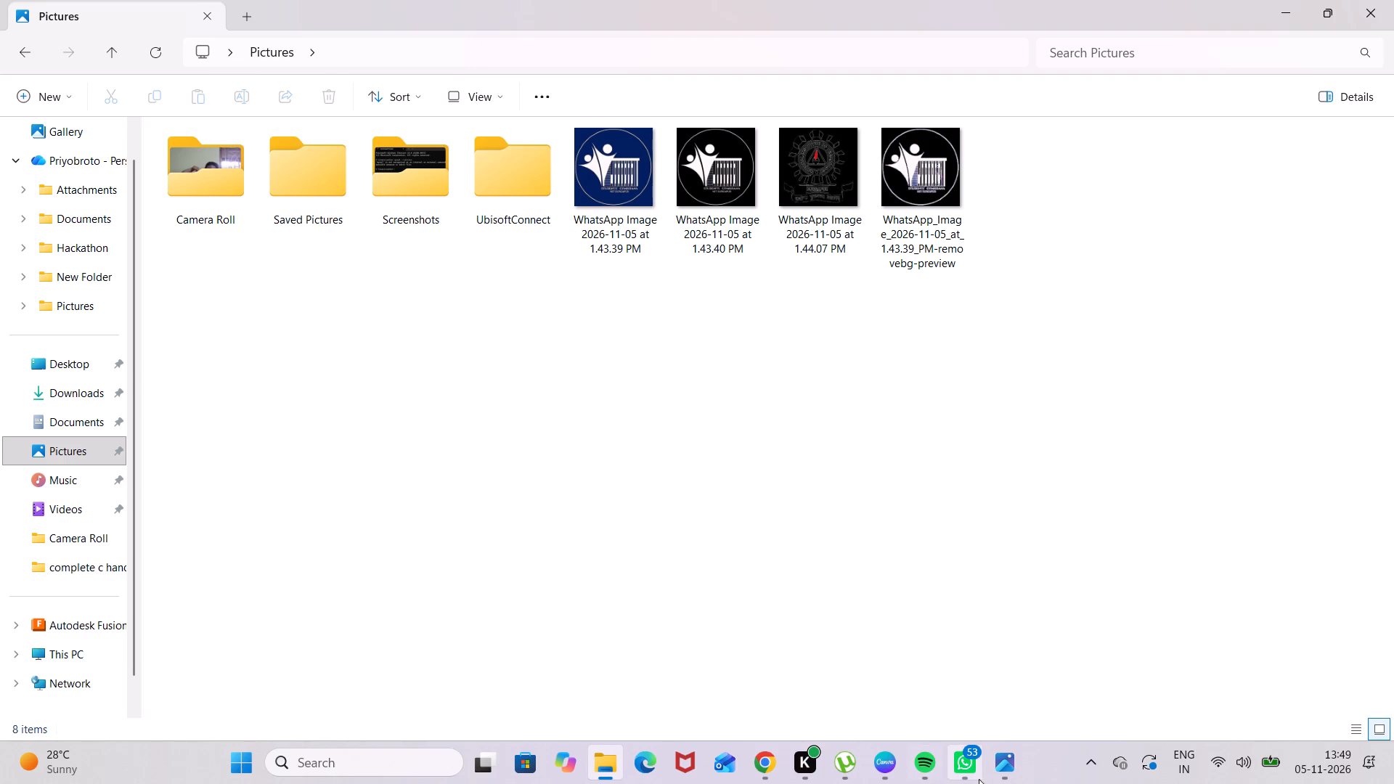
Switch back to the letterhead design in Canva.
left_click(889, 773)
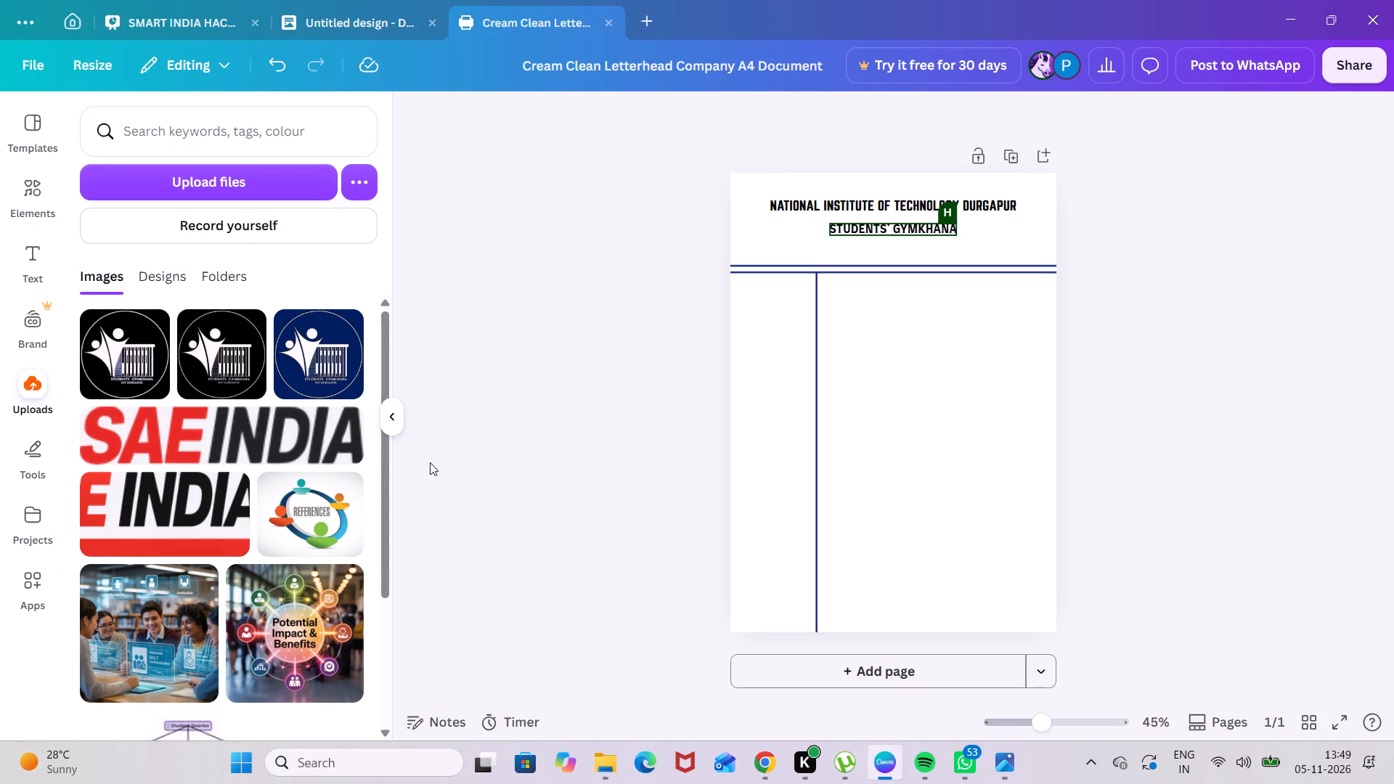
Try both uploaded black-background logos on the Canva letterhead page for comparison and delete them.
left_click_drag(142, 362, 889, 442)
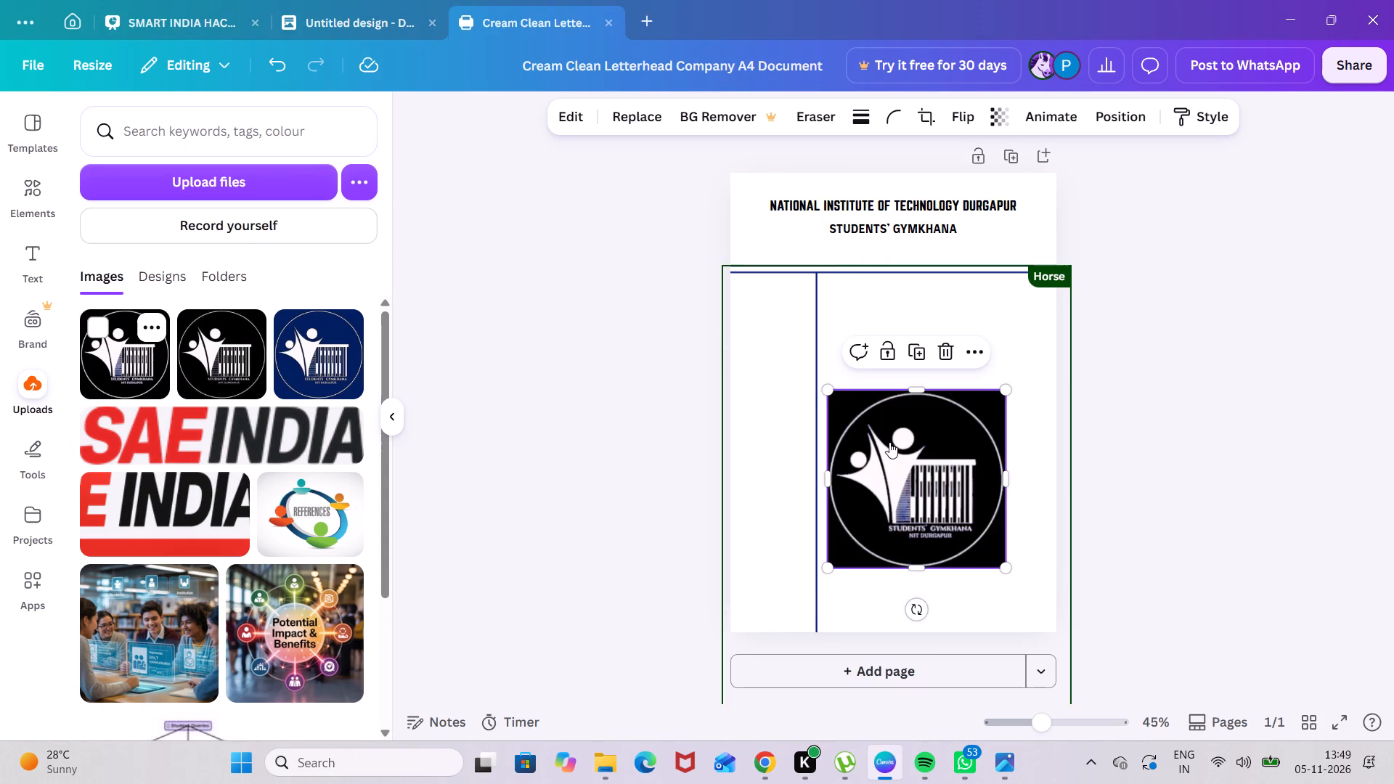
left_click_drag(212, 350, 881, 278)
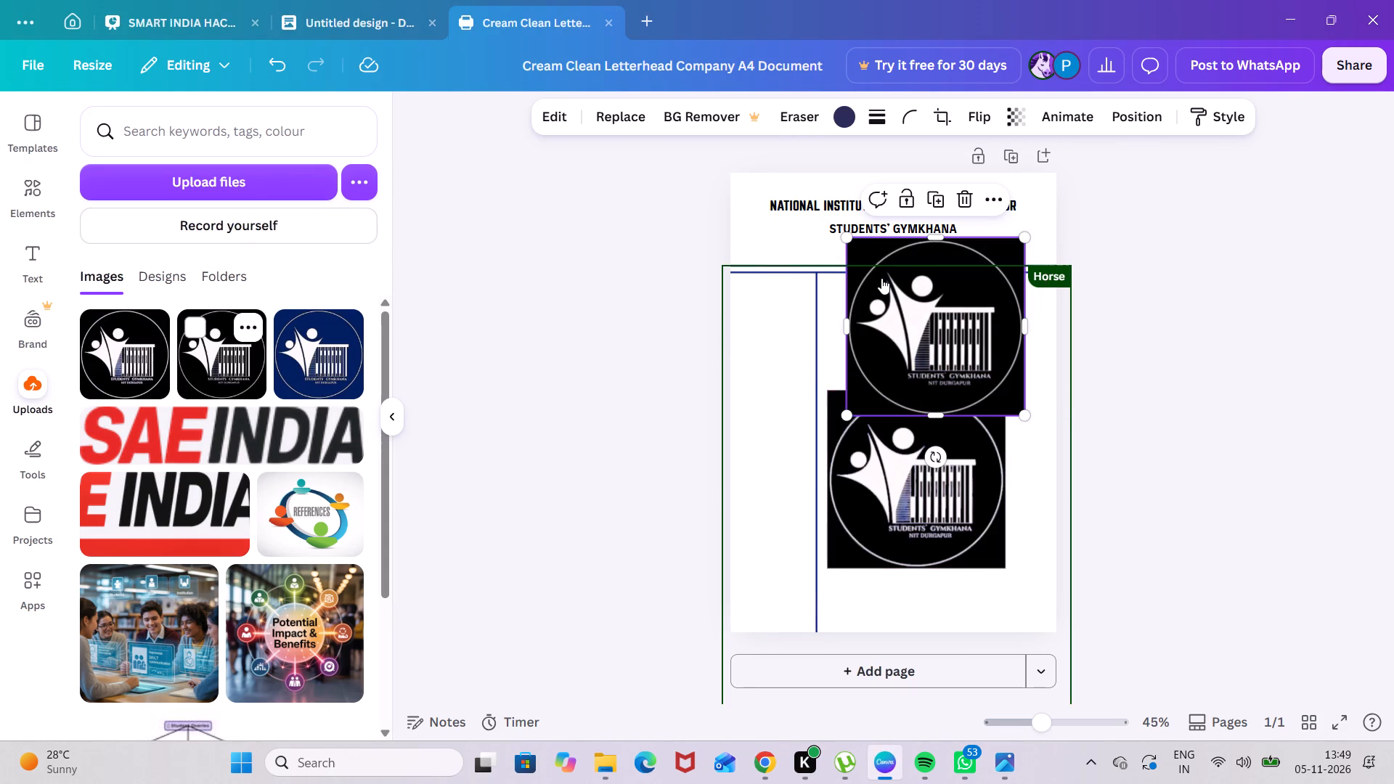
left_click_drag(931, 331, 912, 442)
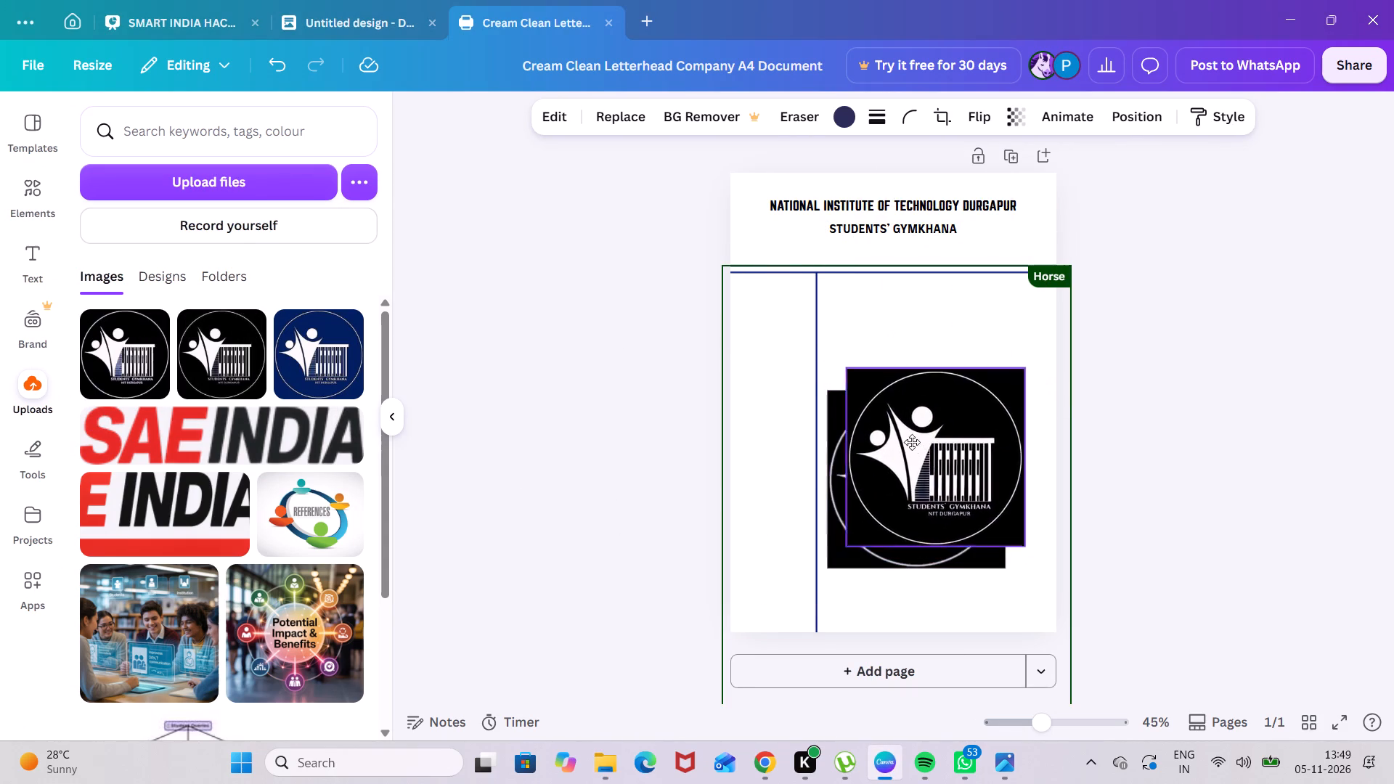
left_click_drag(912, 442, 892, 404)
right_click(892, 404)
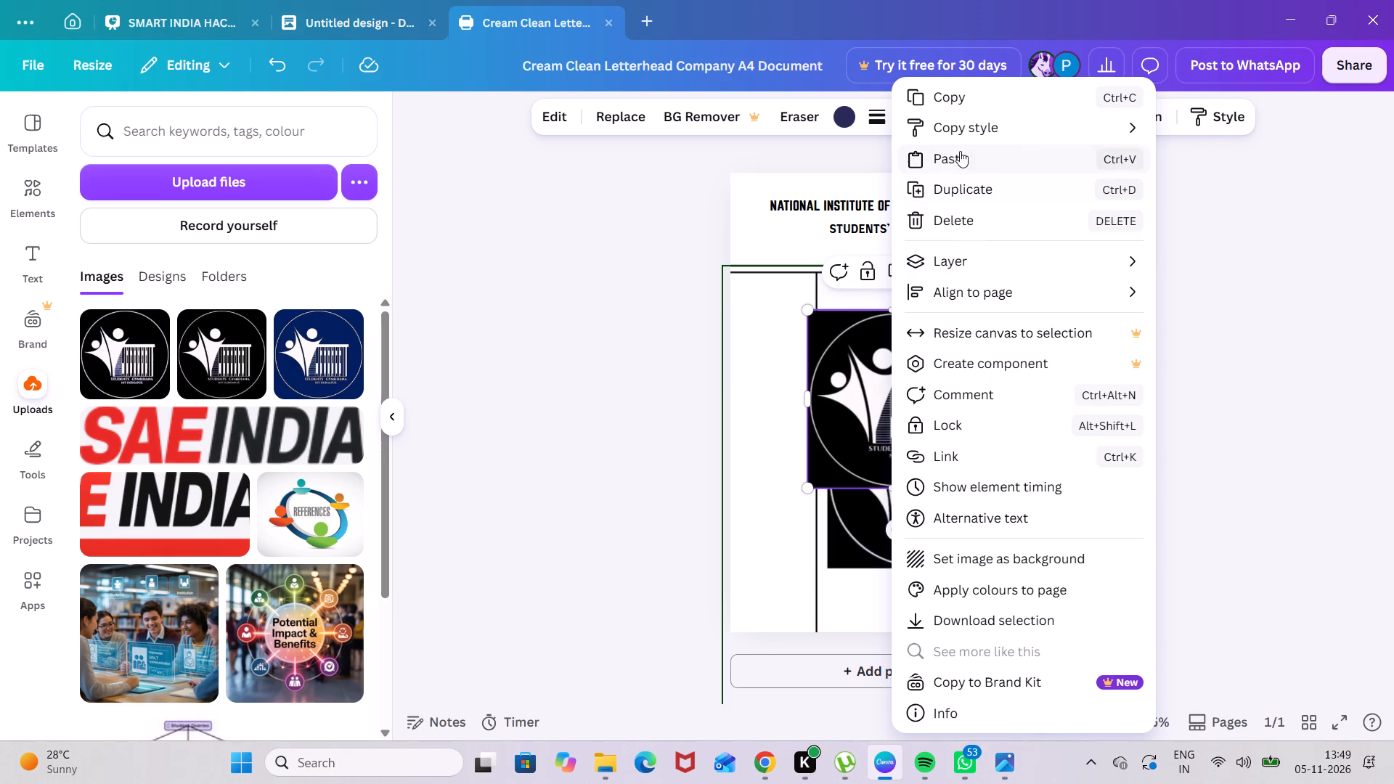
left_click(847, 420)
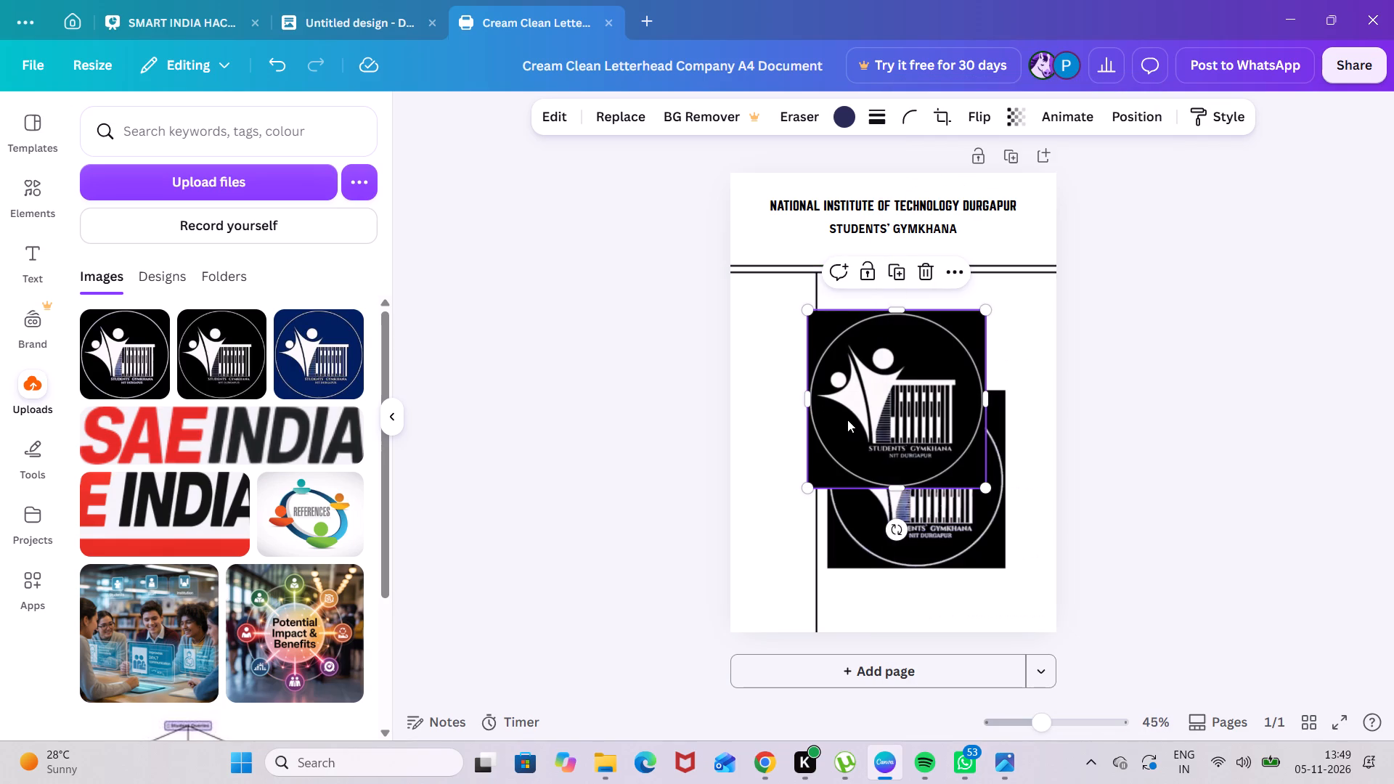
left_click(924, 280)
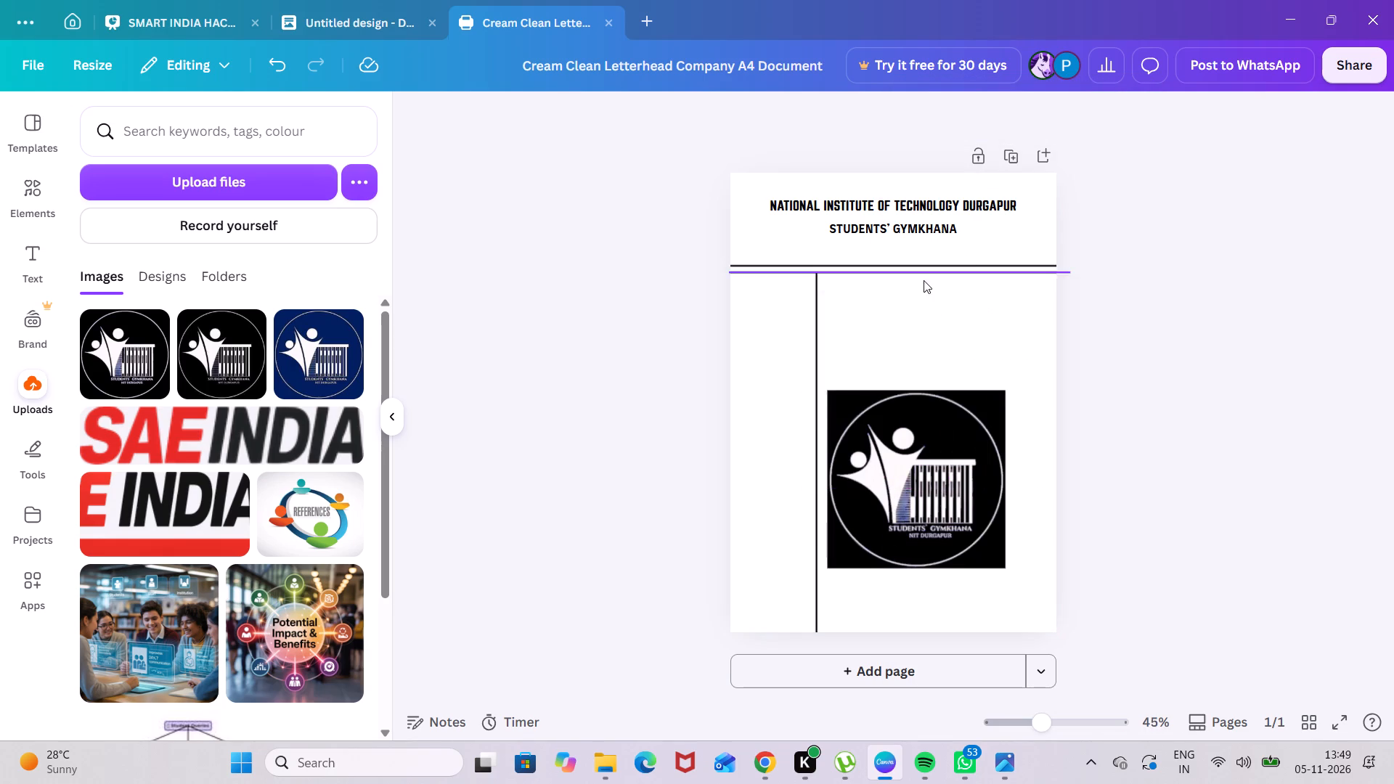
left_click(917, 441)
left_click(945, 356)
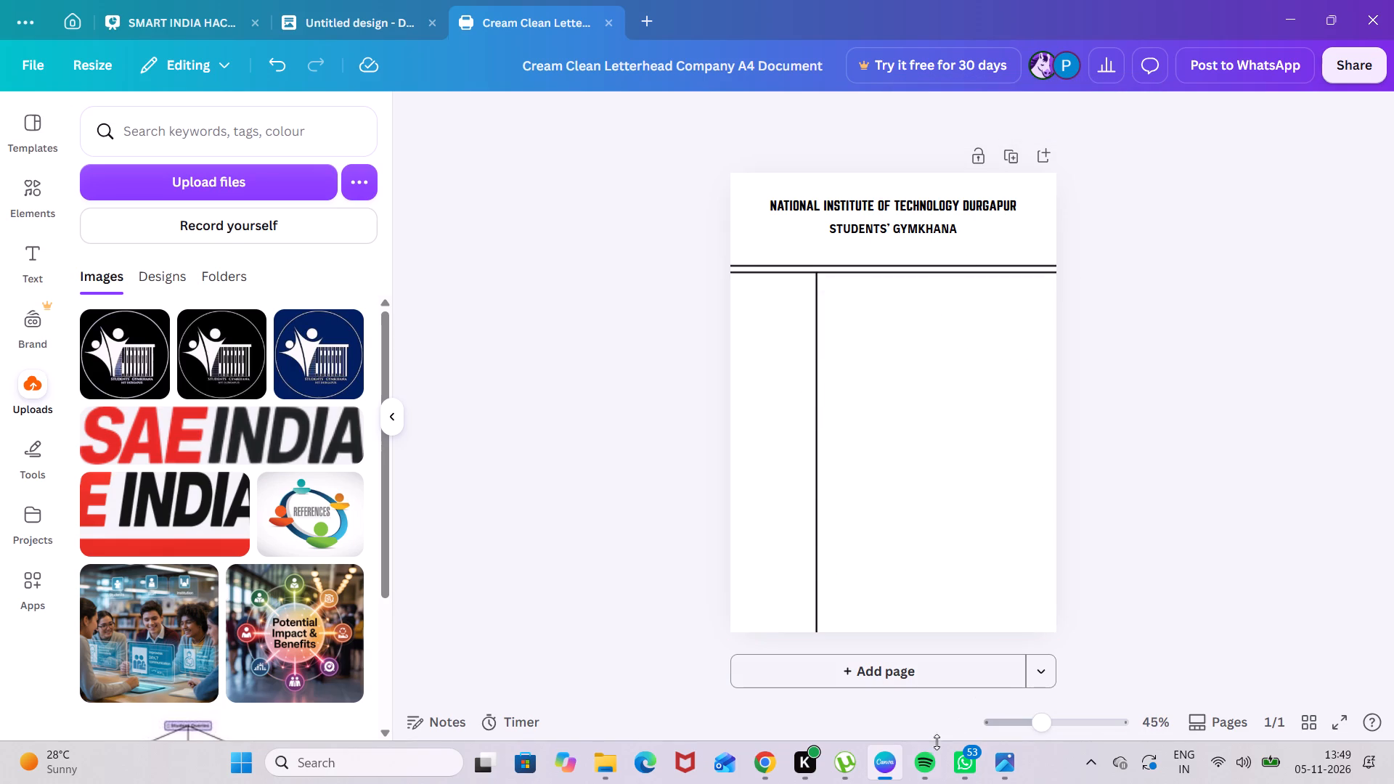
Copy the transparent Students' Gymkhana logo from the remove.bg page in Chrome and paste it into the Canva letterhead below the double rule.
left_click(760, 767)
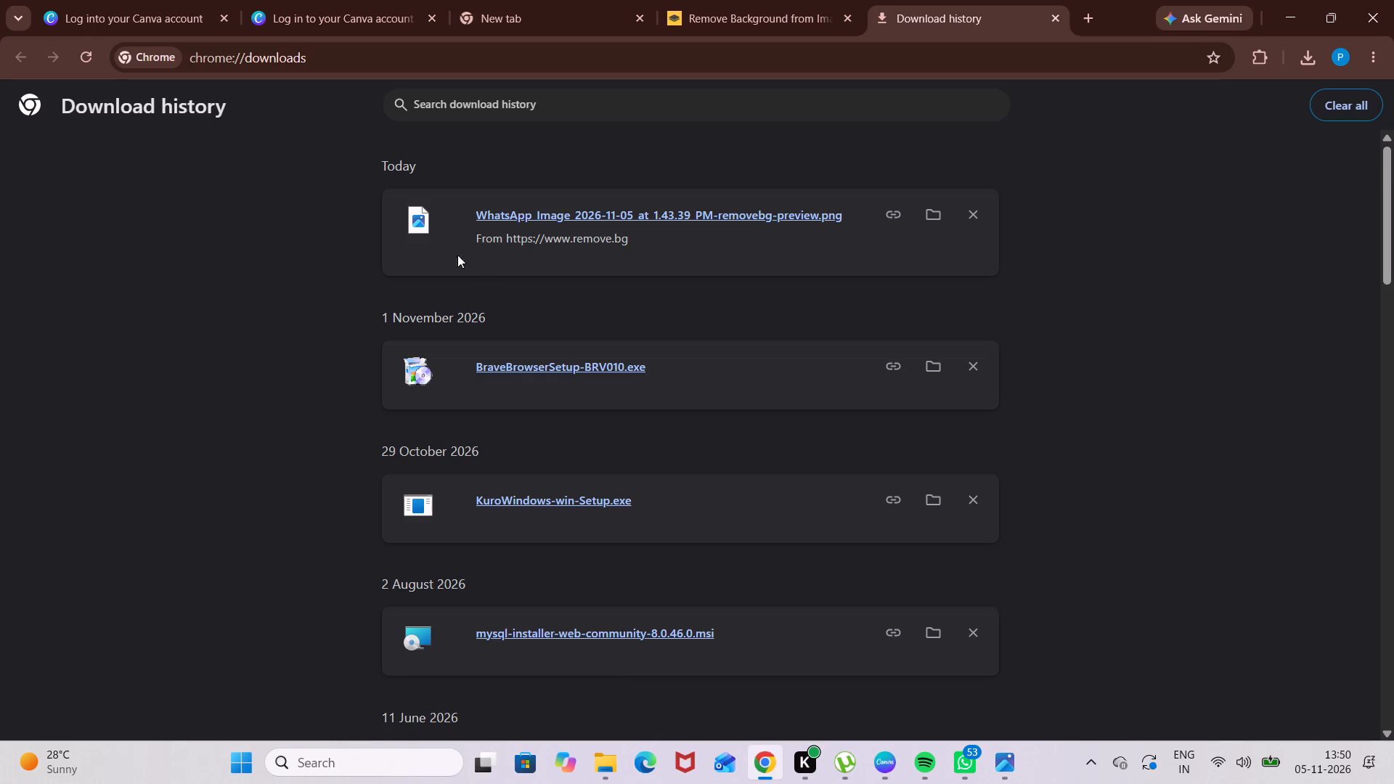
left_click(720, 0)
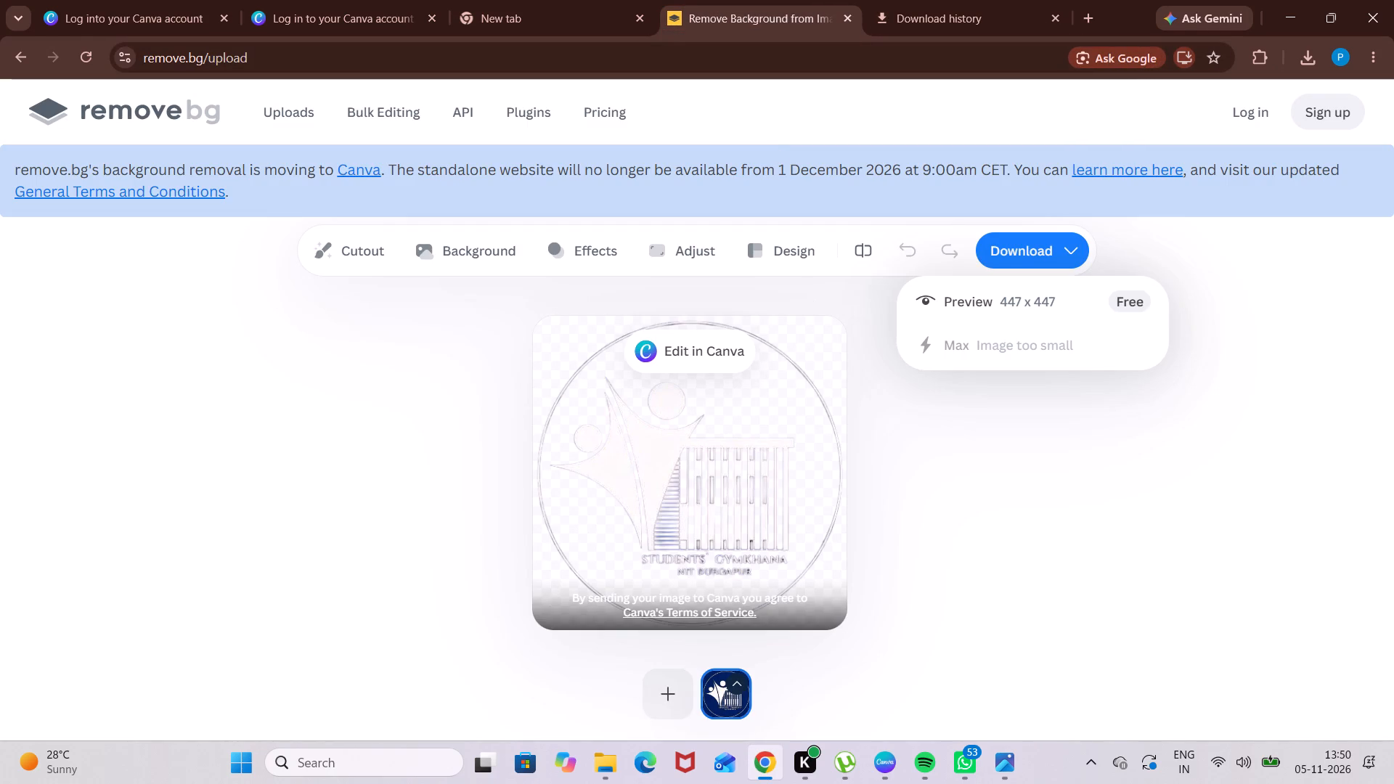
left_click(656, 469)
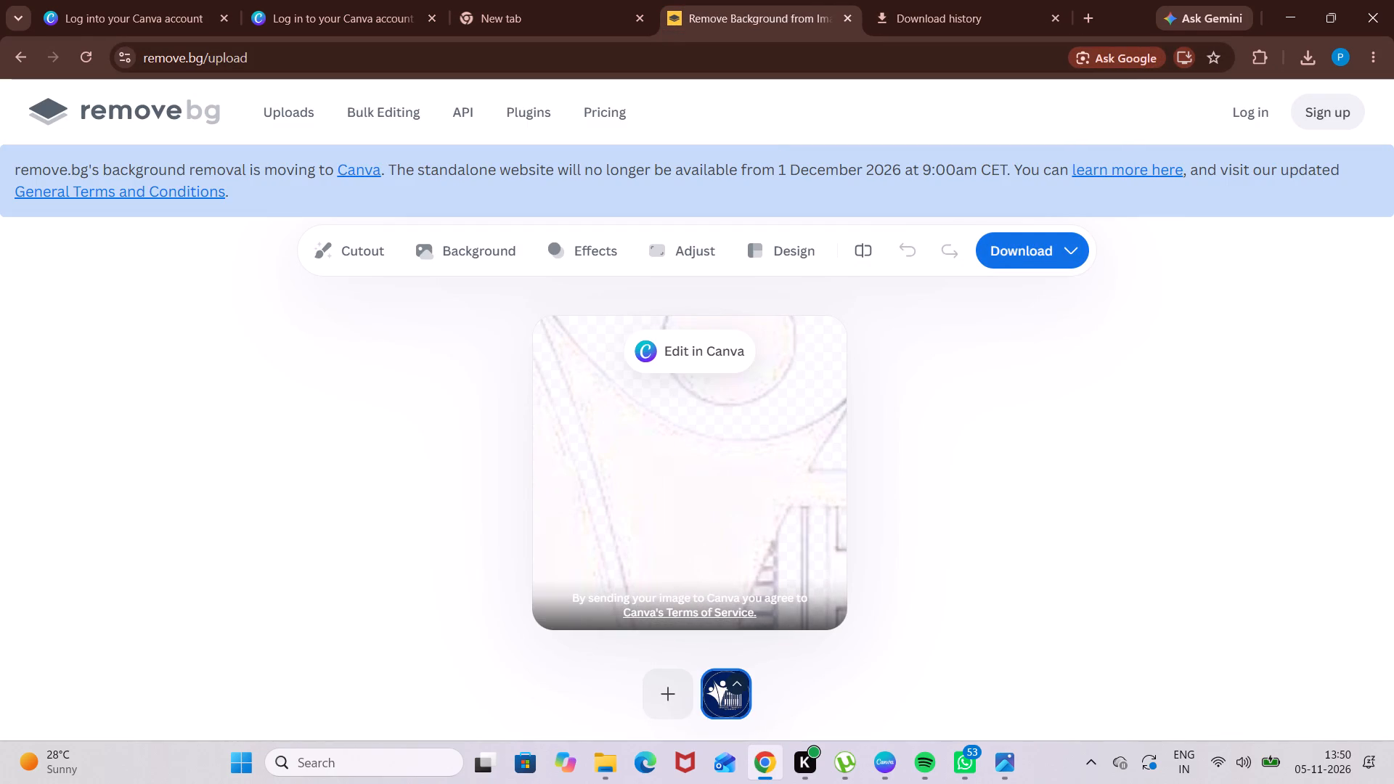
scroll(728, 464, "right", 1)
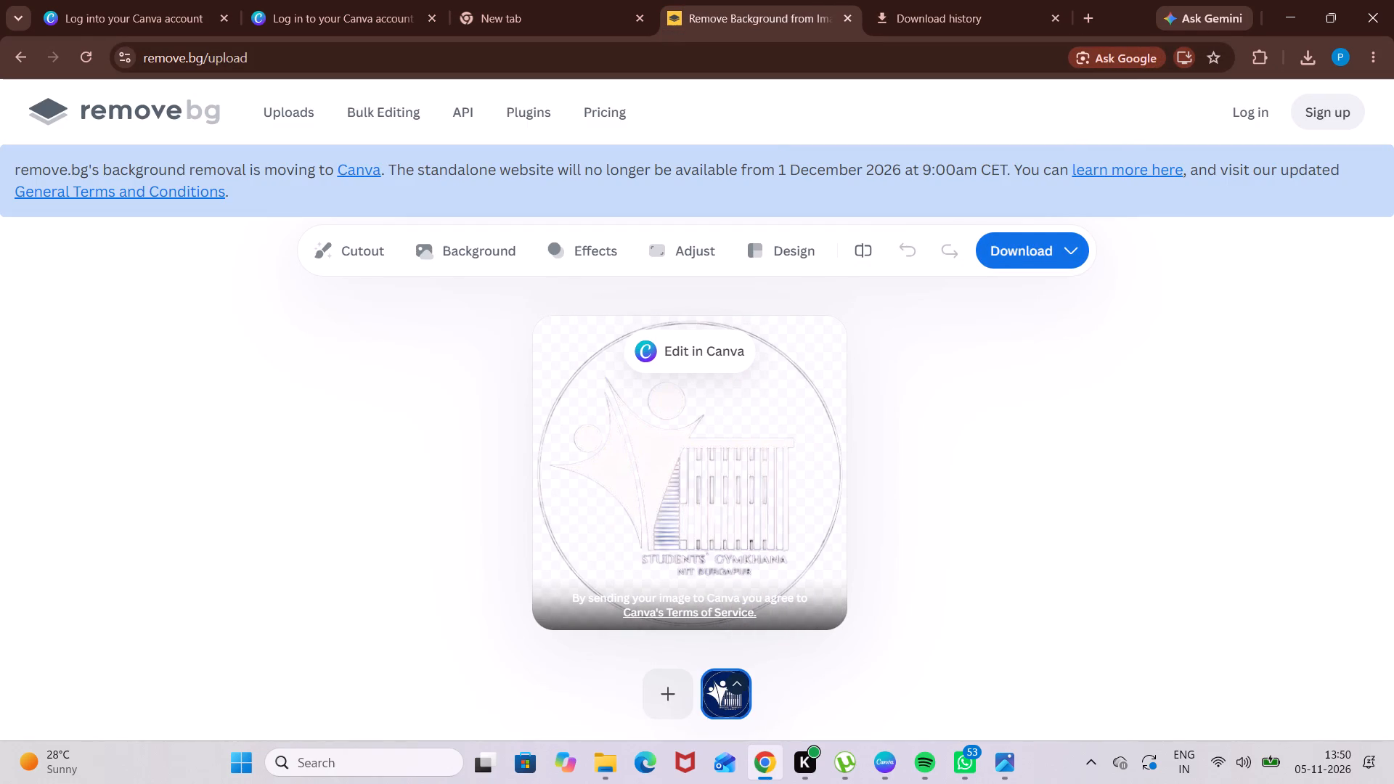
right_click(728, 464)
left_click(780, 509)
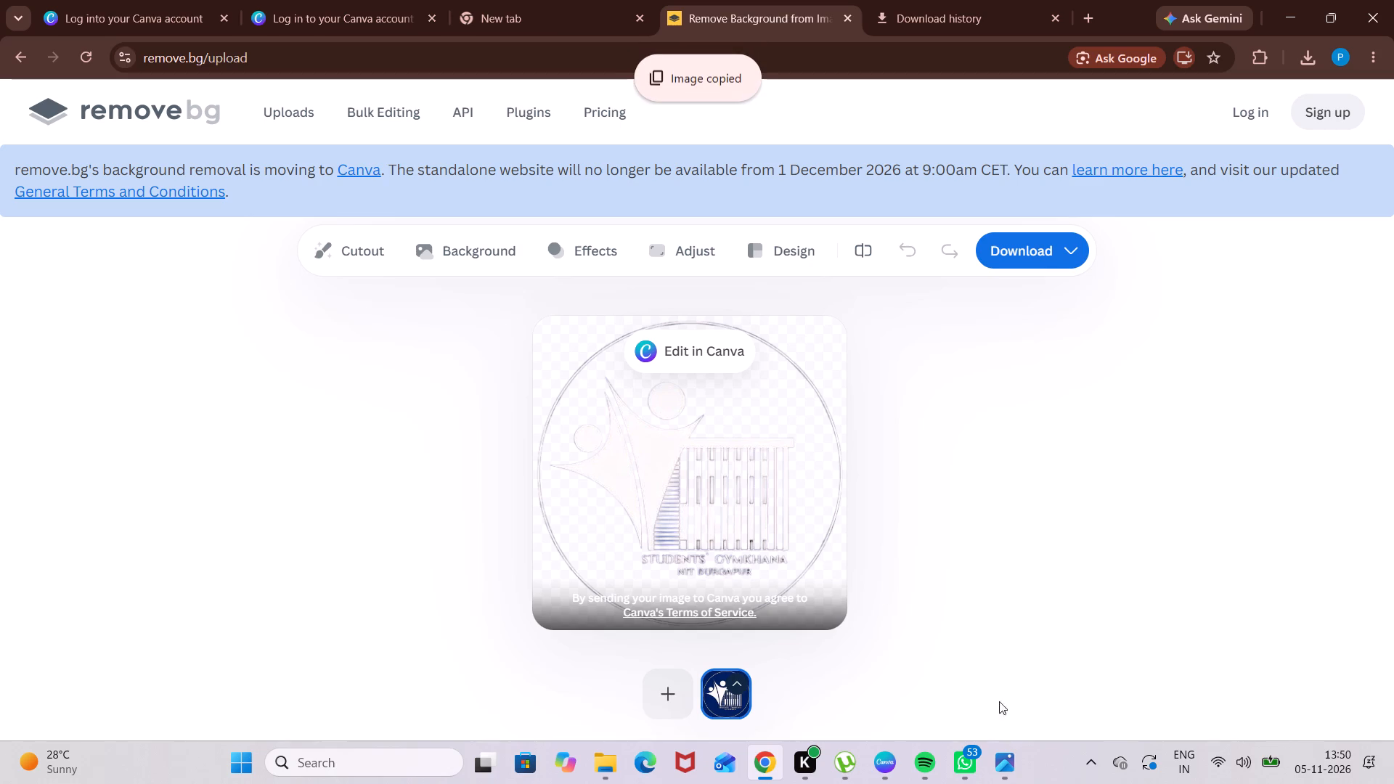
left_click(886, 763)
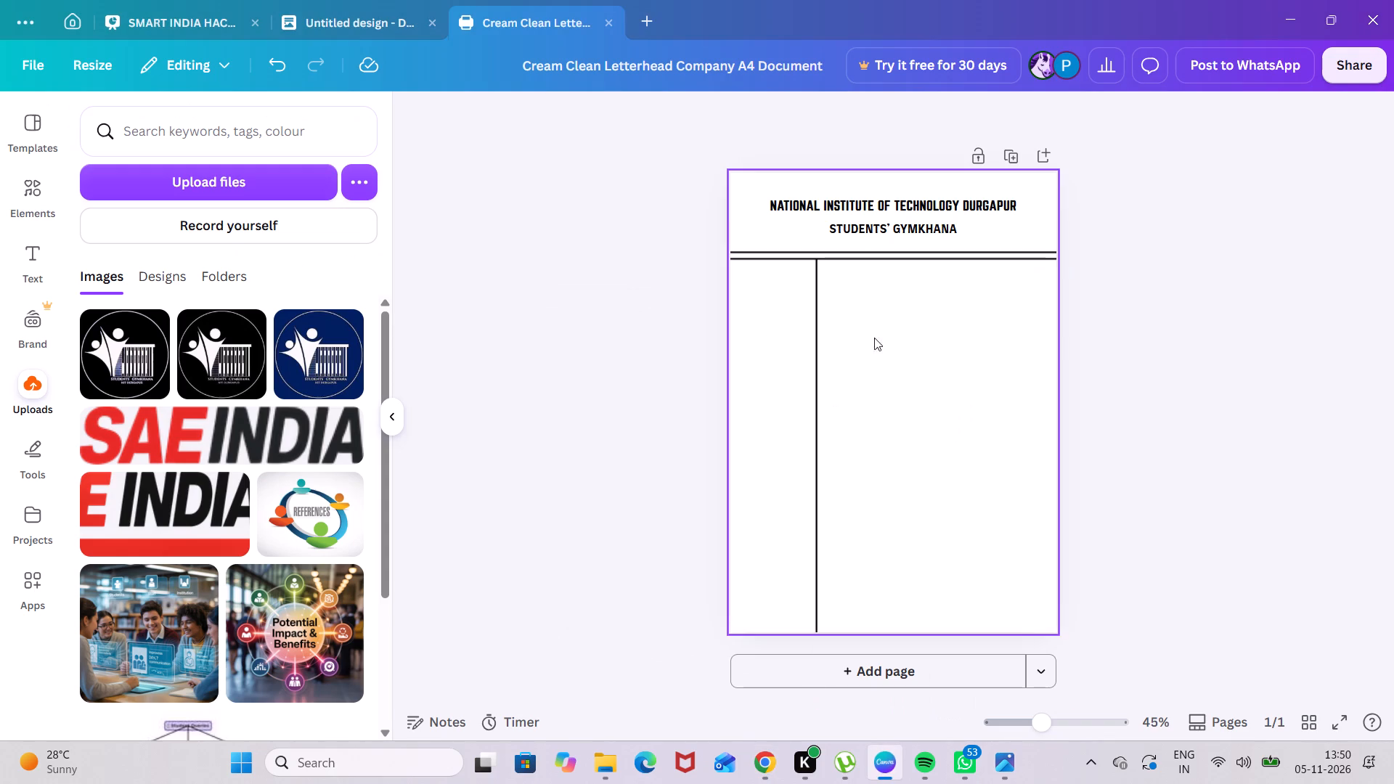
right_click(898, 413)
left_click(961, 531)
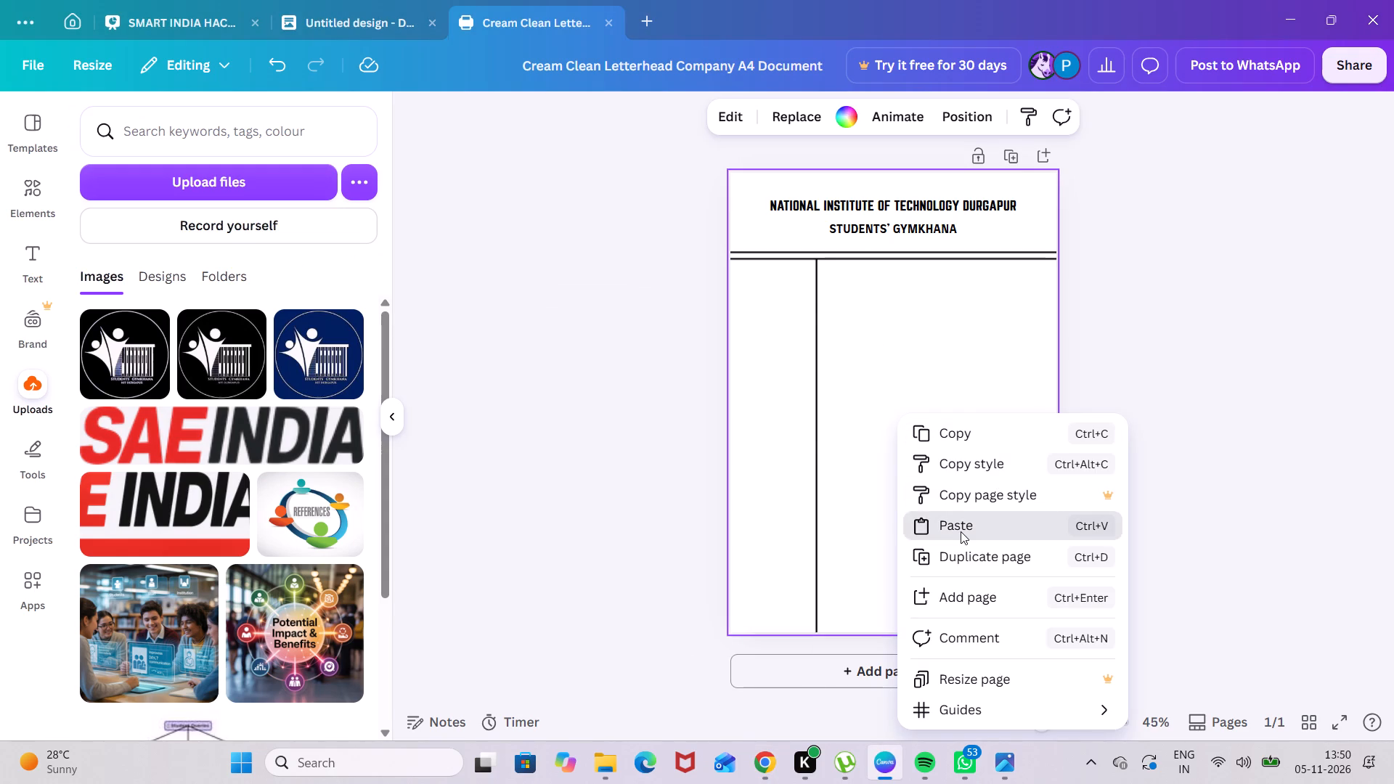
left_click_drag(921, 383, 888, 360)
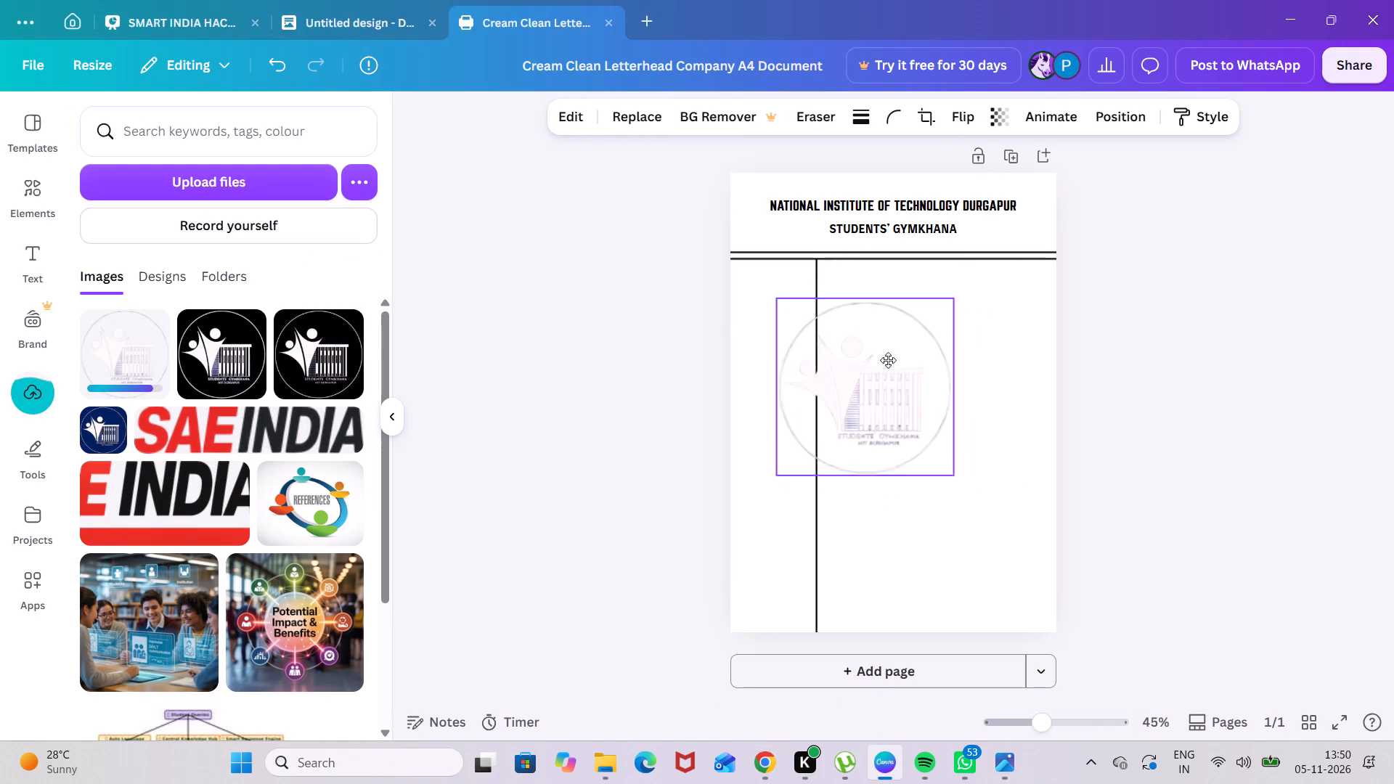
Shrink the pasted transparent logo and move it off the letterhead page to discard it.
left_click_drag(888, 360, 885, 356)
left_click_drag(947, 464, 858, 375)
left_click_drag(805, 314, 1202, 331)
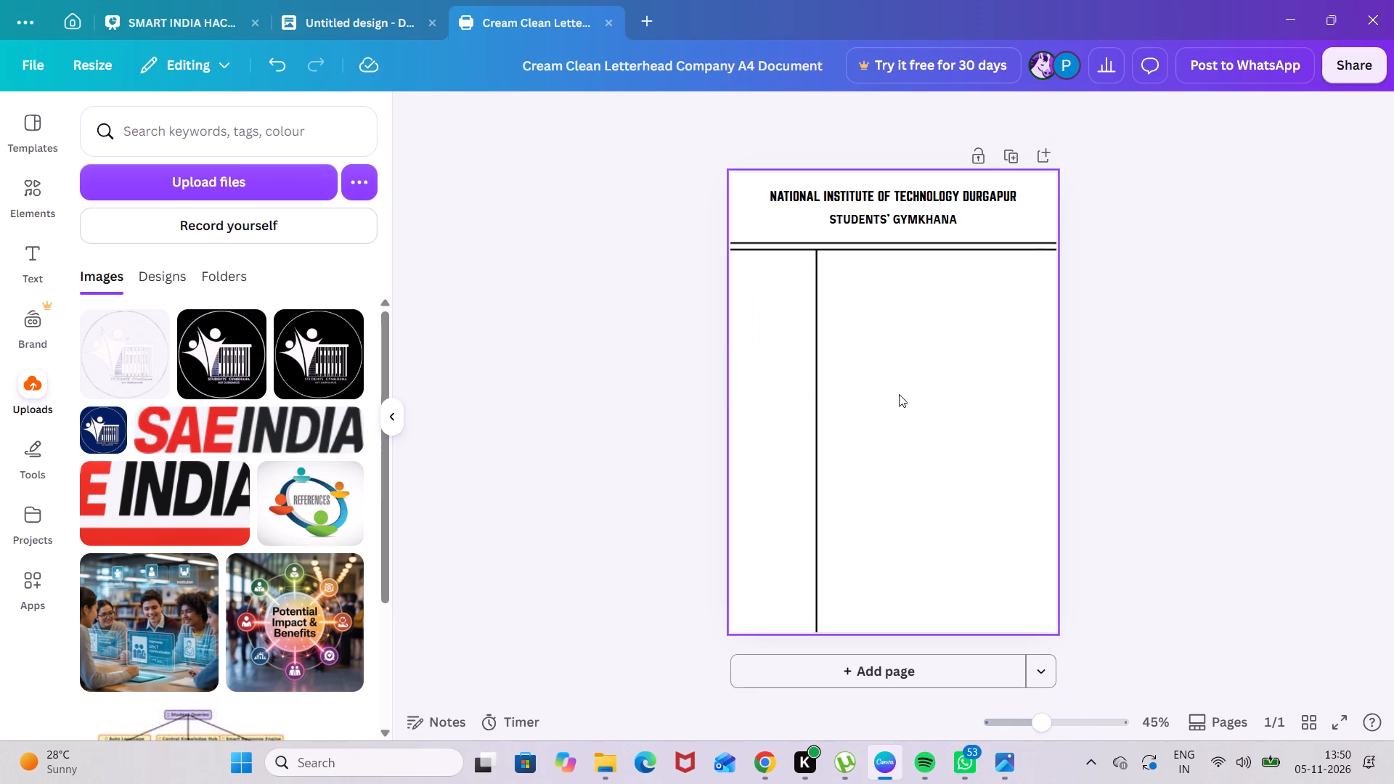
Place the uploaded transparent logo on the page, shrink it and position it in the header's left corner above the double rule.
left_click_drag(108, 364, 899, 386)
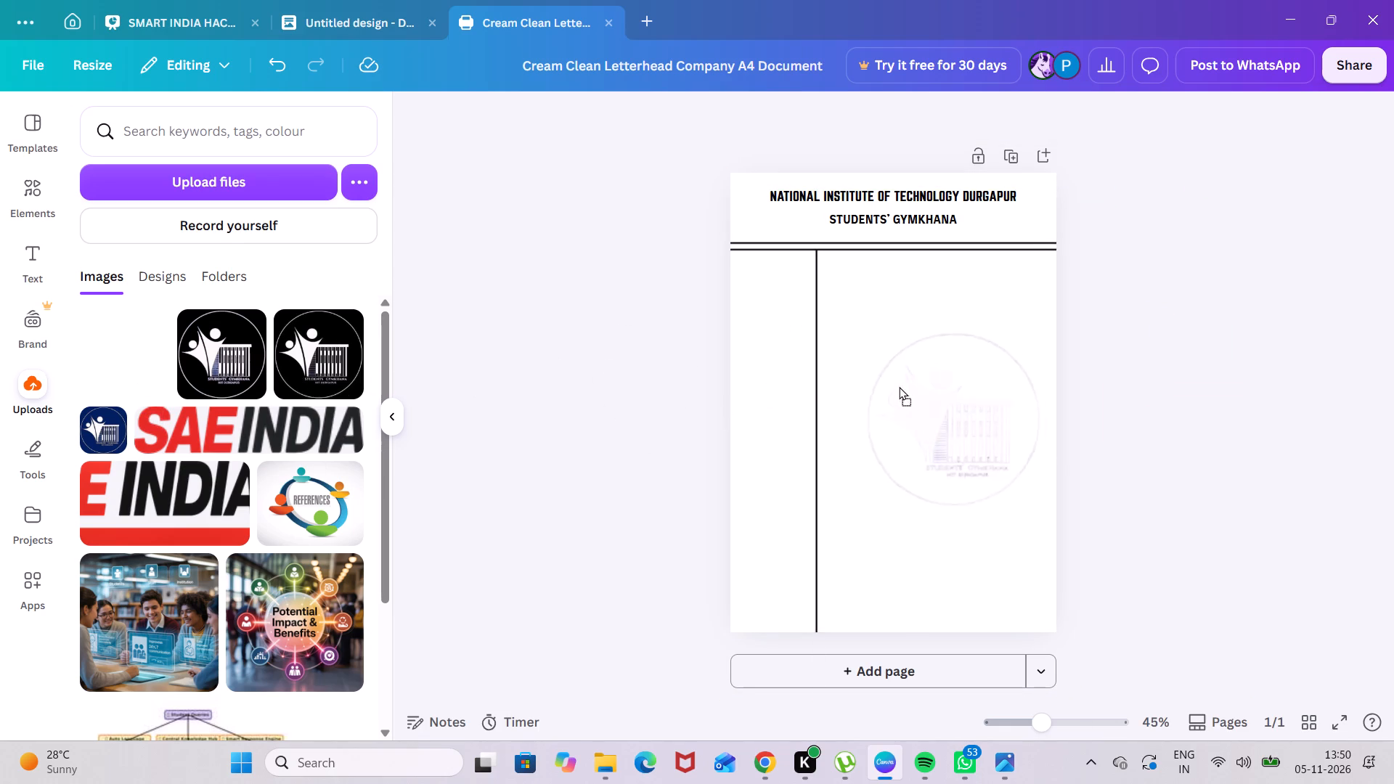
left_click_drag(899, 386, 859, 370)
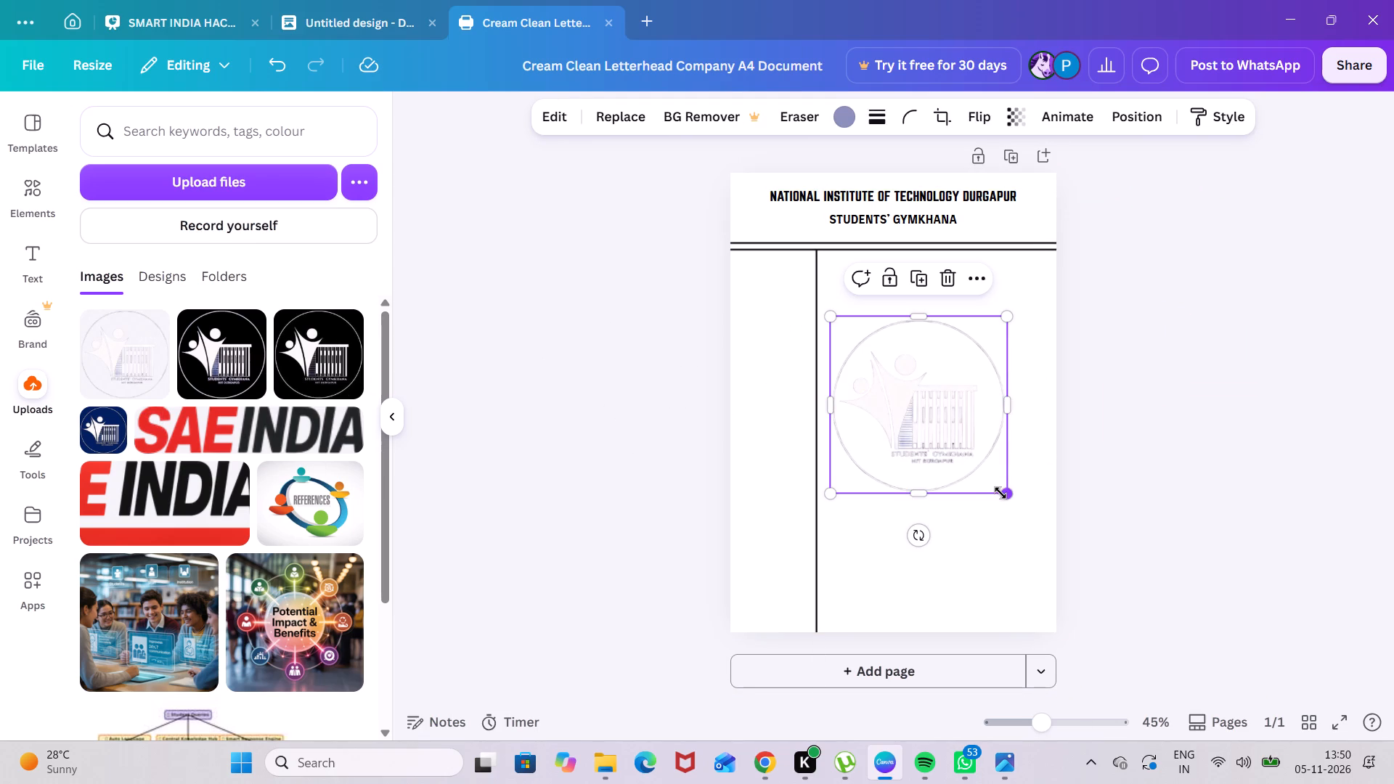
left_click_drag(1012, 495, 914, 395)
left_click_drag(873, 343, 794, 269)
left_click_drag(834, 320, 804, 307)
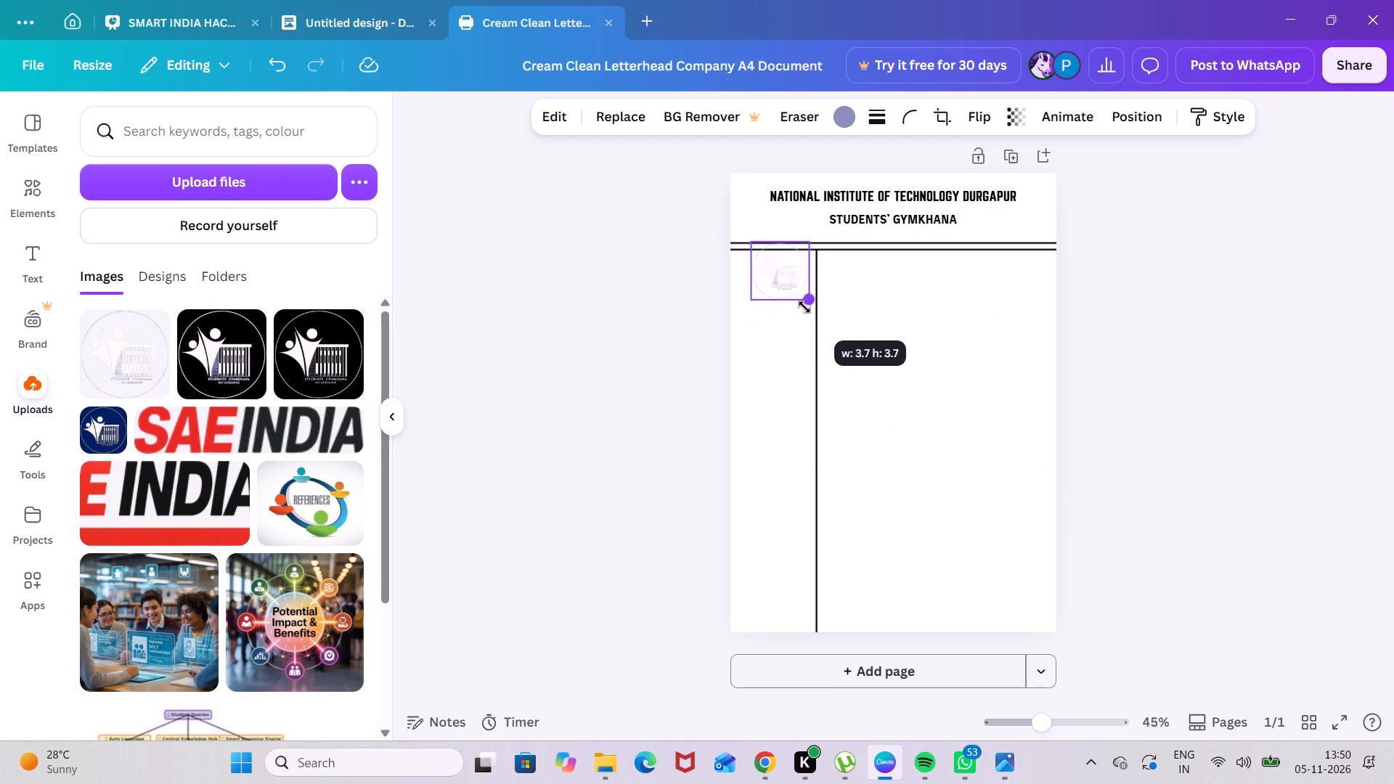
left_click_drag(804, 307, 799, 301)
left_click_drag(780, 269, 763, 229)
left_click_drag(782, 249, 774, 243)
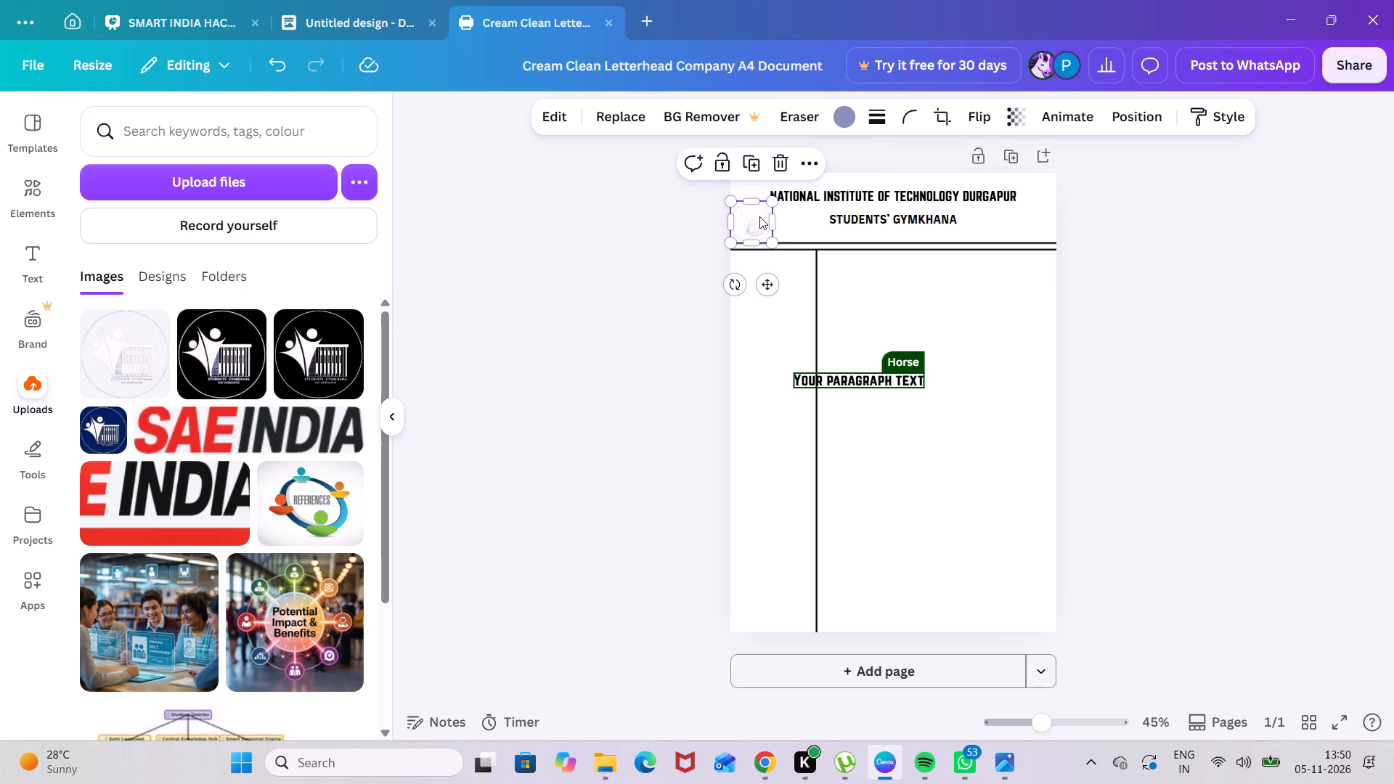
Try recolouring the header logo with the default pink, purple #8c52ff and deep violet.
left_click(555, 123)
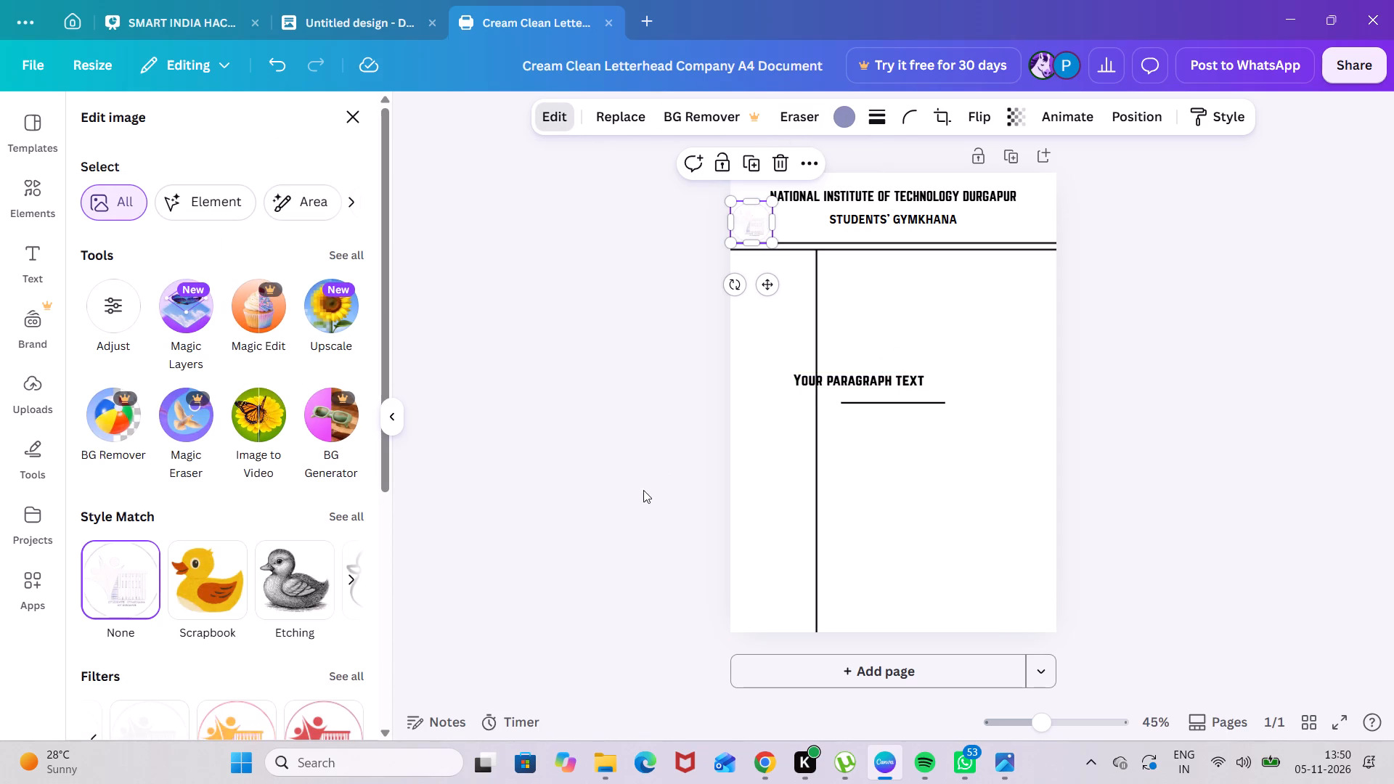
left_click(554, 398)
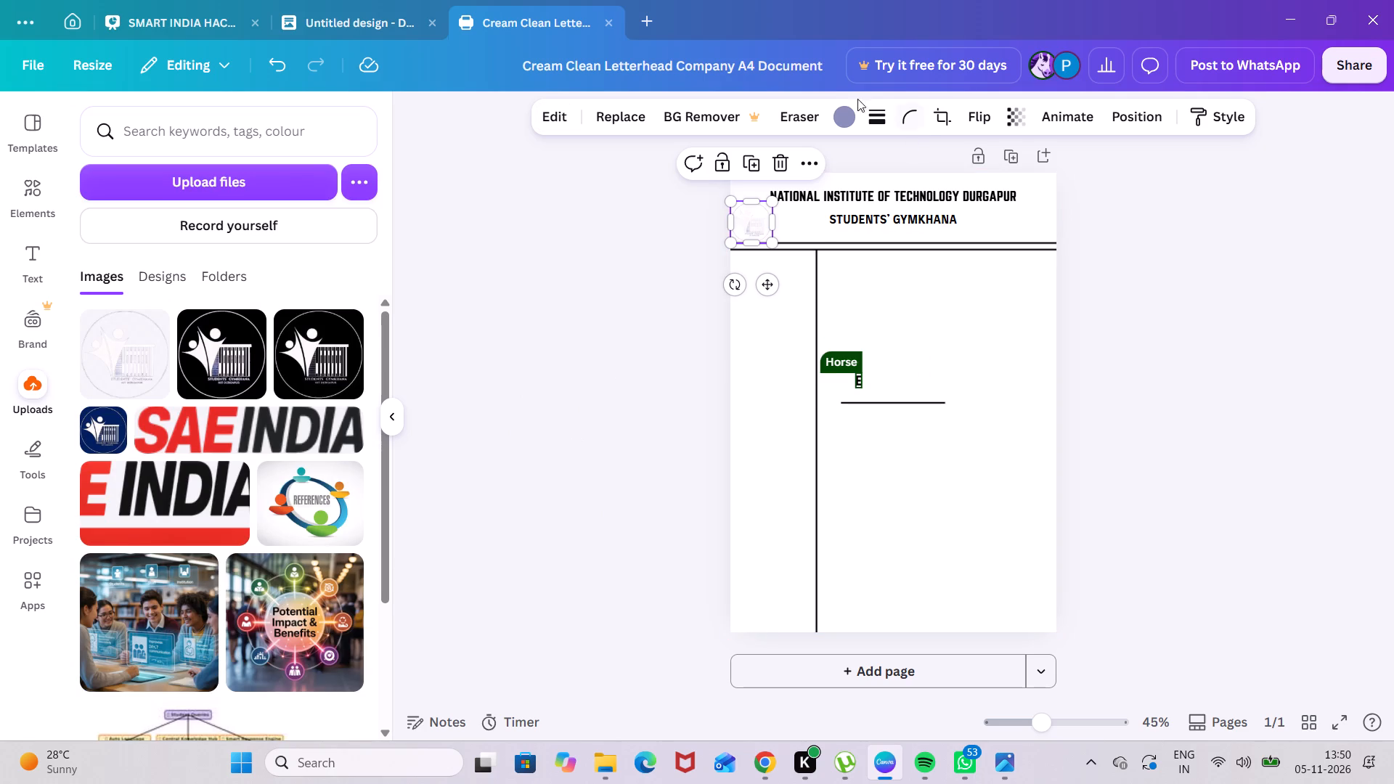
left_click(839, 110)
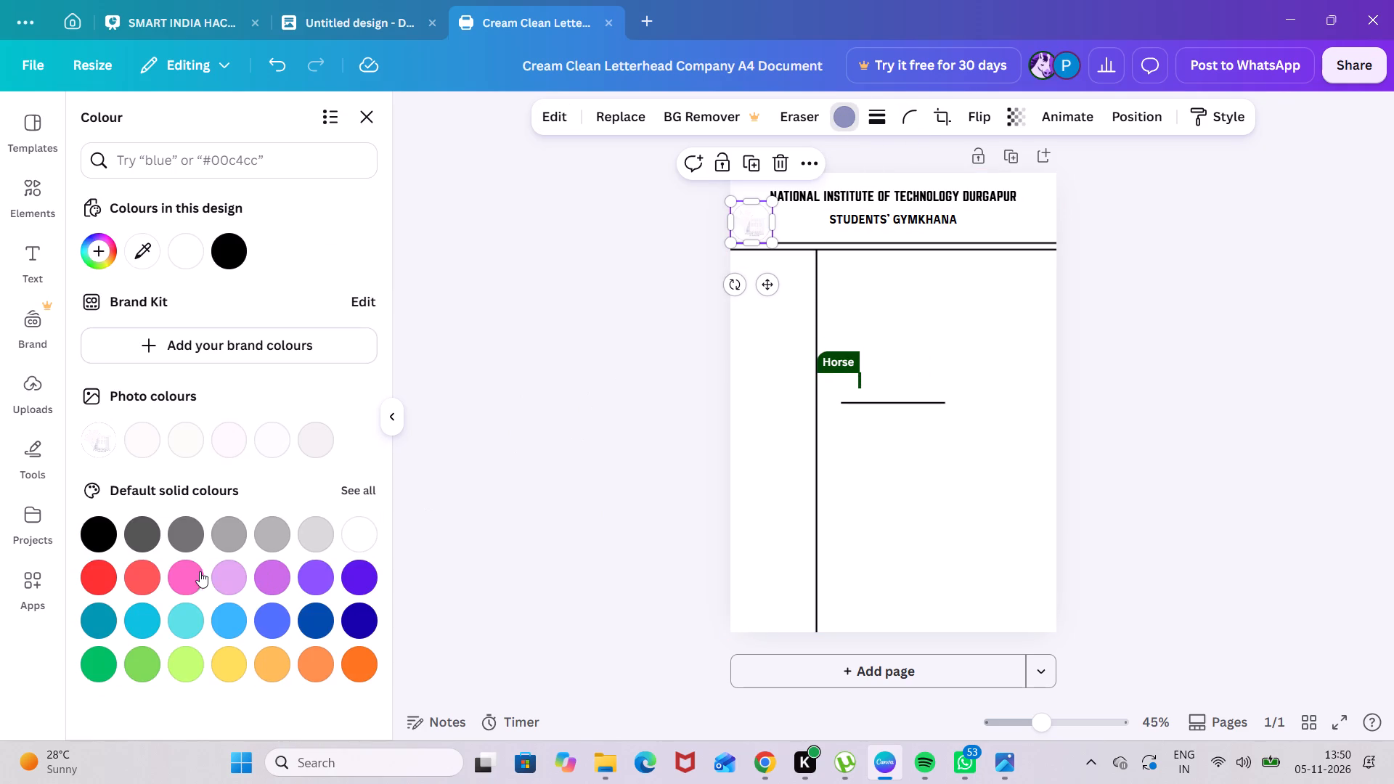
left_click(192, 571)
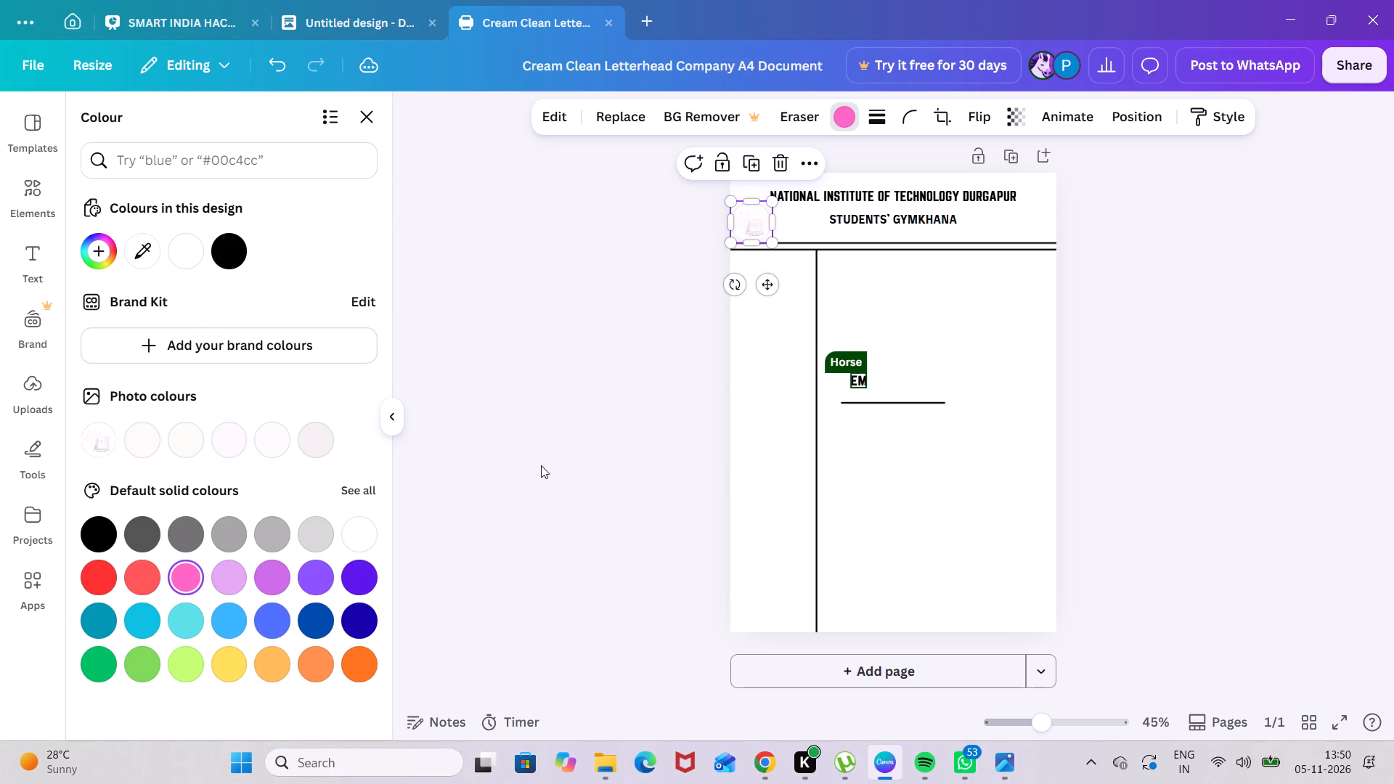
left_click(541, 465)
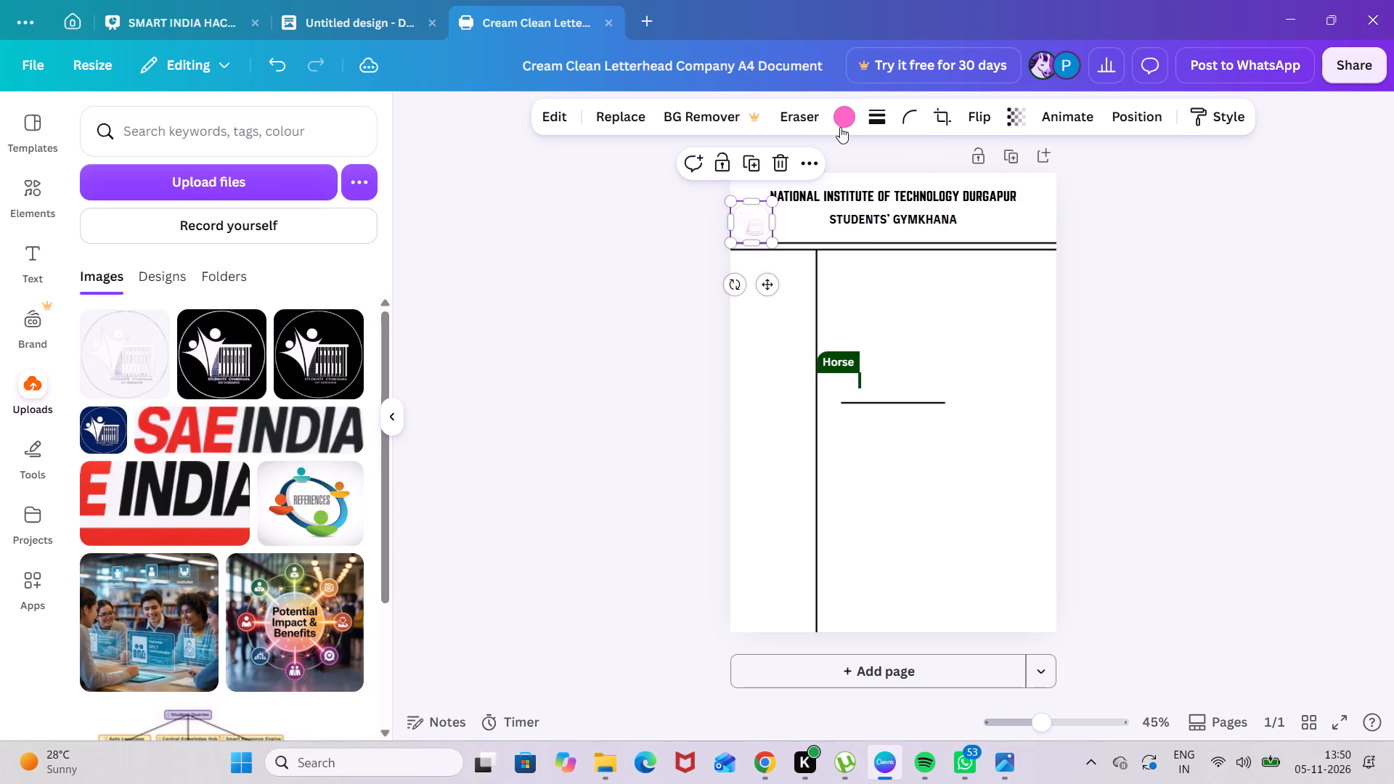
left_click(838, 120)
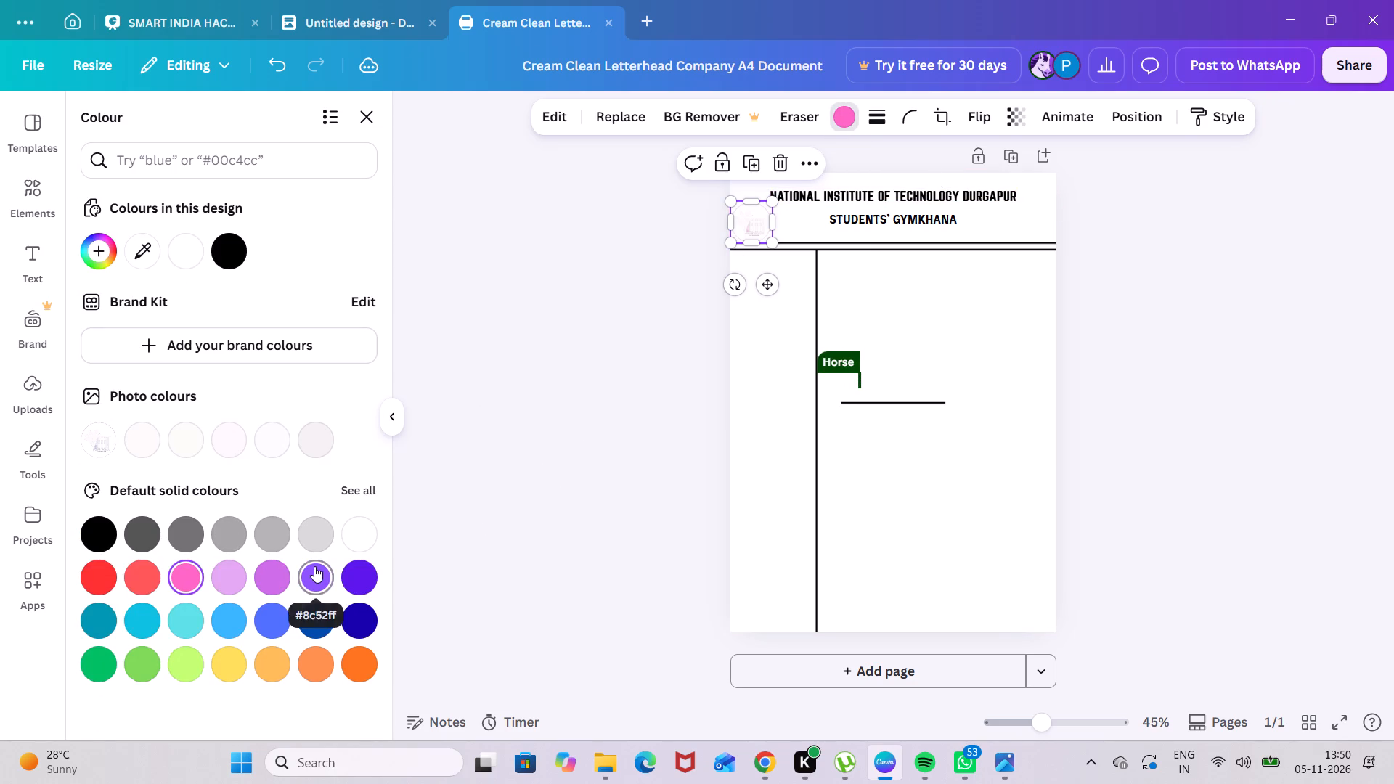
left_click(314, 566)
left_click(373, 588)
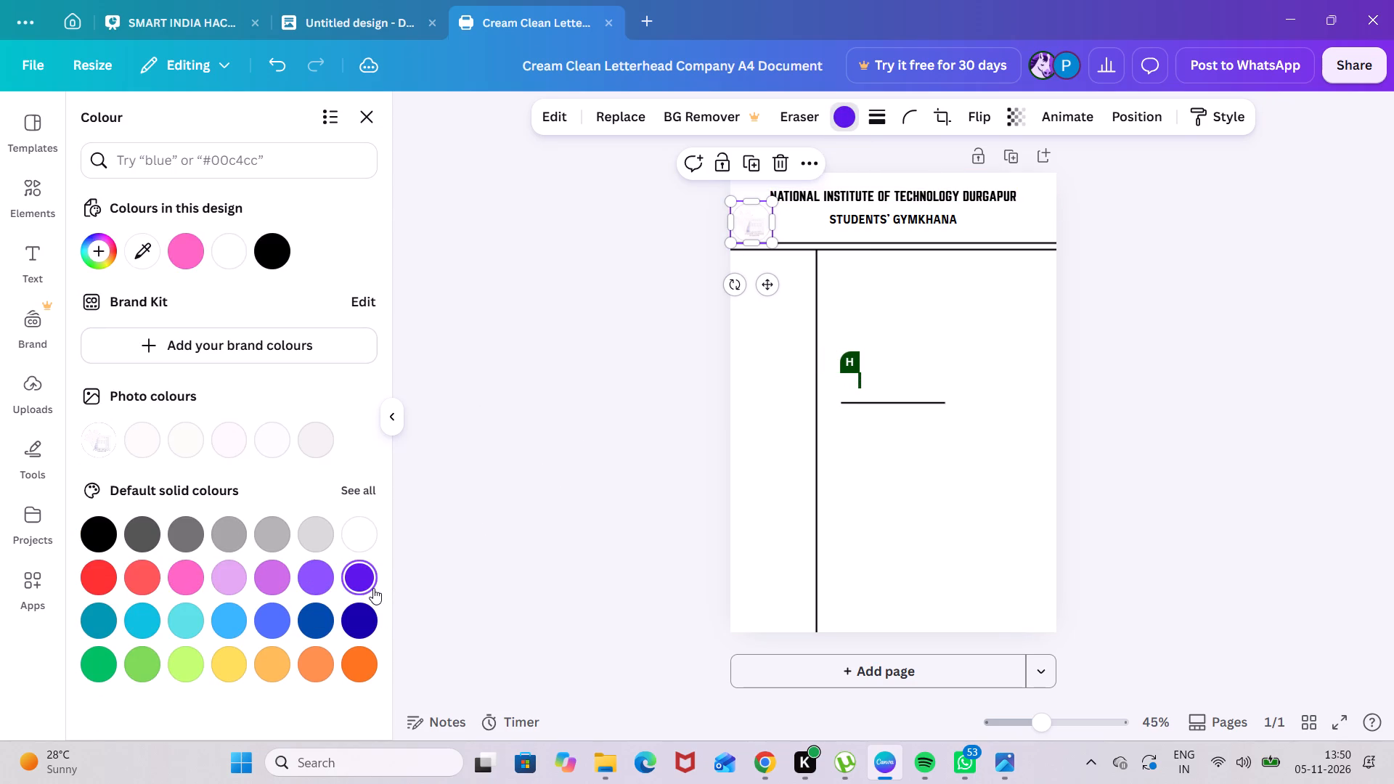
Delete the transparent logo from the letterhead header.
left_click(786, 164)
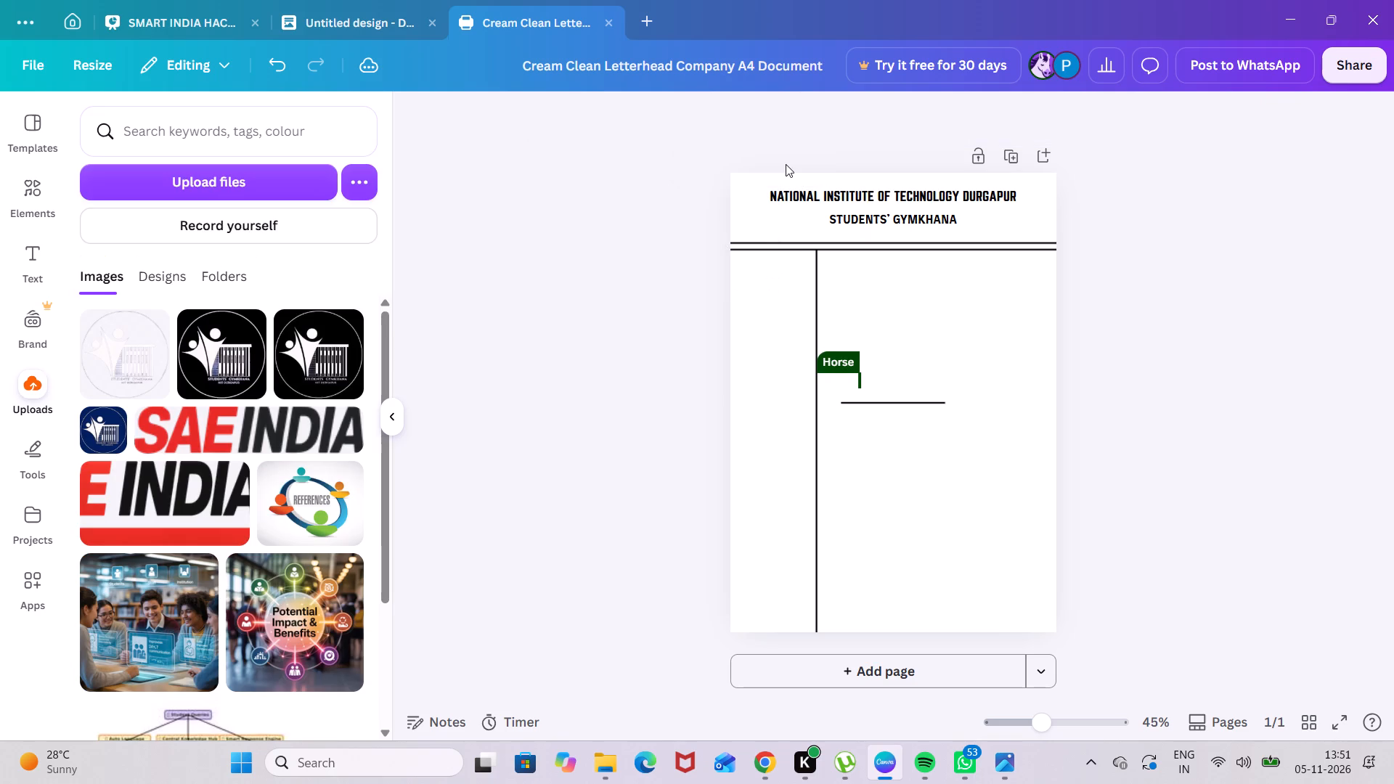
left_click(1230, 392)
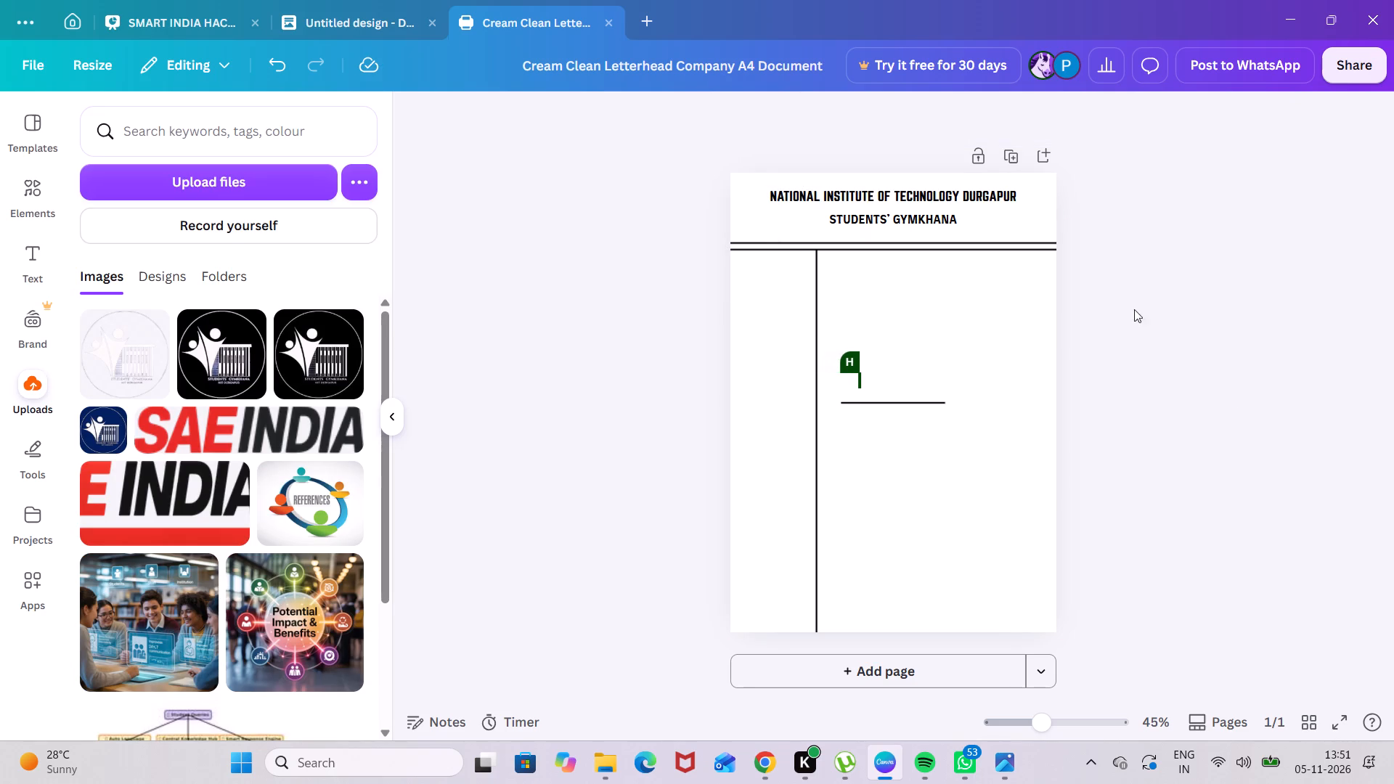
Minimise Canva and Chrome to reach the Pictures folder in File Explorer.
left_click(1296, 4)
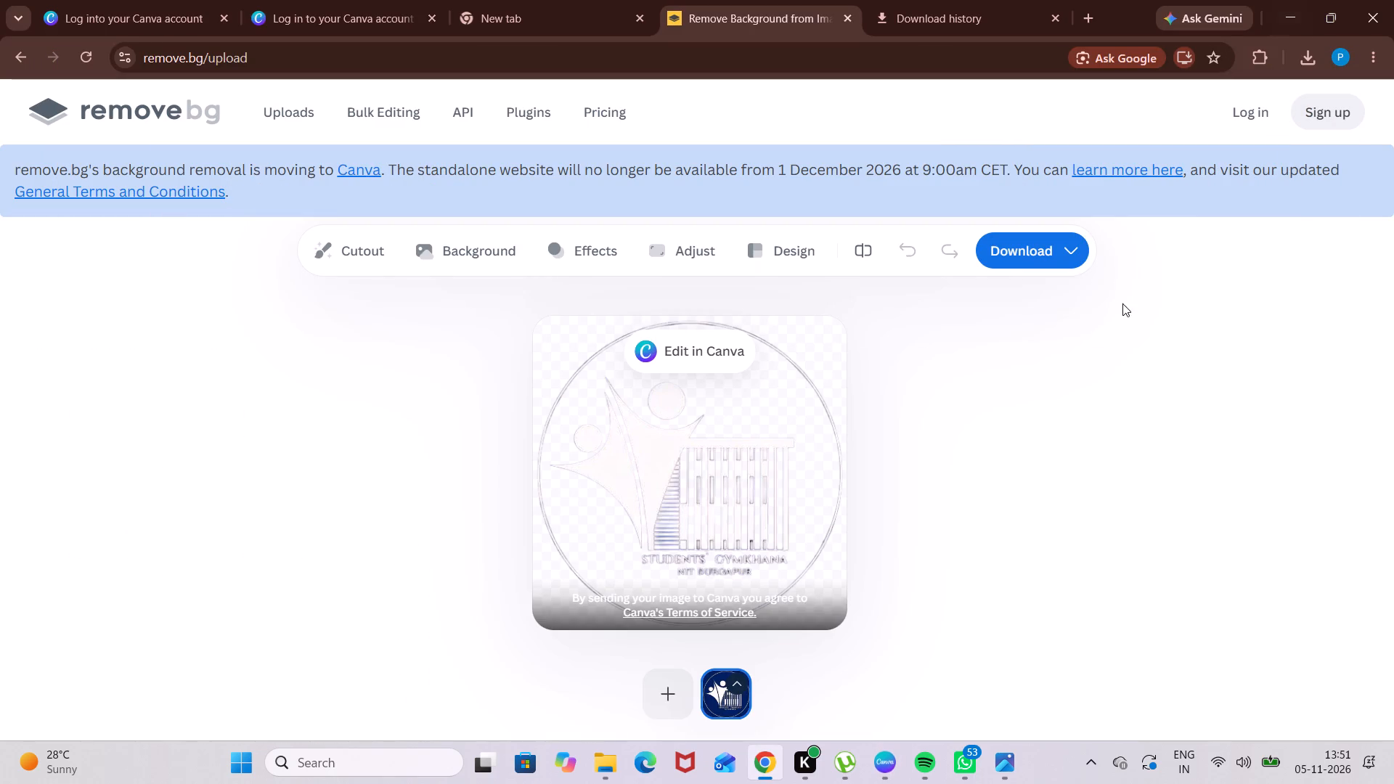
left_click(1287, 9)
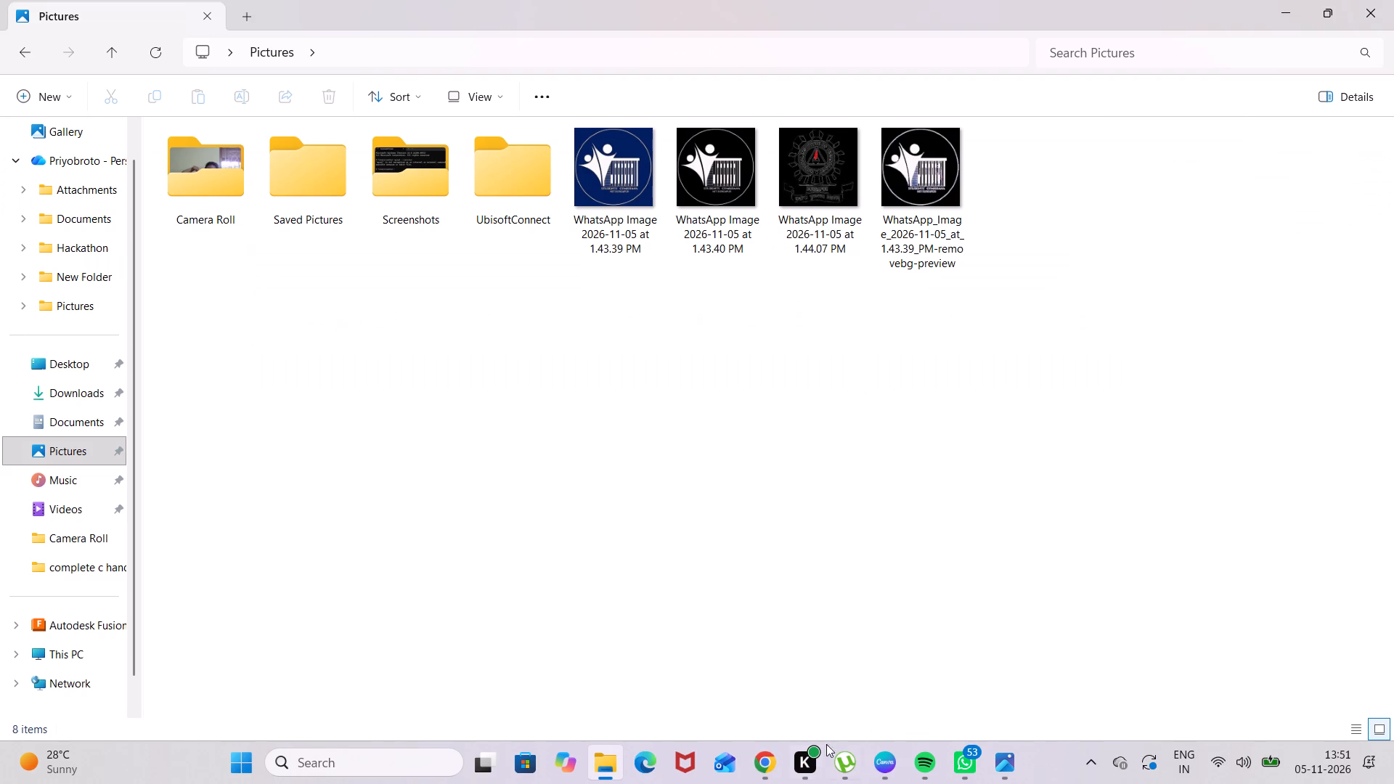